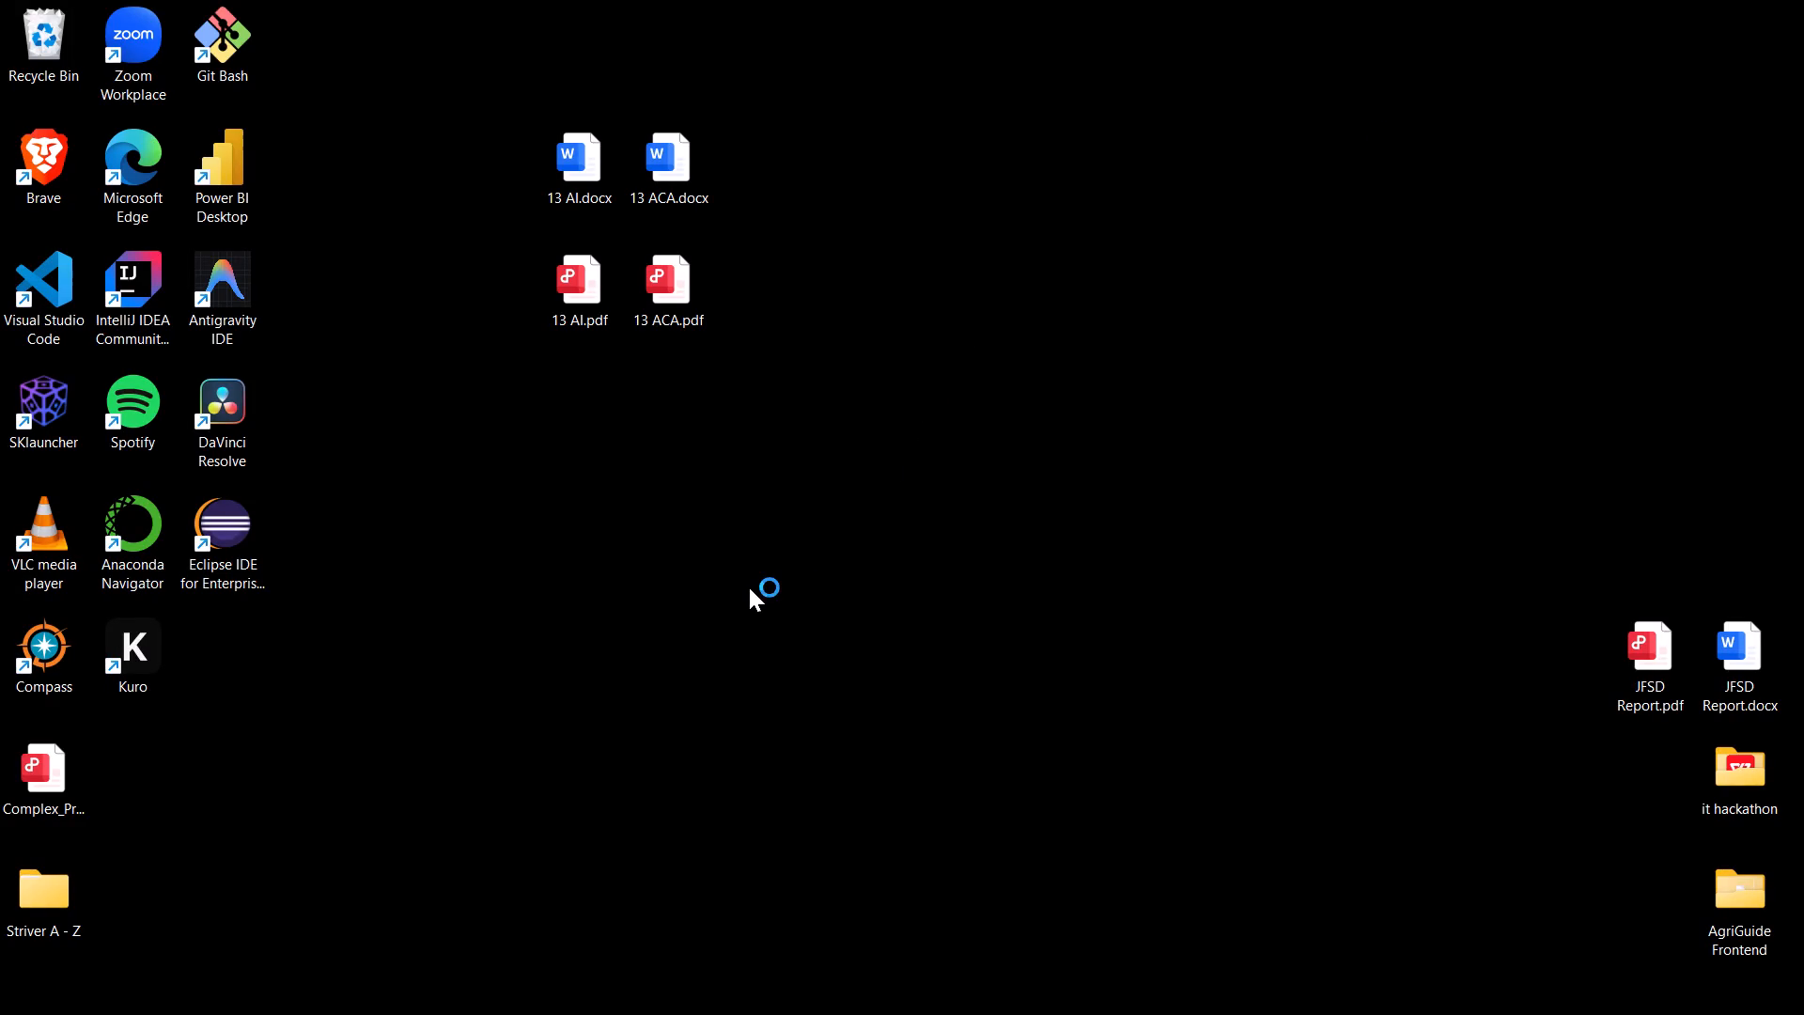
Switch to JFSD Report.docx in WPS Office and delete the empty line directly above the author's name on the cover.
key(alt+Tab)
scroll(902, 515, down, 8)
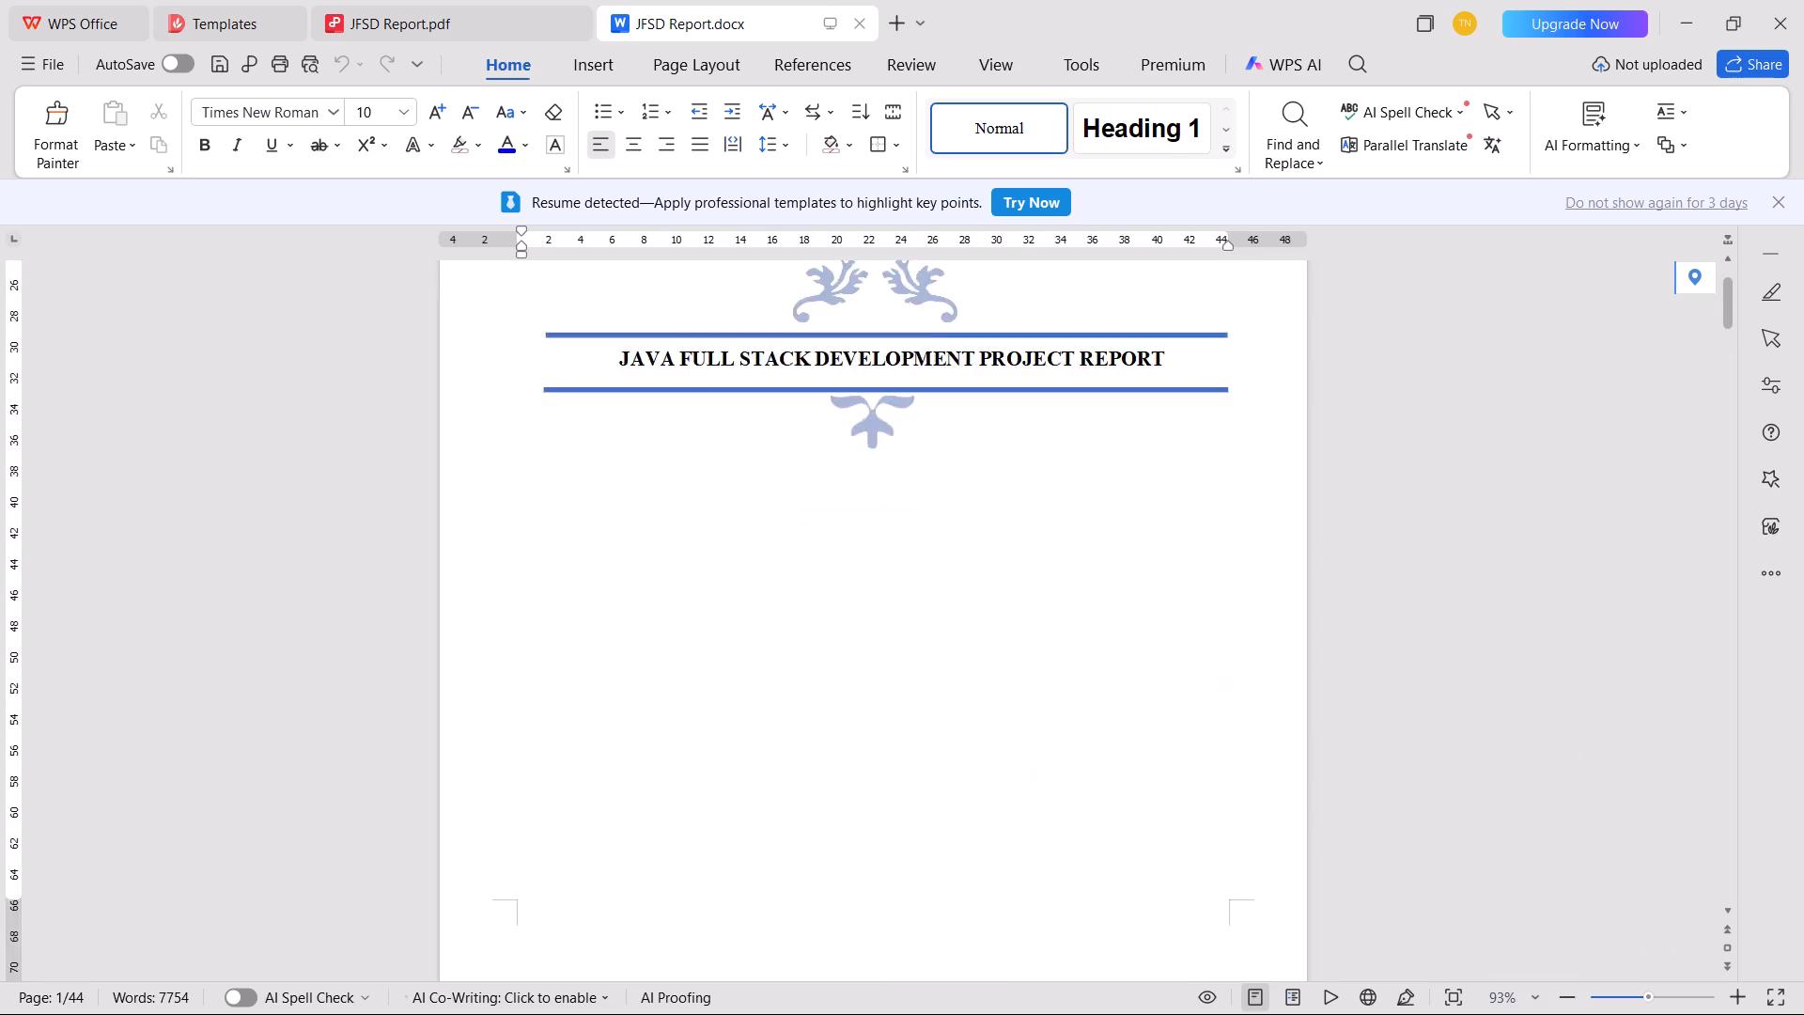
scroll(902, 512, down, 20)
scroll(902, 512, down, 1)
scroll(868, 559, up, 1)
scroll(868, 559, down, 14)
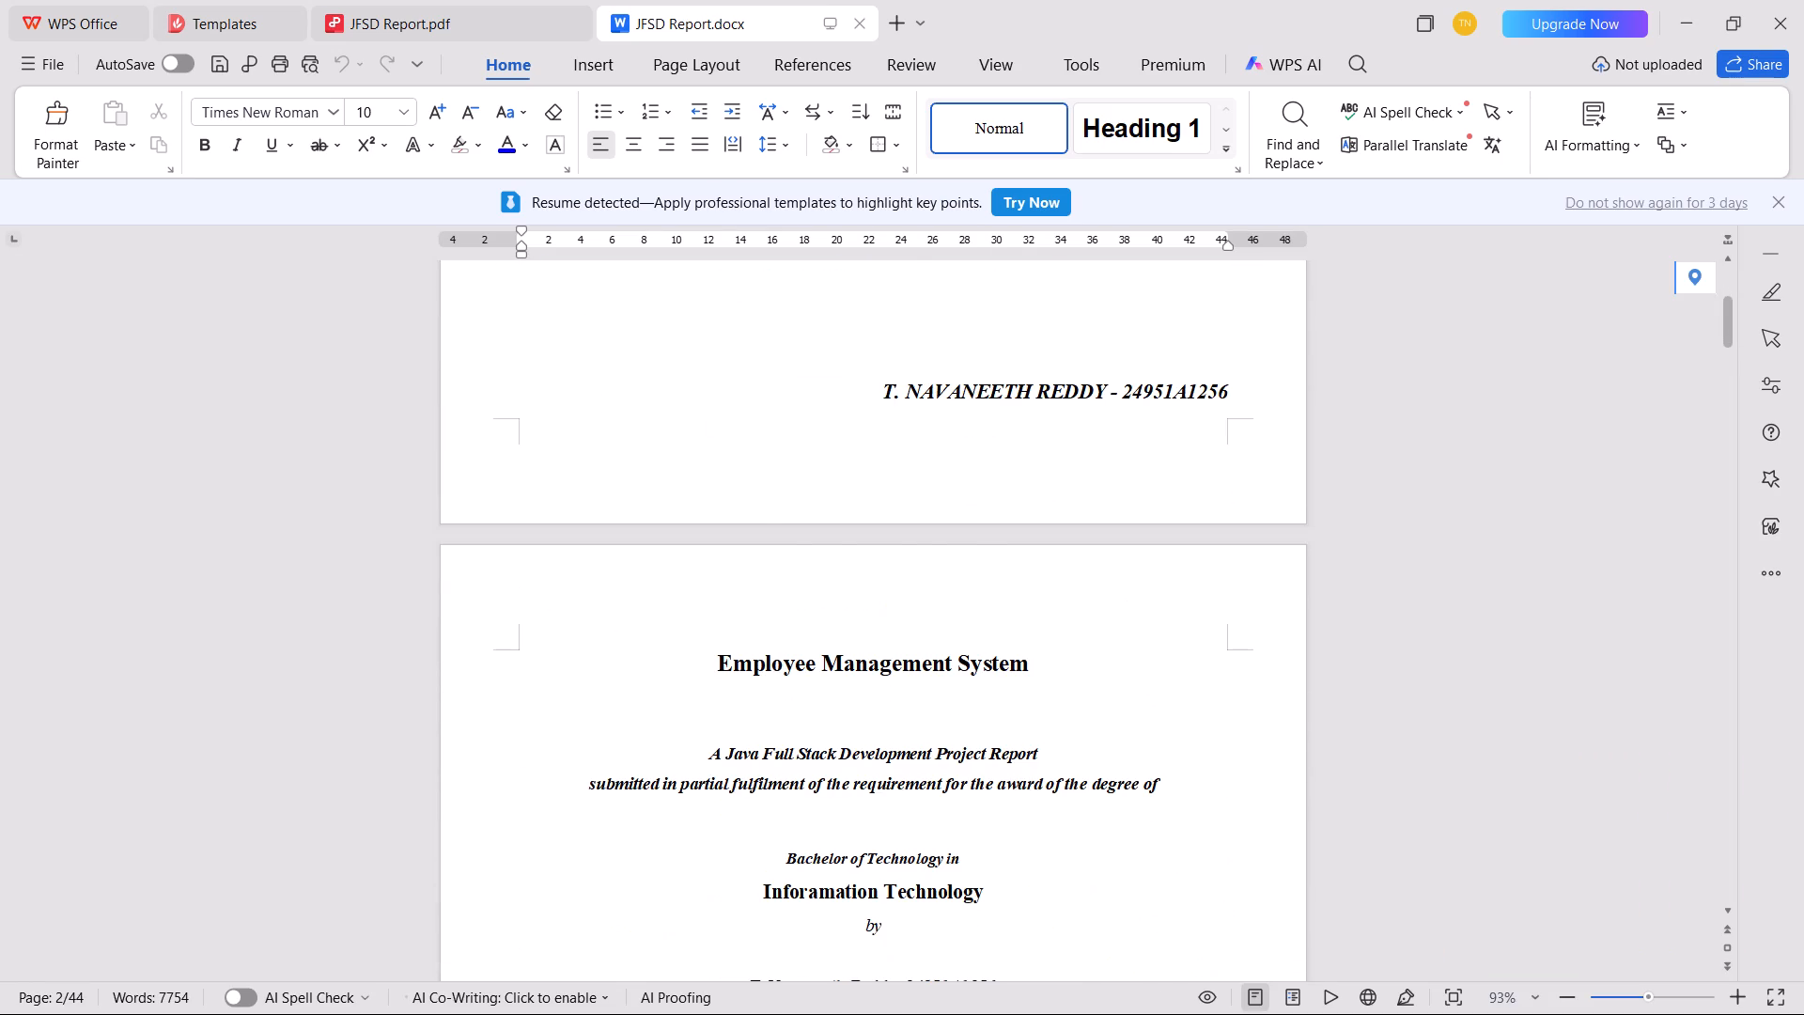
scroll(863, 525, down, 5)
scroll(864, 525, up, 6)
click(1241, 390)
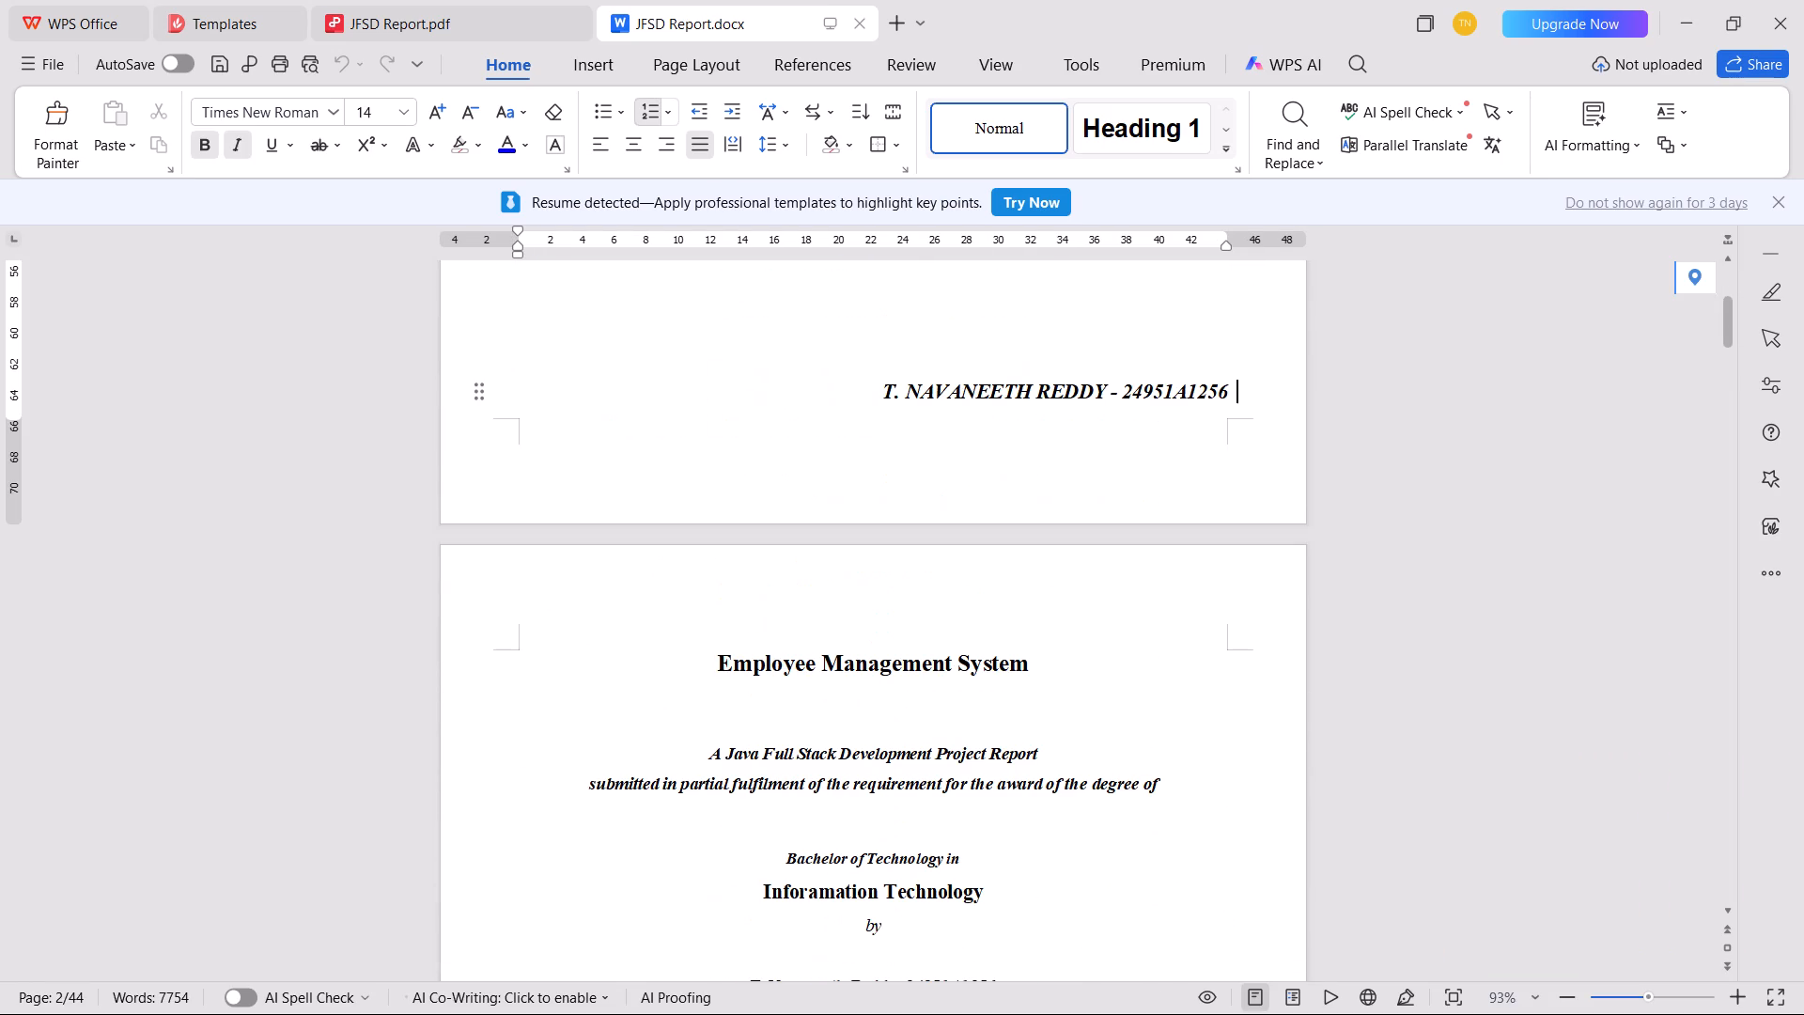
click(1186, 365)
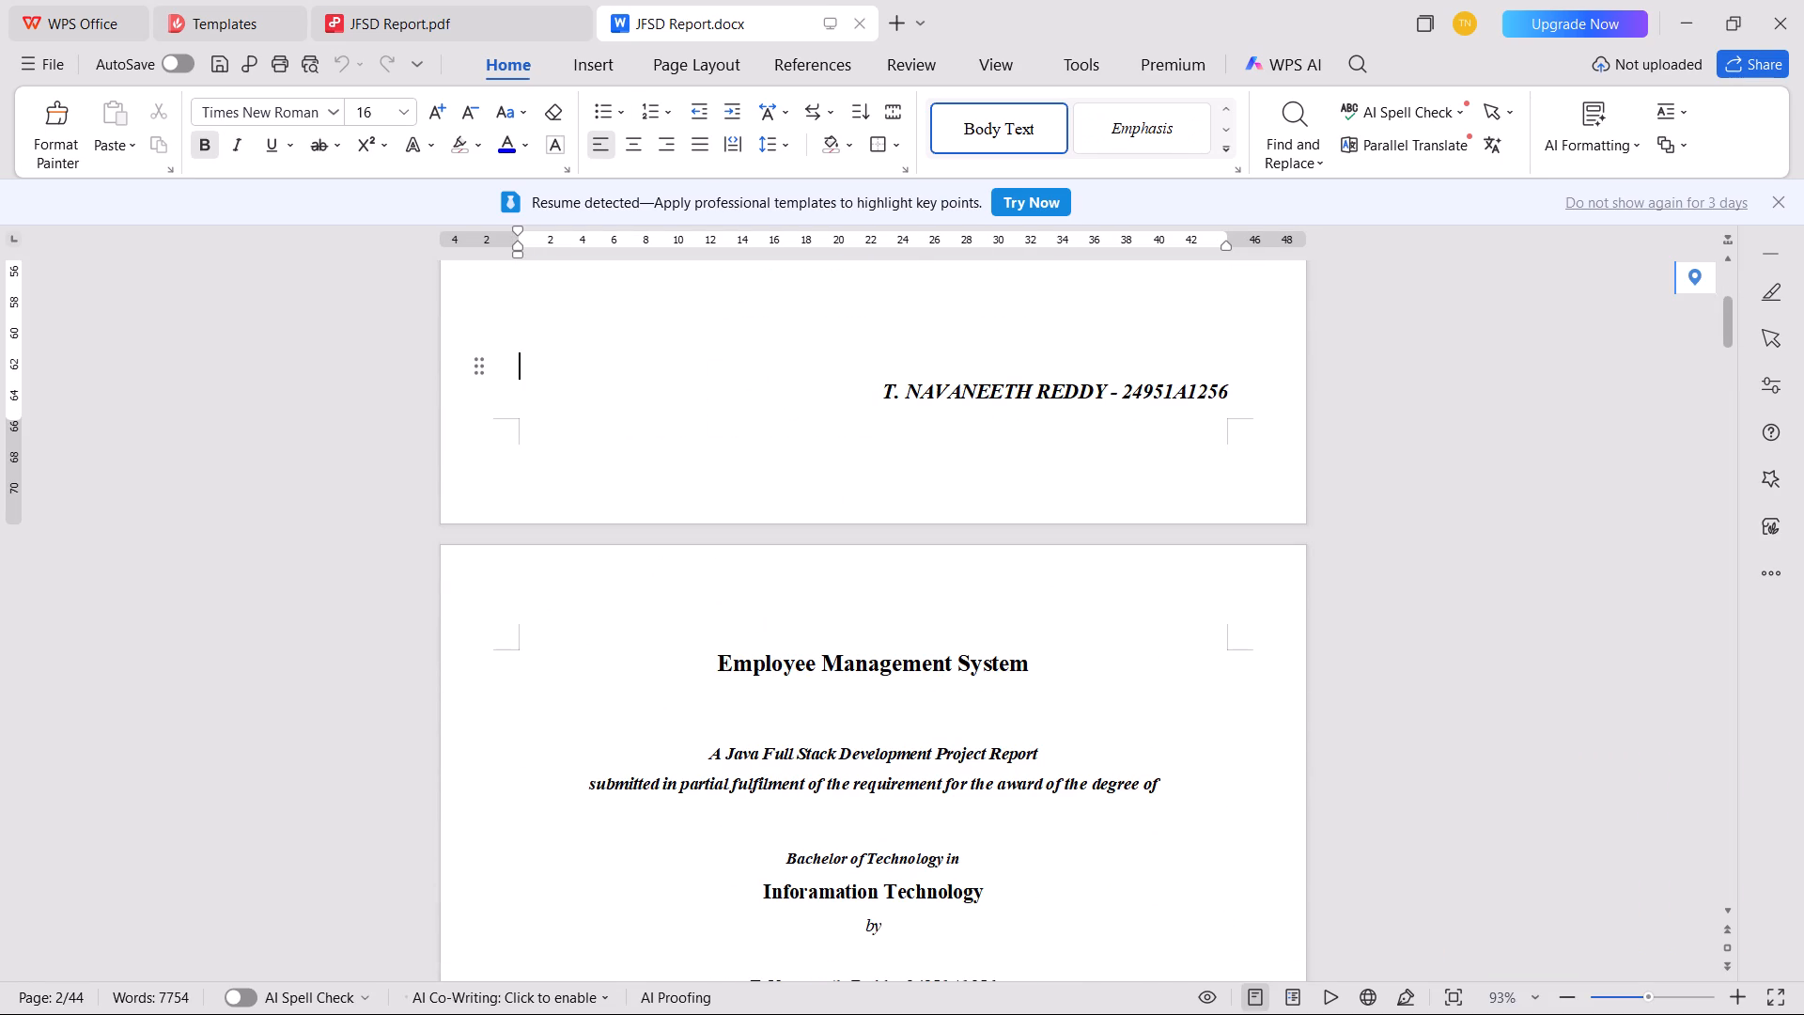
key(BackSpace)
Add the second author's name in capitals, a dash and their roll number on a new line below the first author on the cover.
click(1227, 381)
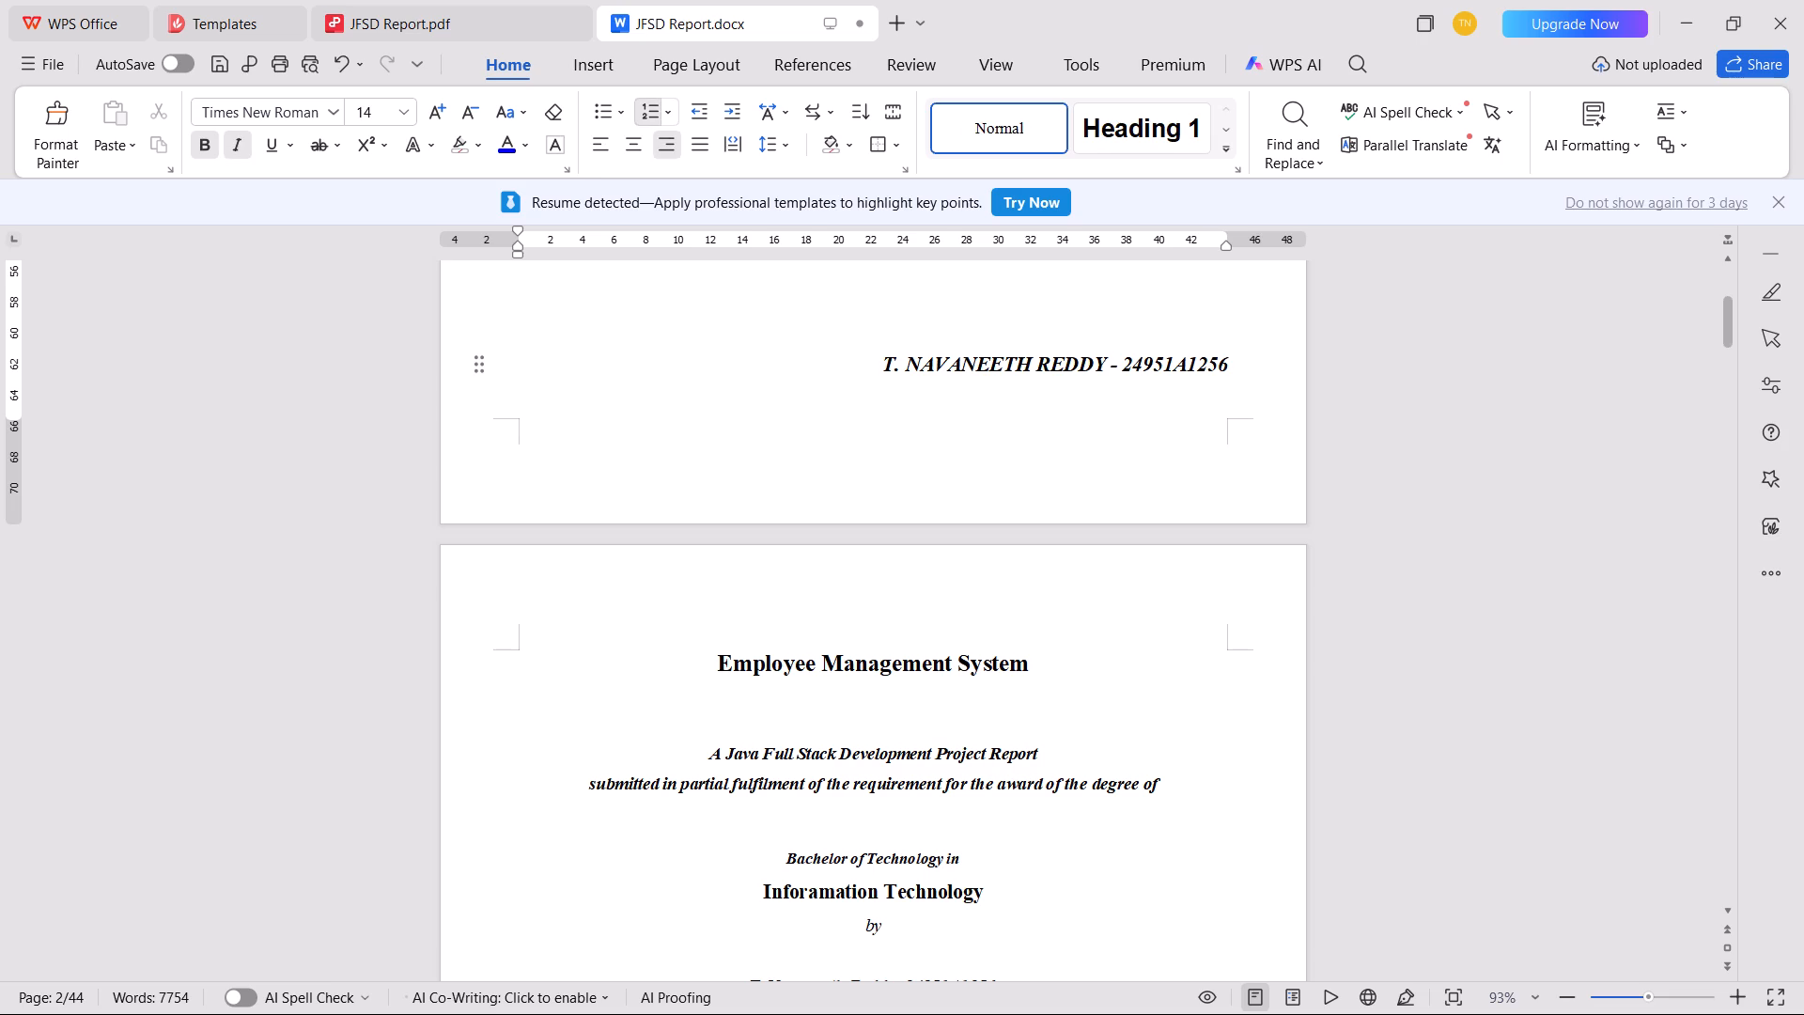
key(Return)
key(BackSpace)
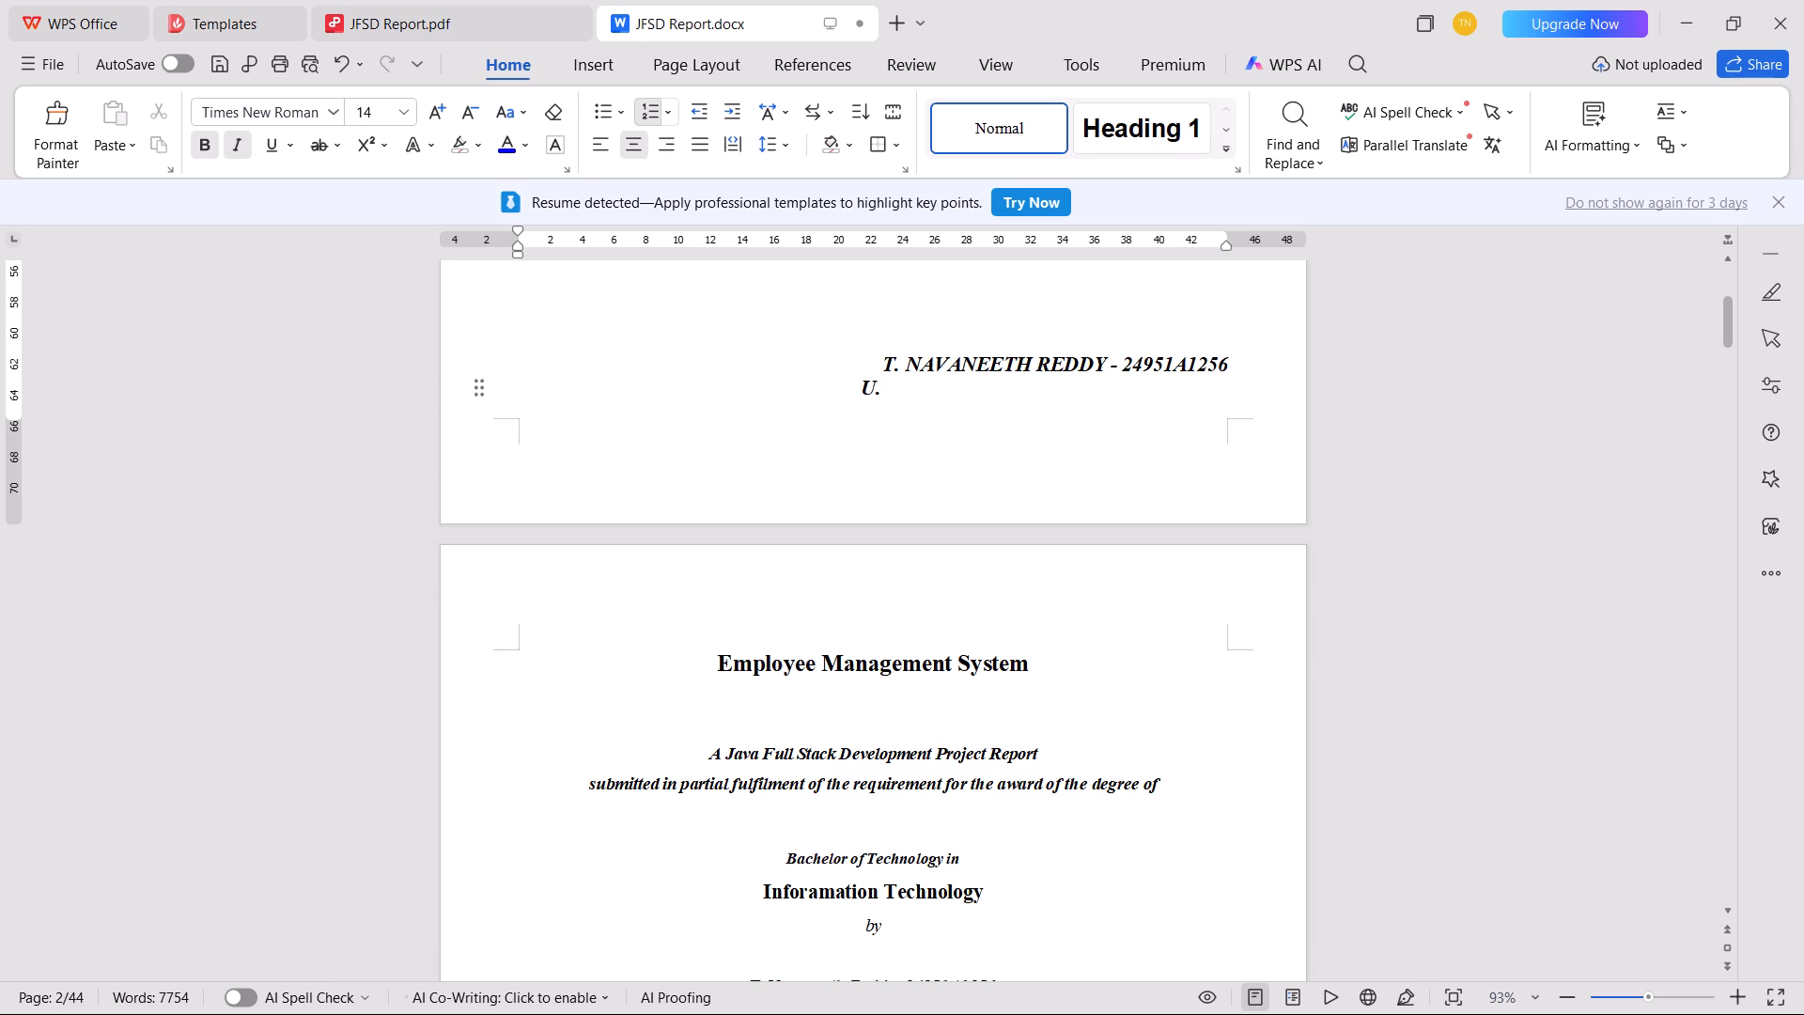
key(BackSpace)
key(BackSpace)
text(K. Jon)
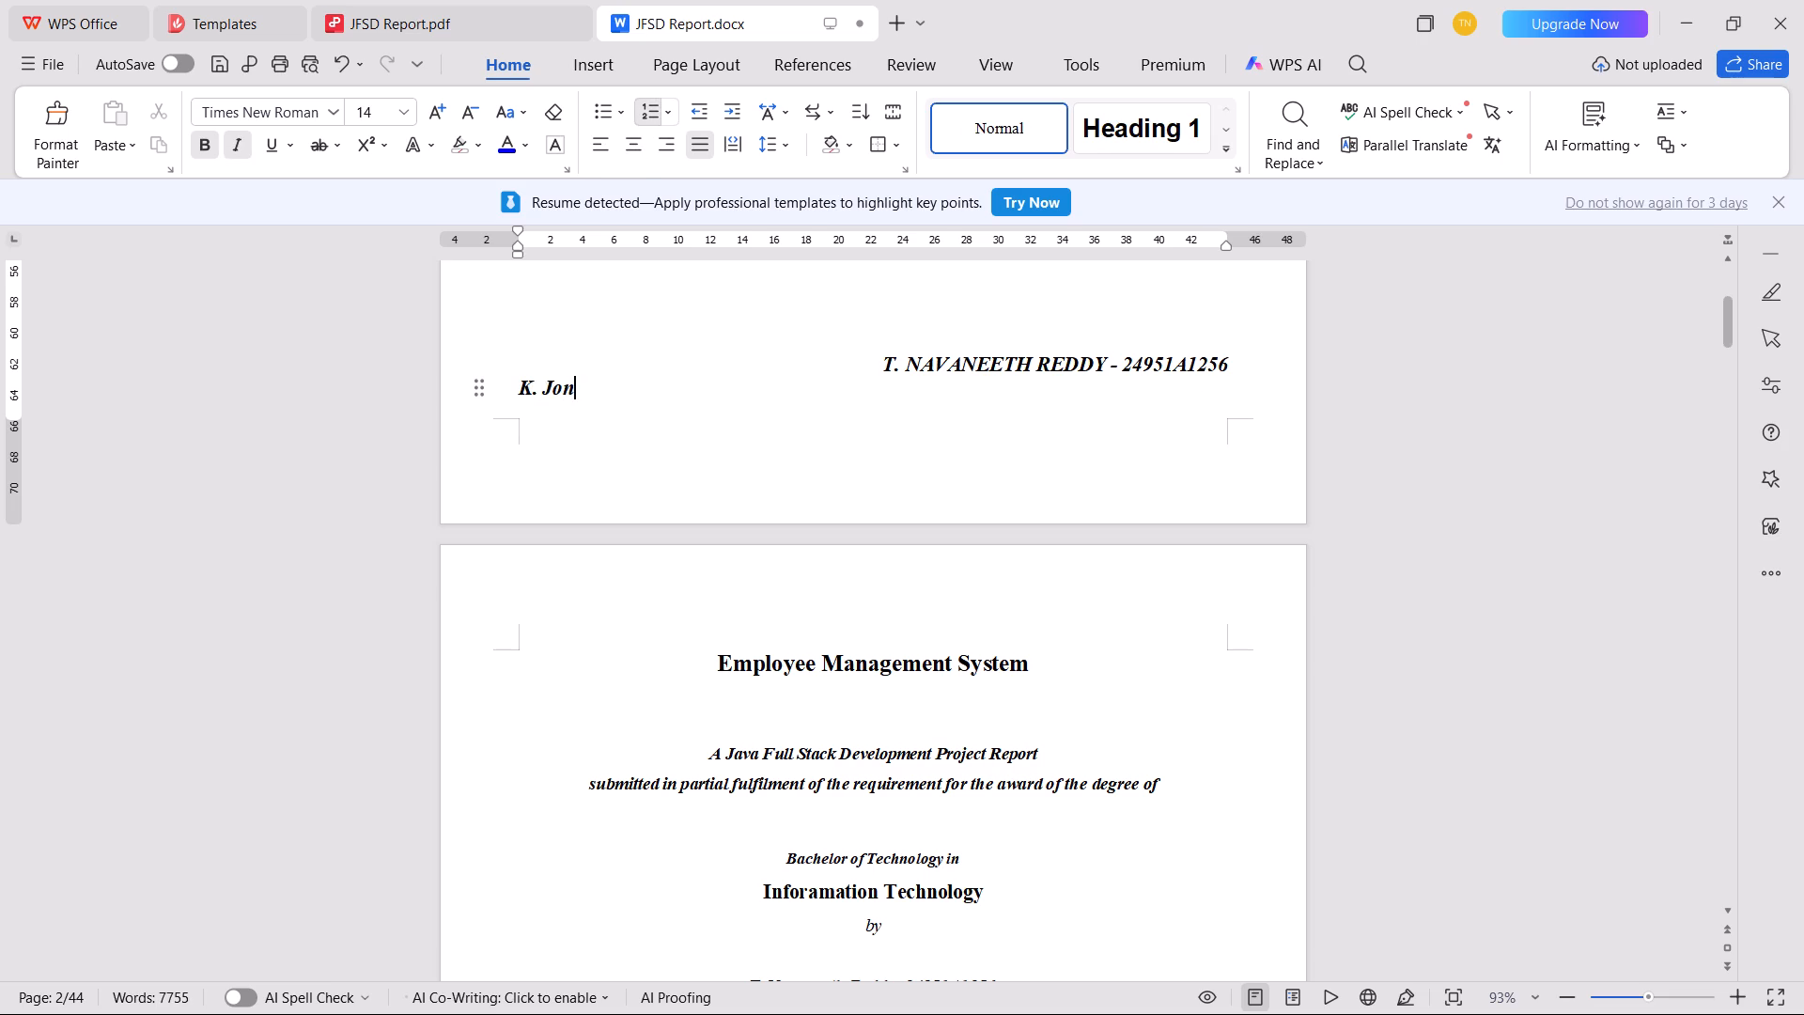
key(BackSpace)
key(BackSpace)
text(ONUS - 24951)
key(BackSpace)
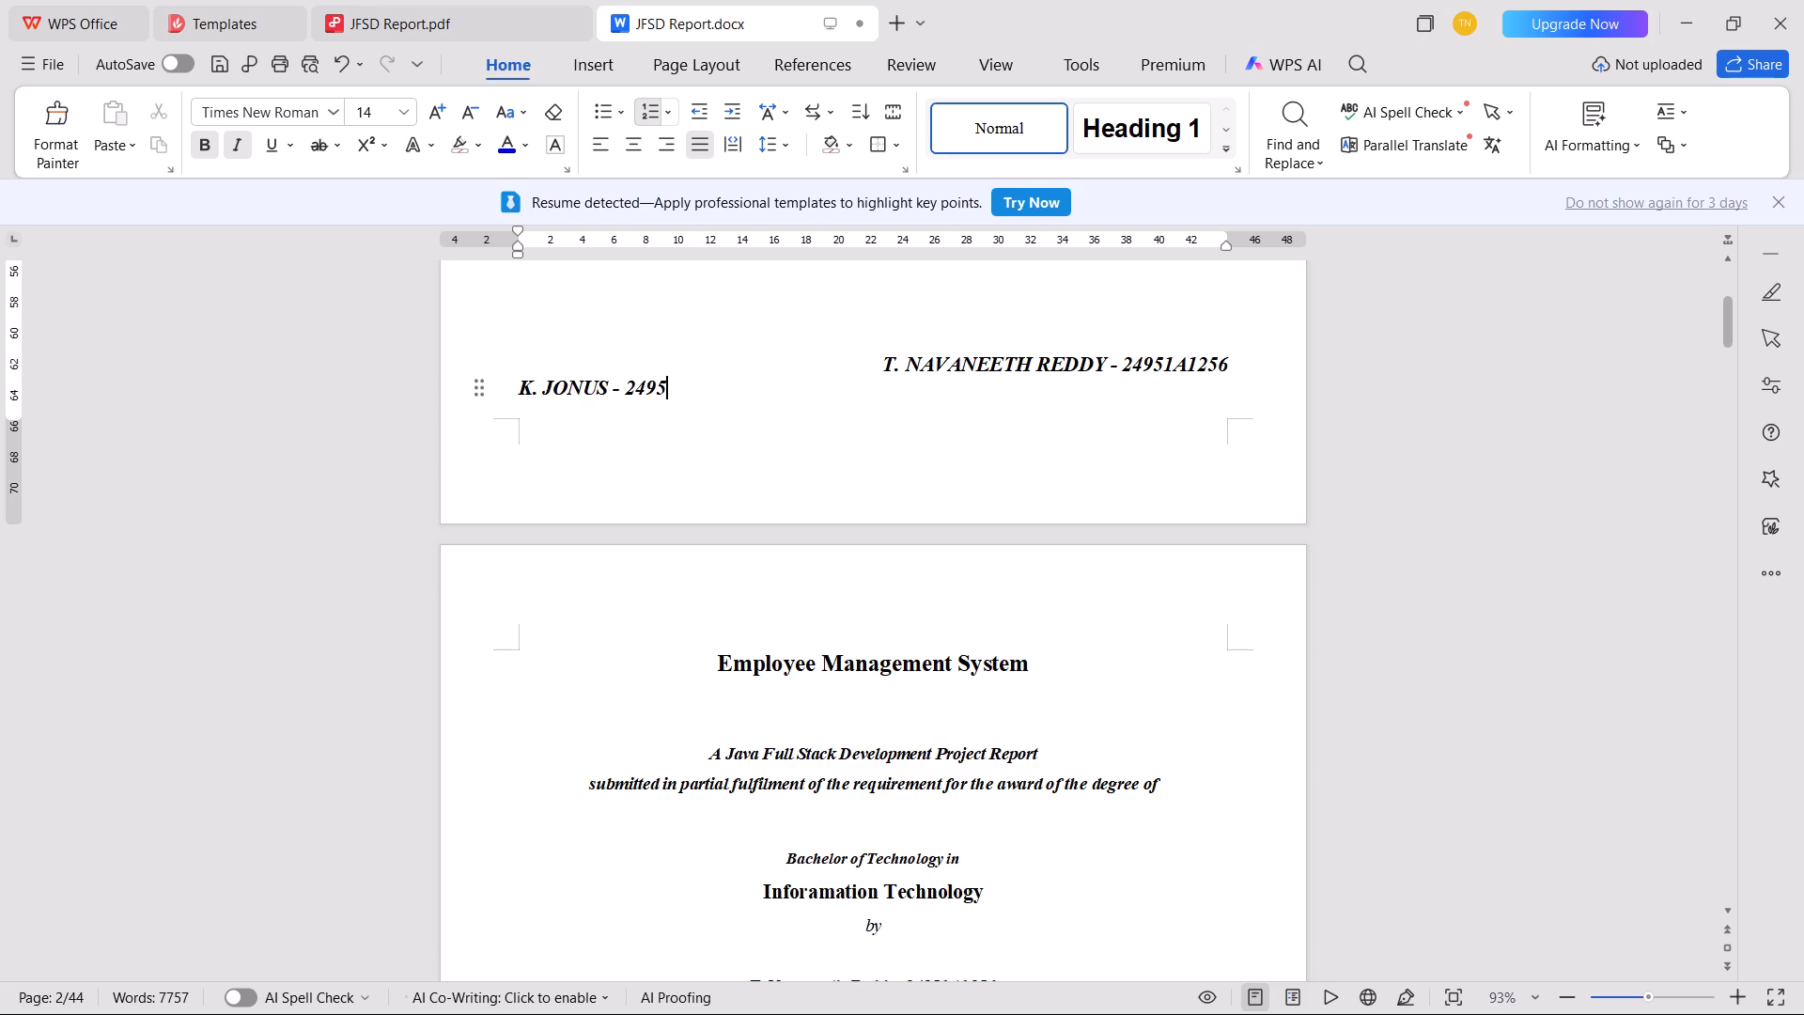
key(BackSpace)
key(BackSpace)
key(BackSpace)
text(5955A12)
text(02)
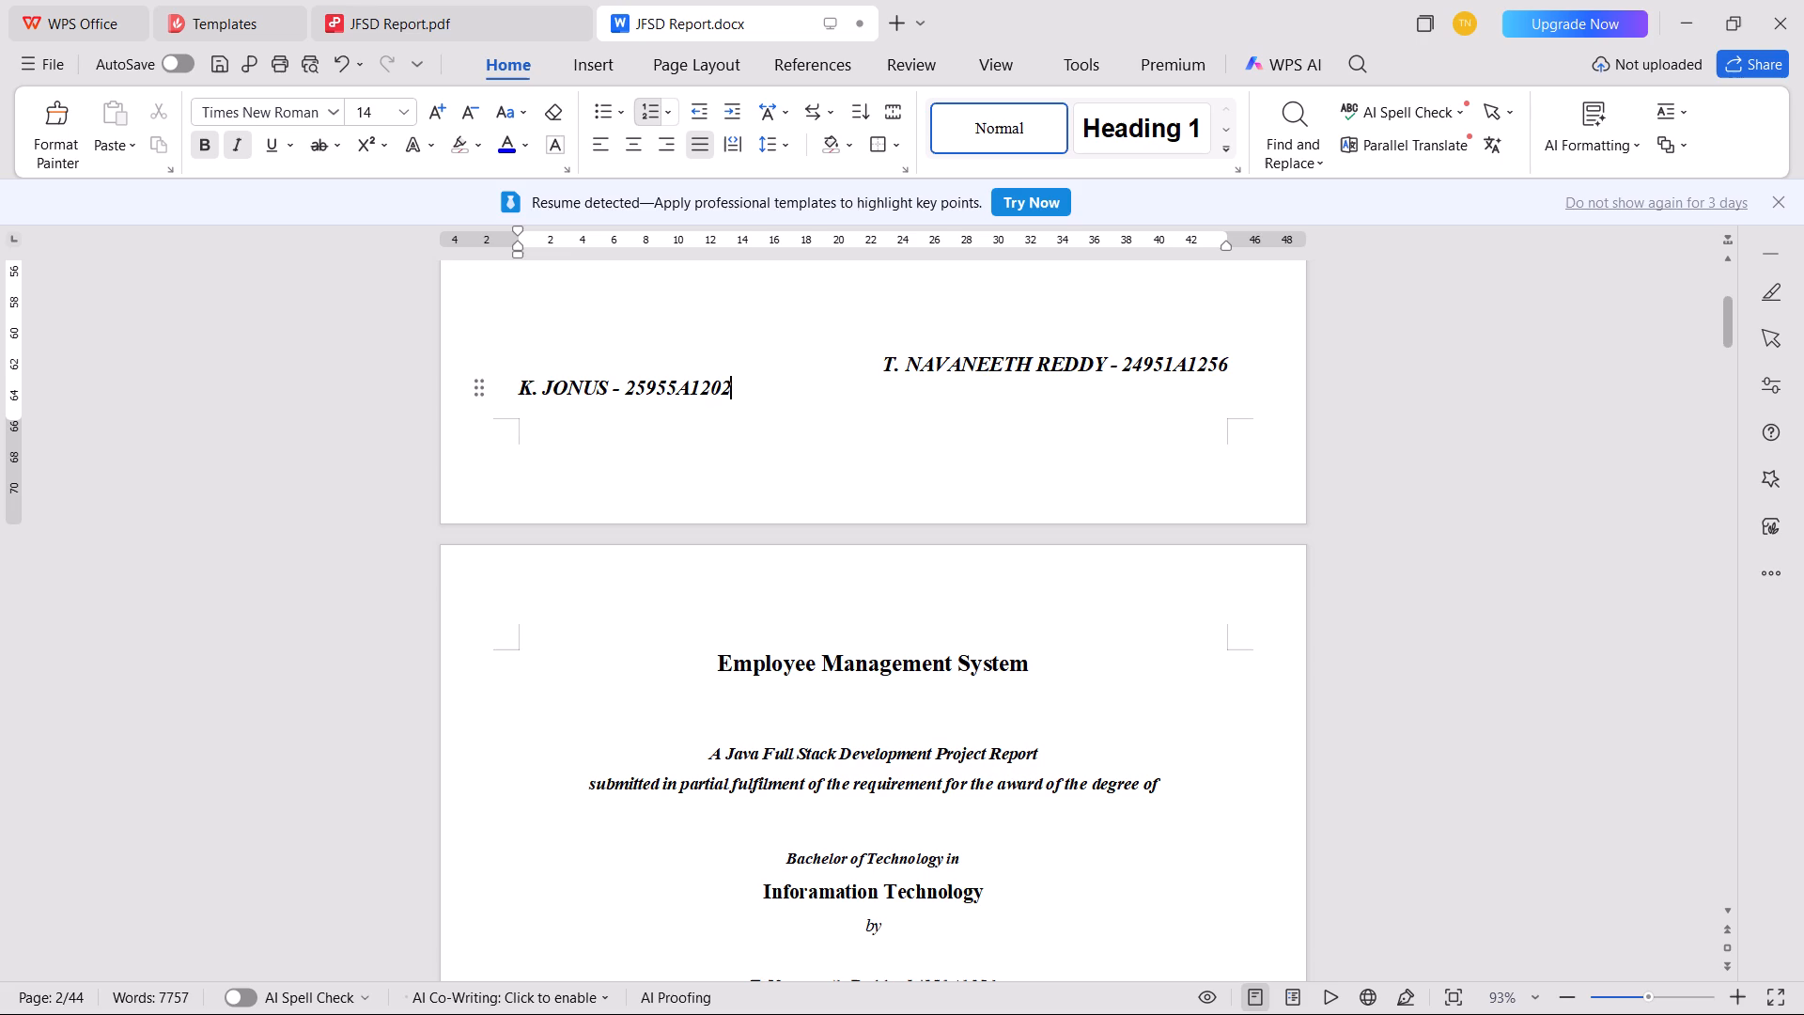
Right-align the second author's line on the cover.
click(459, 388)
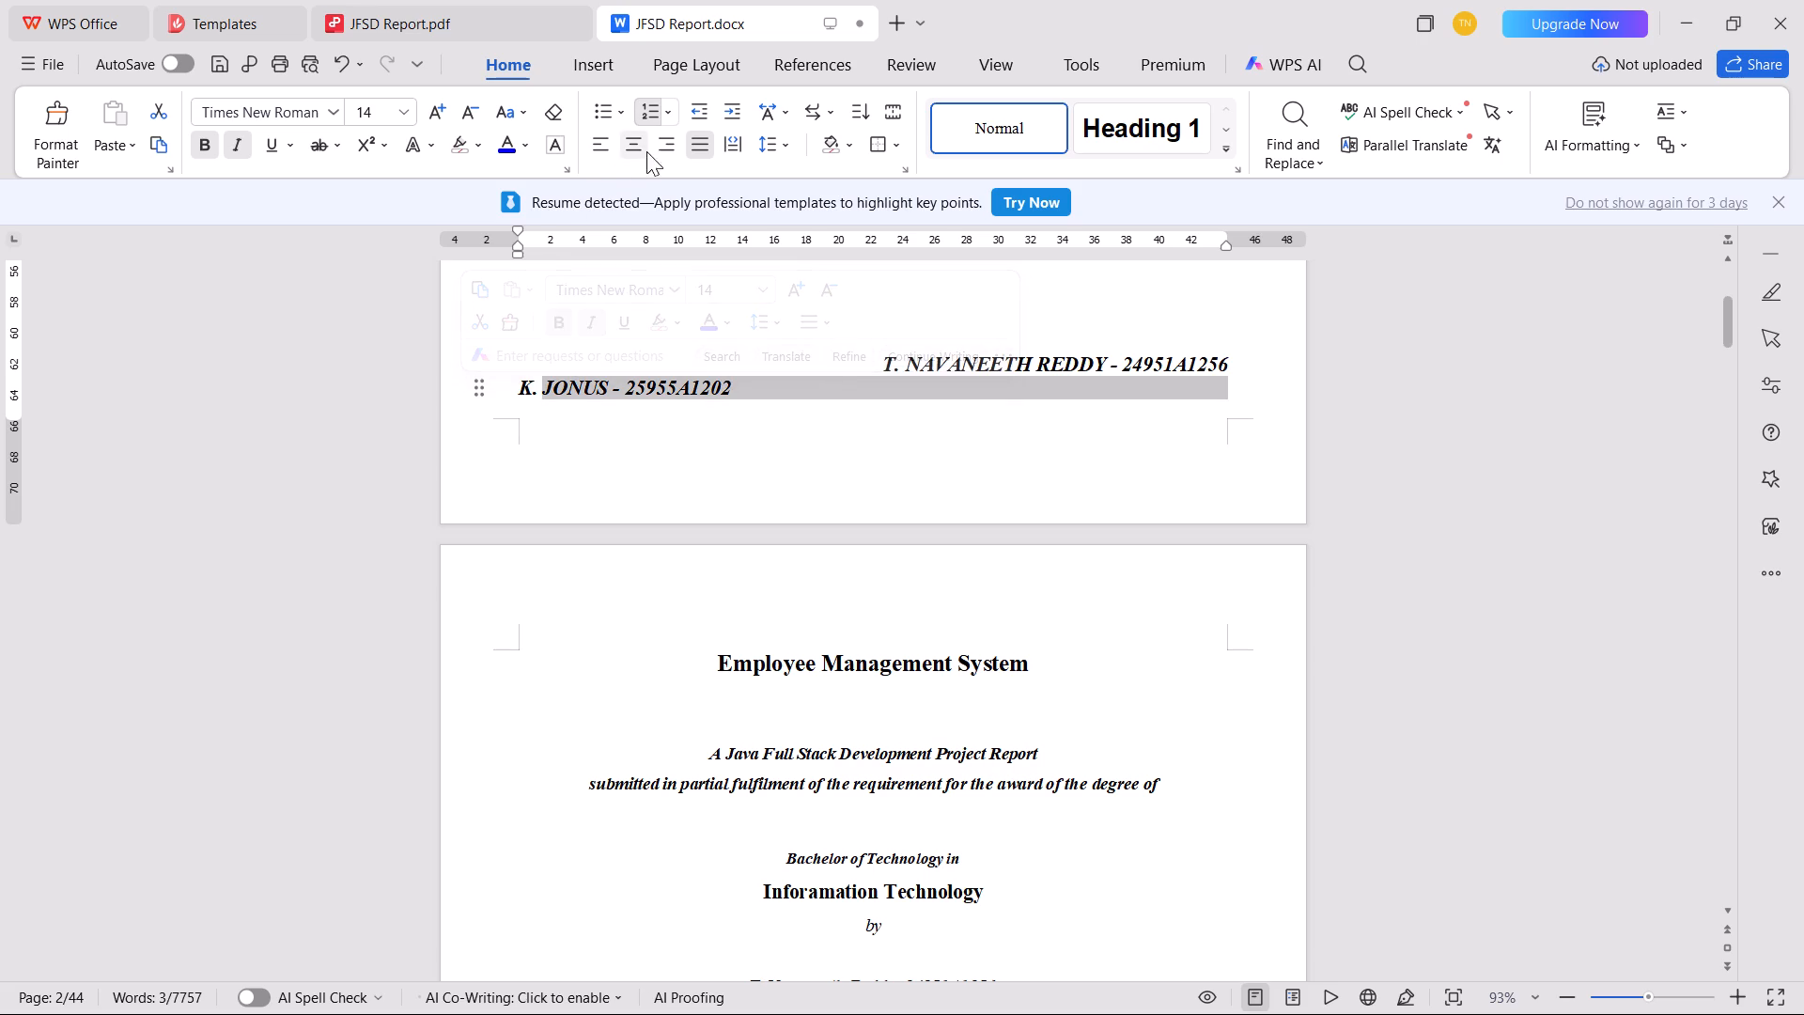
click(670, 148)
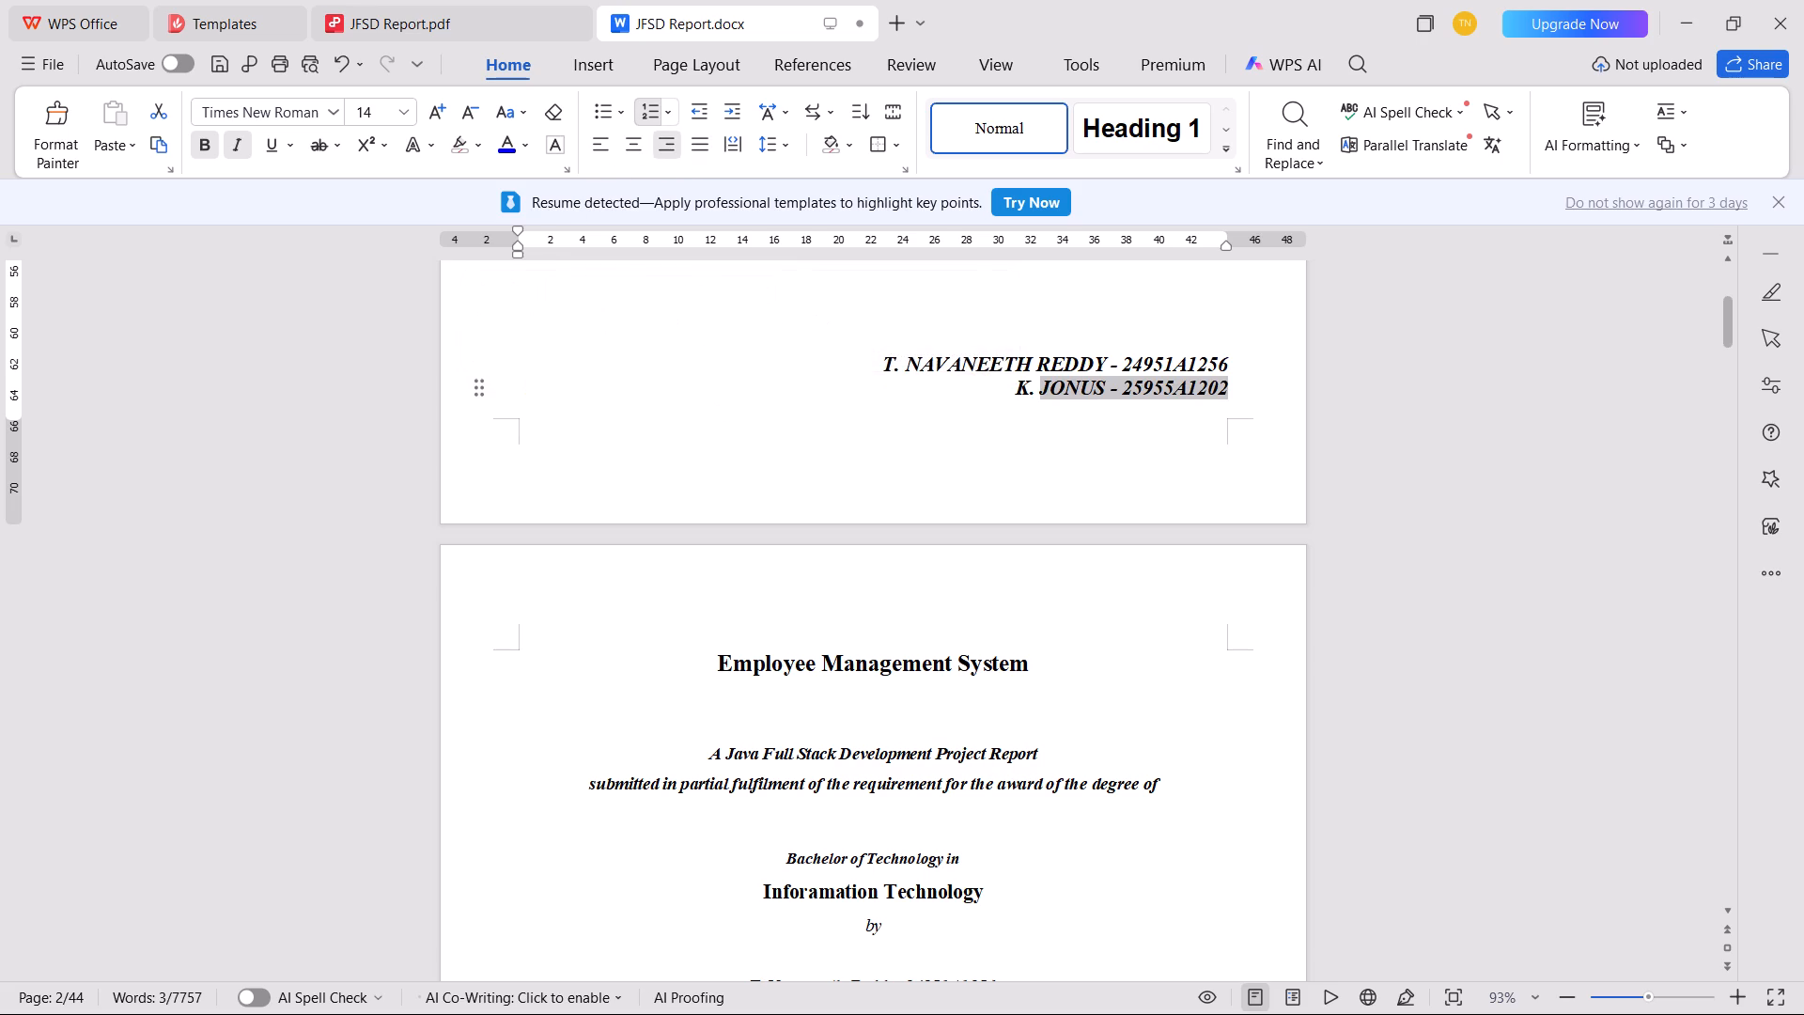
click(349, 461)
click(1076, 407)
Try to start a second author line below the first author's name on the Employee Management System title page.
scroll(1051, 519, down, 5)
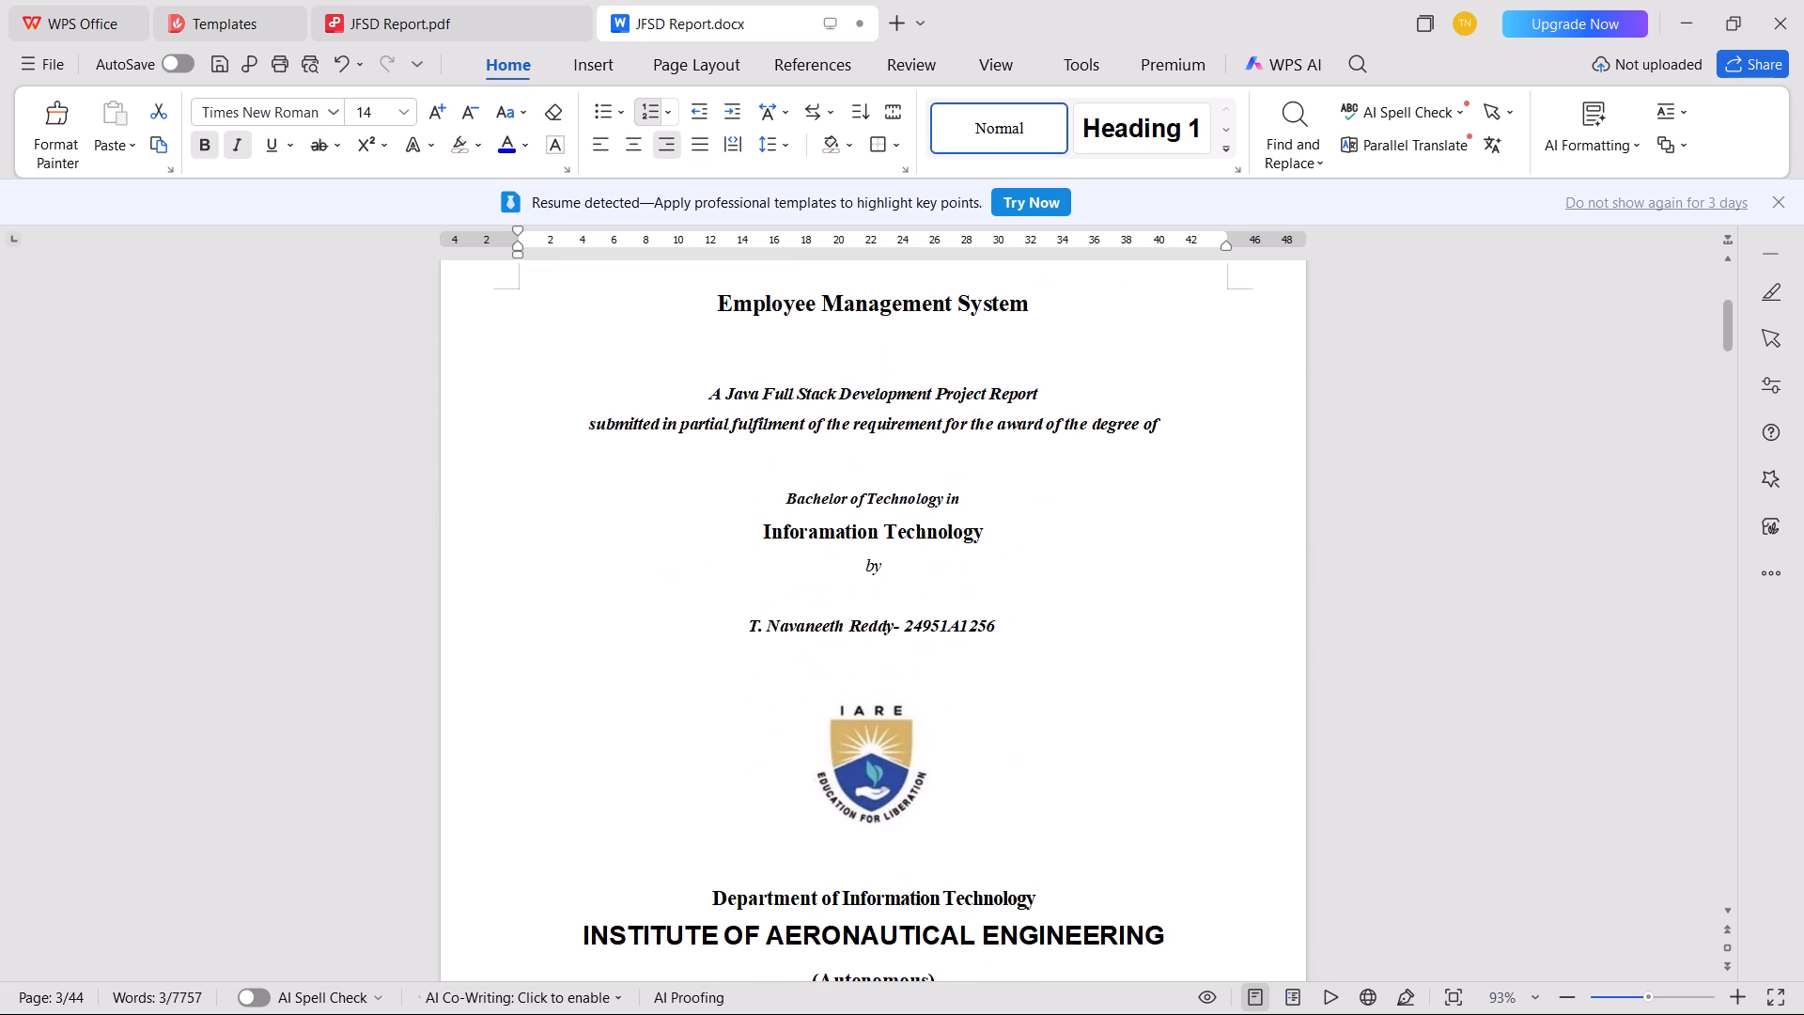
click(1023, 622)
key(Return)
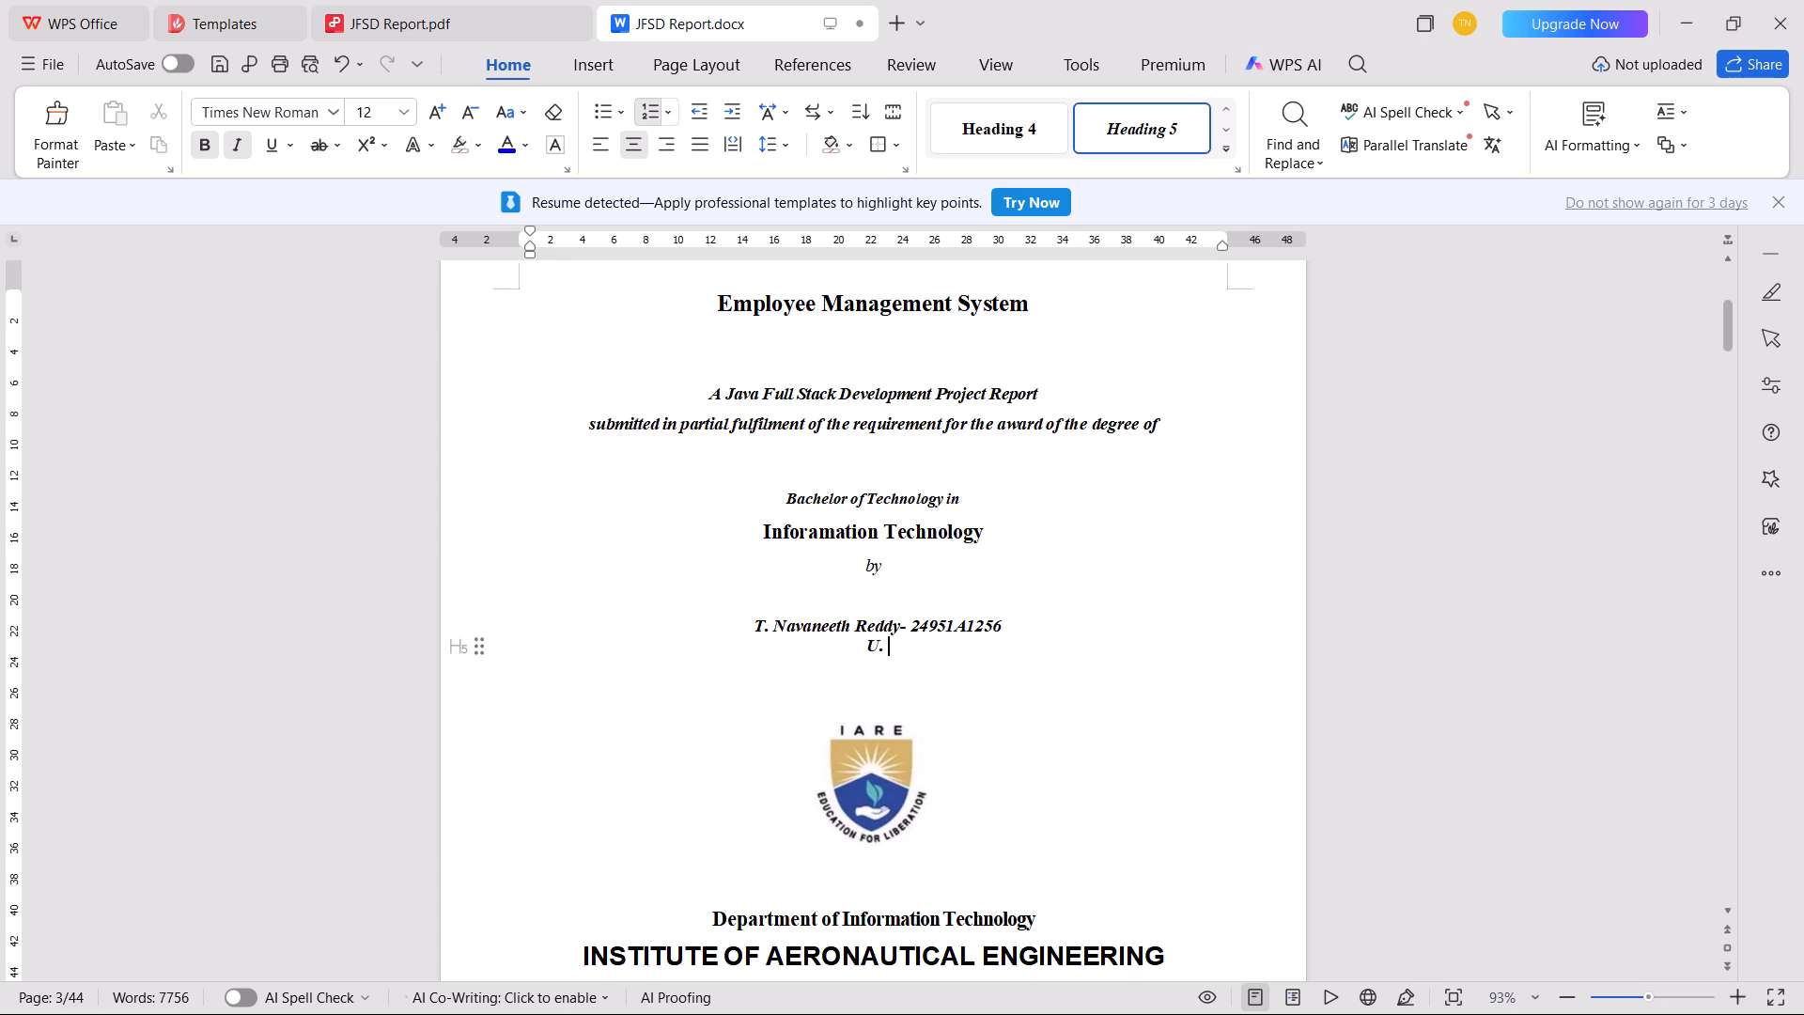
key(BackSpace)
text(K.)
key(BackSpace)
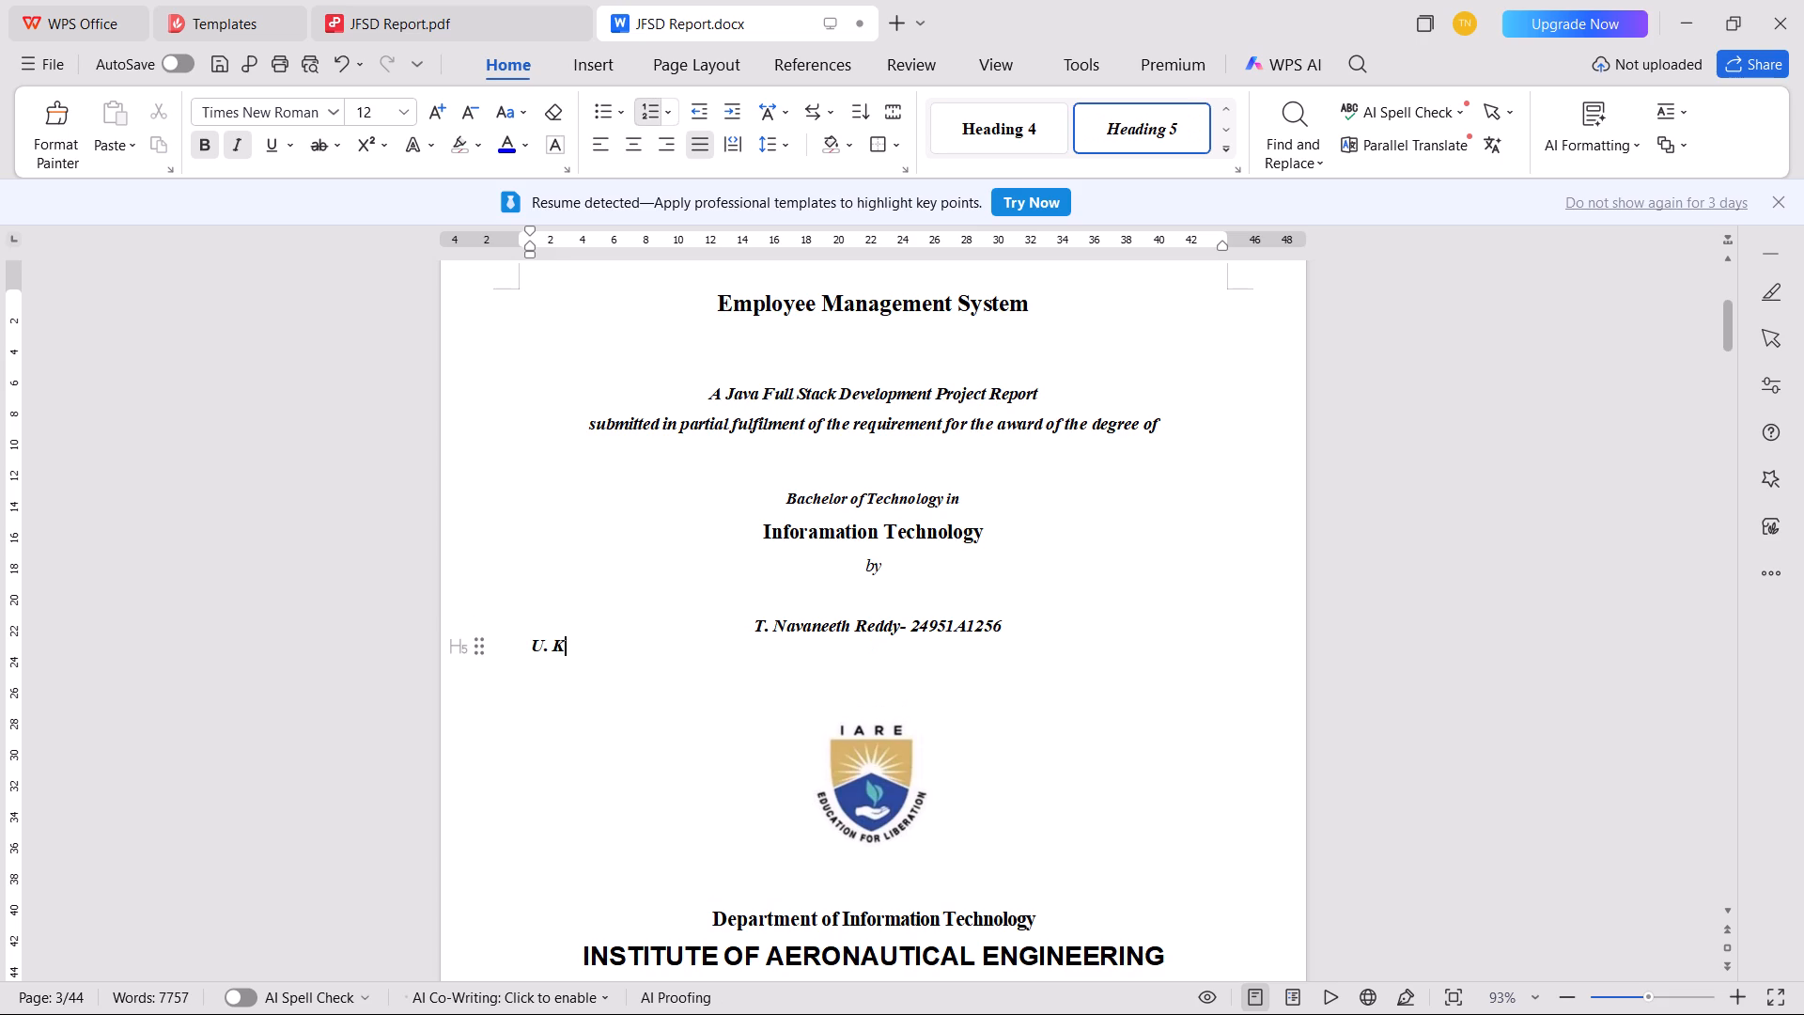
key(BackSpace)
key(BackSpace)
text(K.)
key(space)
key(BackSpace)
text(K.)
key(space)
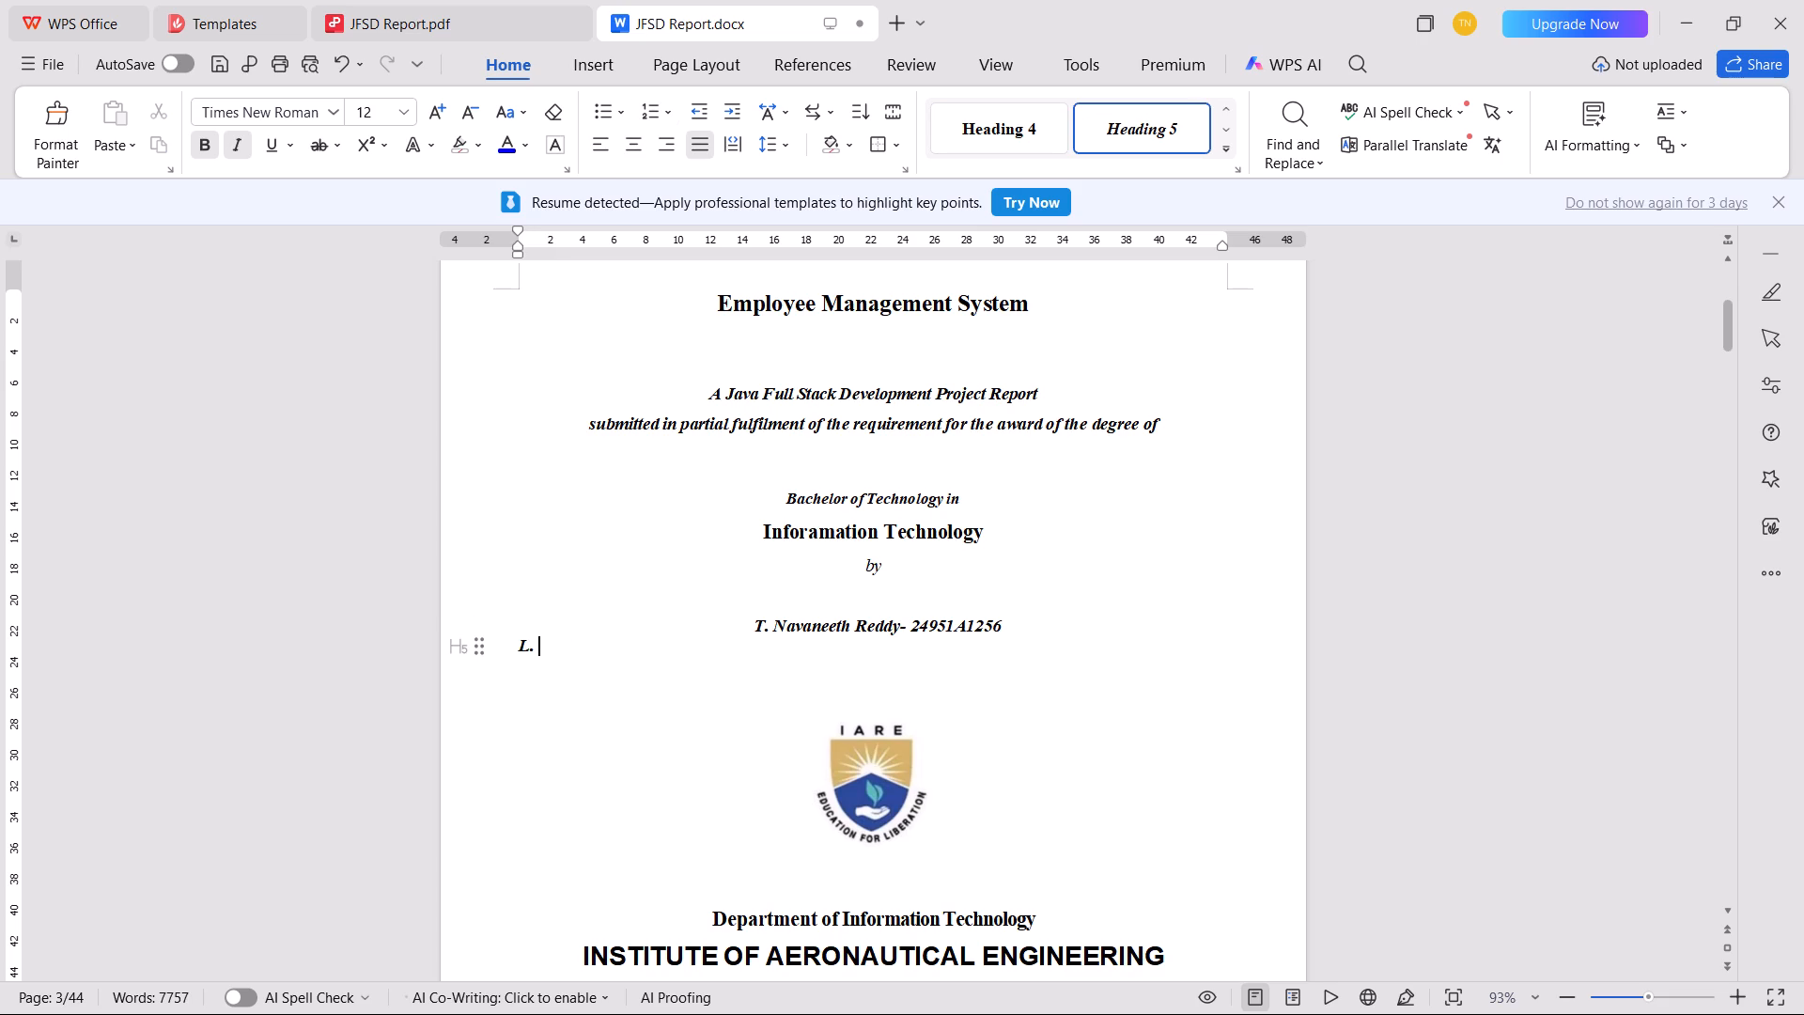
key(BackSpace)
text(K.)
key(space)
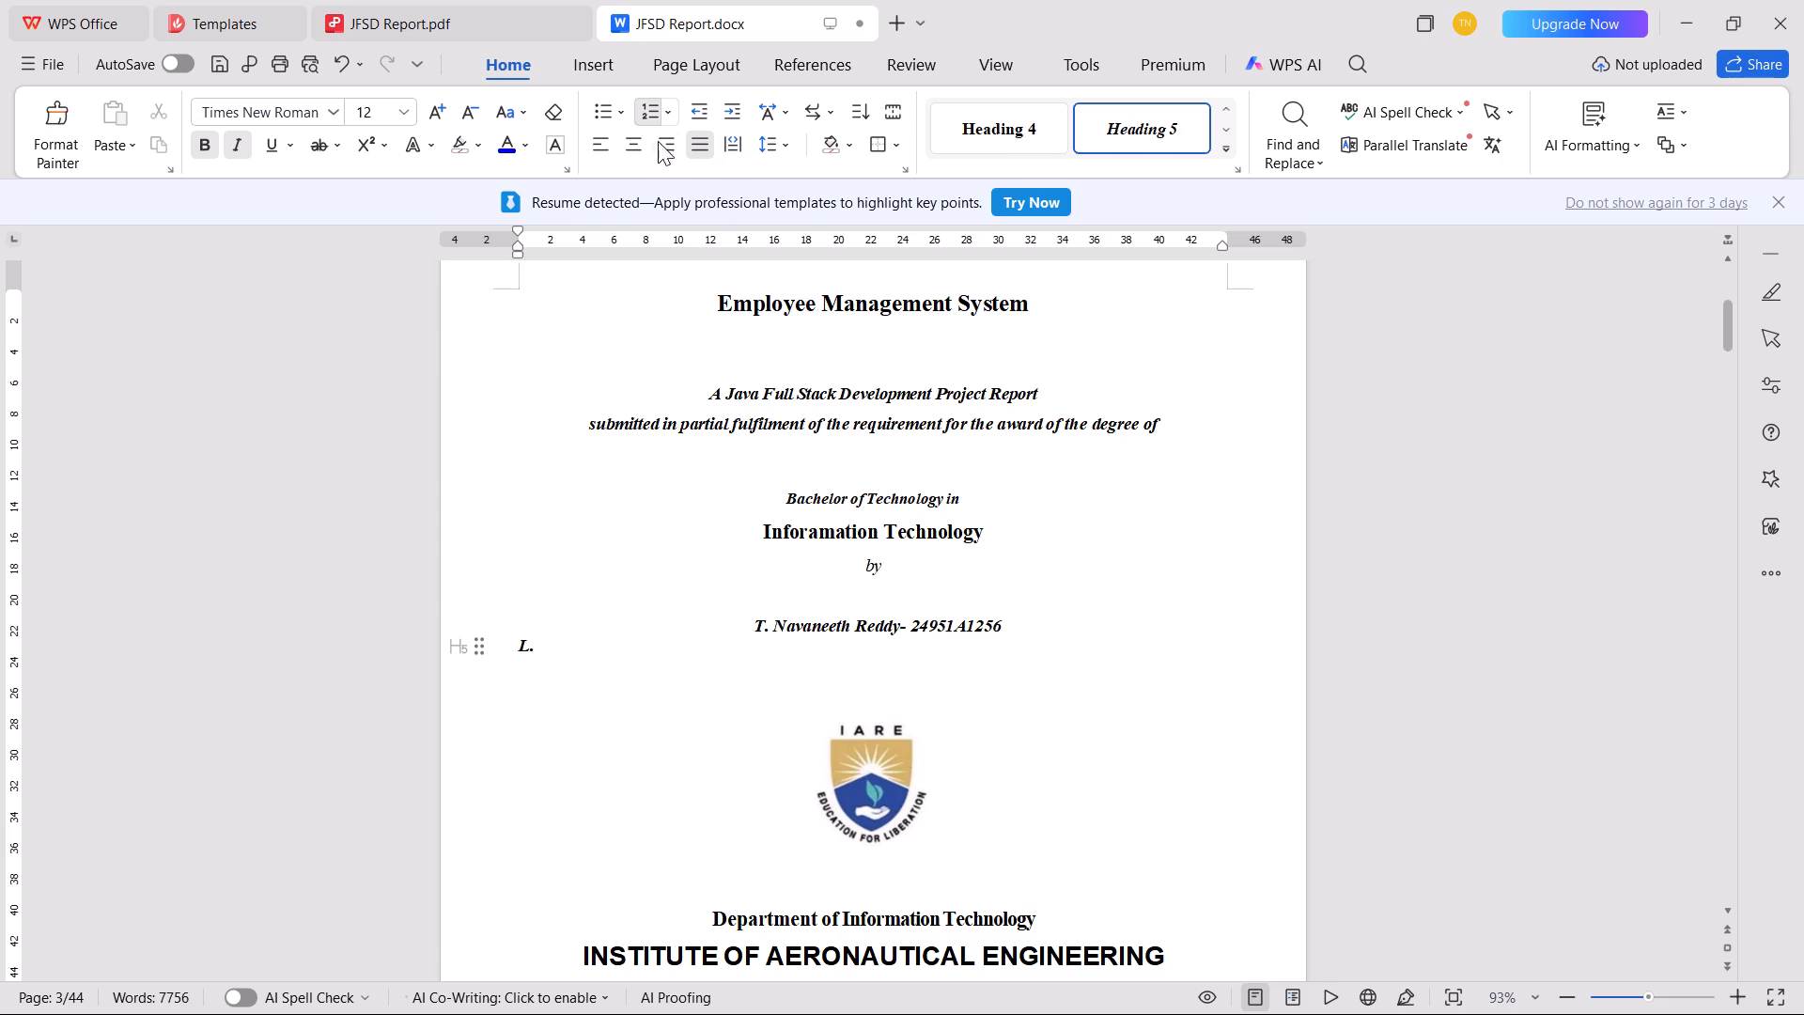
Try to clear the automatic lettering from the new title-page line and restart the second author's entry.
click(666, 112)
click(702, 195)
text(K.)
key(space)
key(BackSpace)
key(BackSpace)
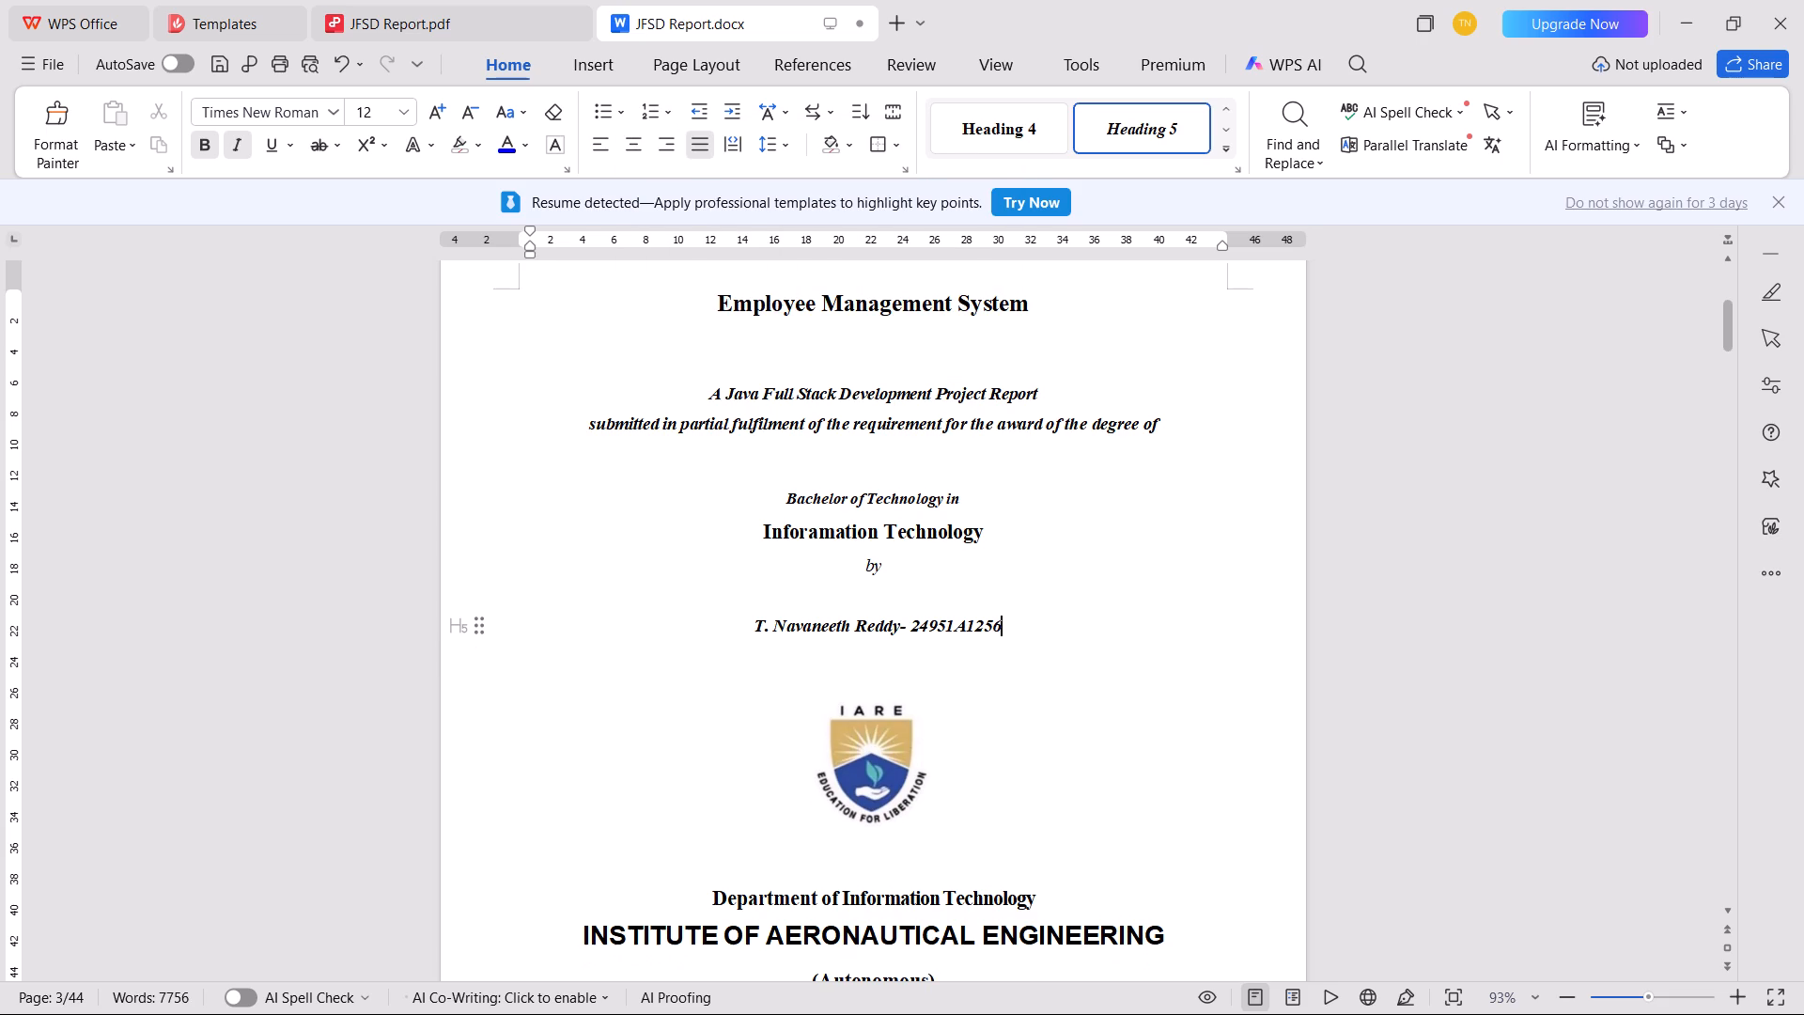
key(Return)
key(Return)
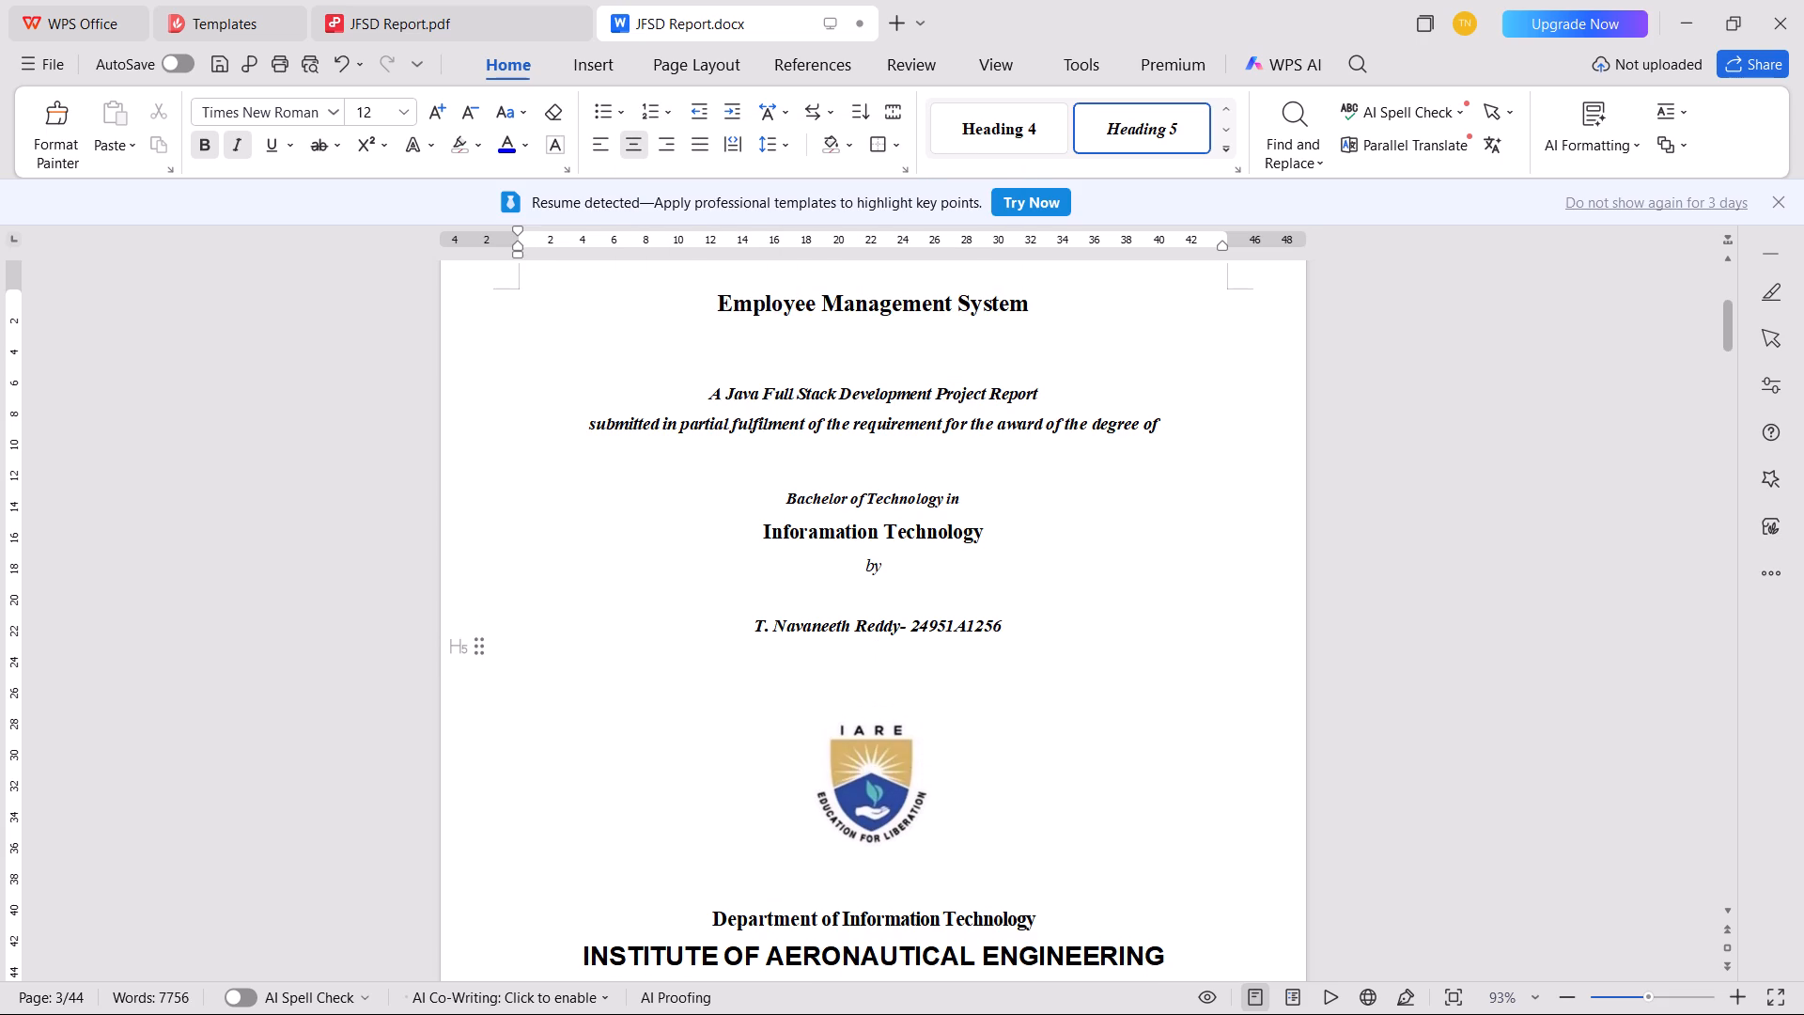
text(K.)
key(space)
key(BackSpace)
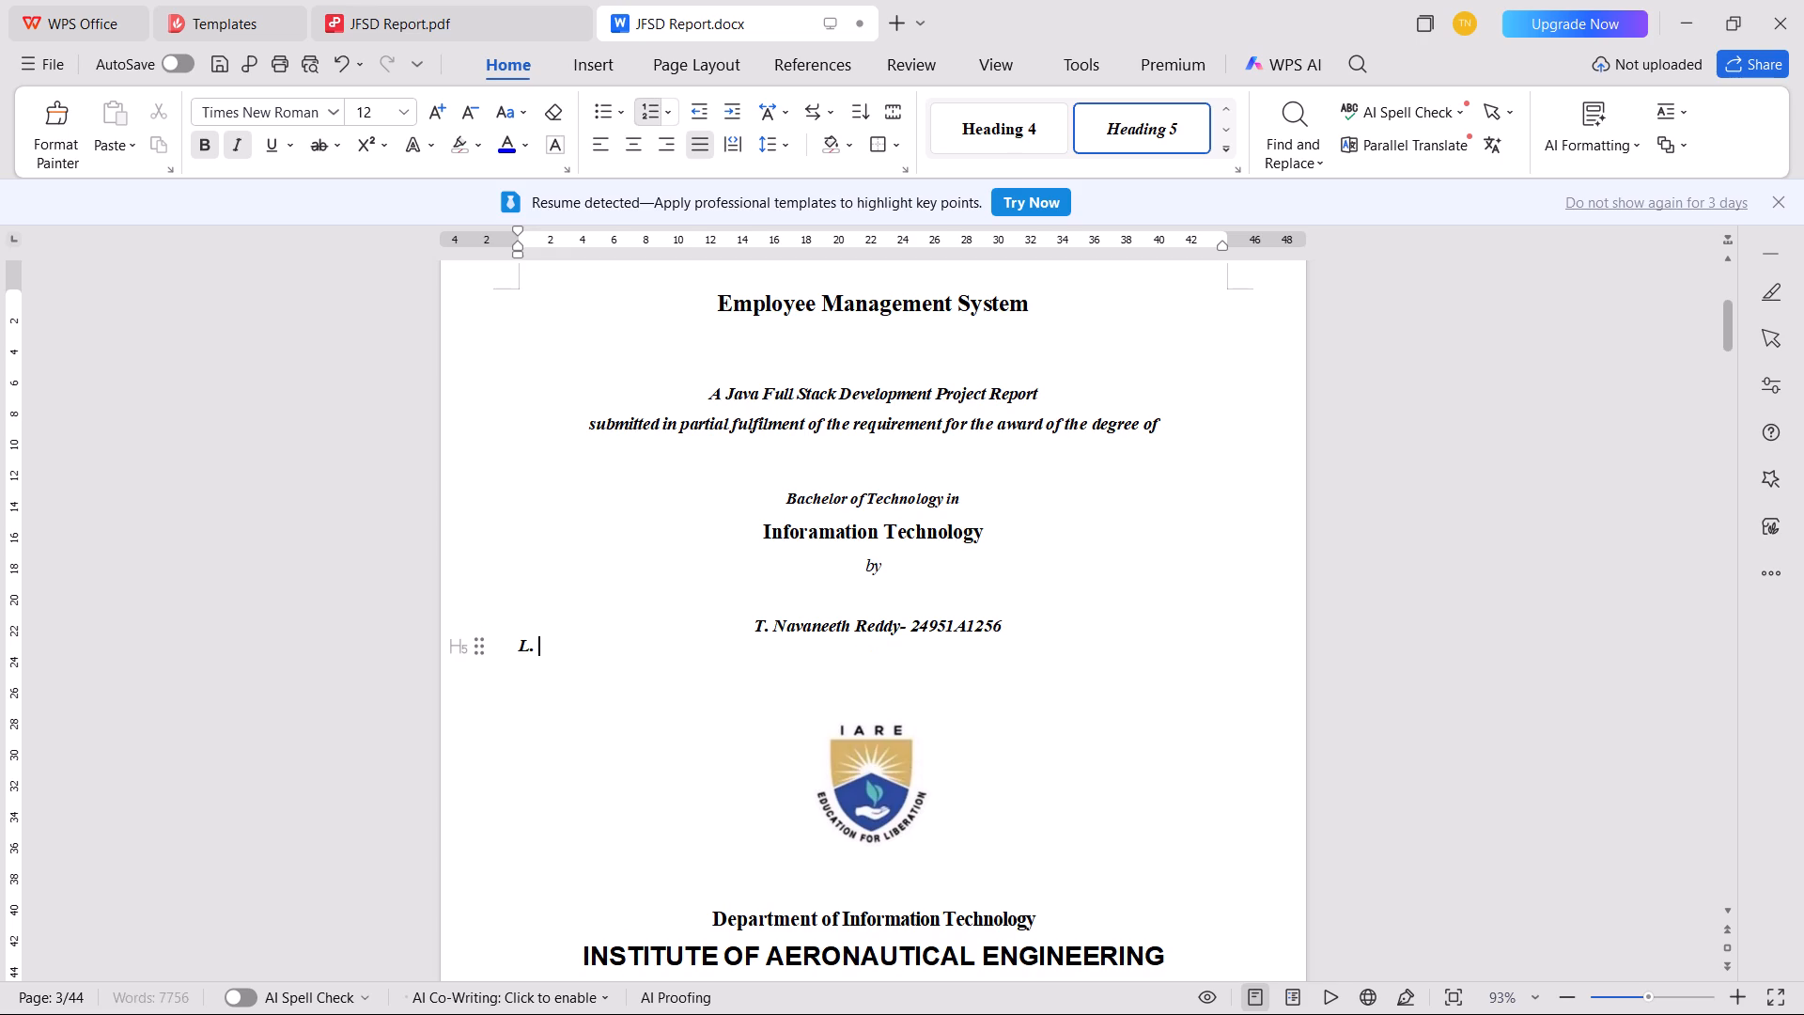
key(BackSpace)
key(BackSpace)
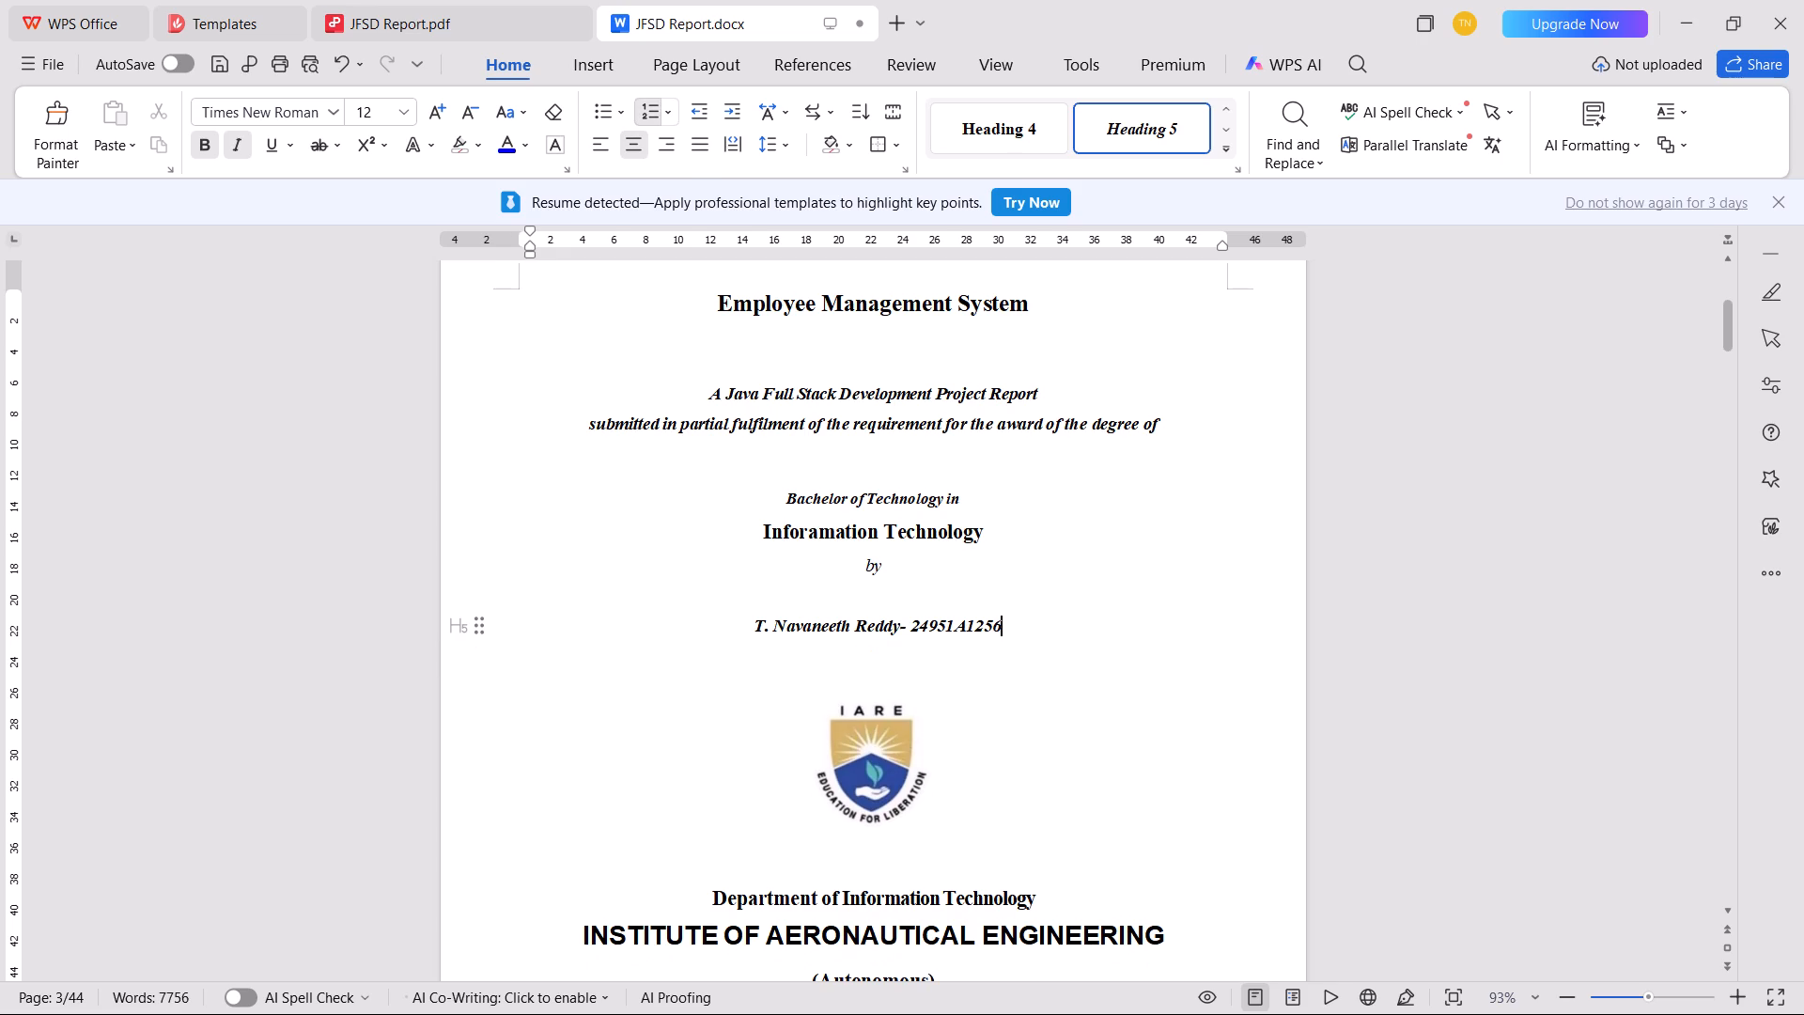
Enter the second author's name in title case, a dash and their roll number on a new line below the first author on the title page.
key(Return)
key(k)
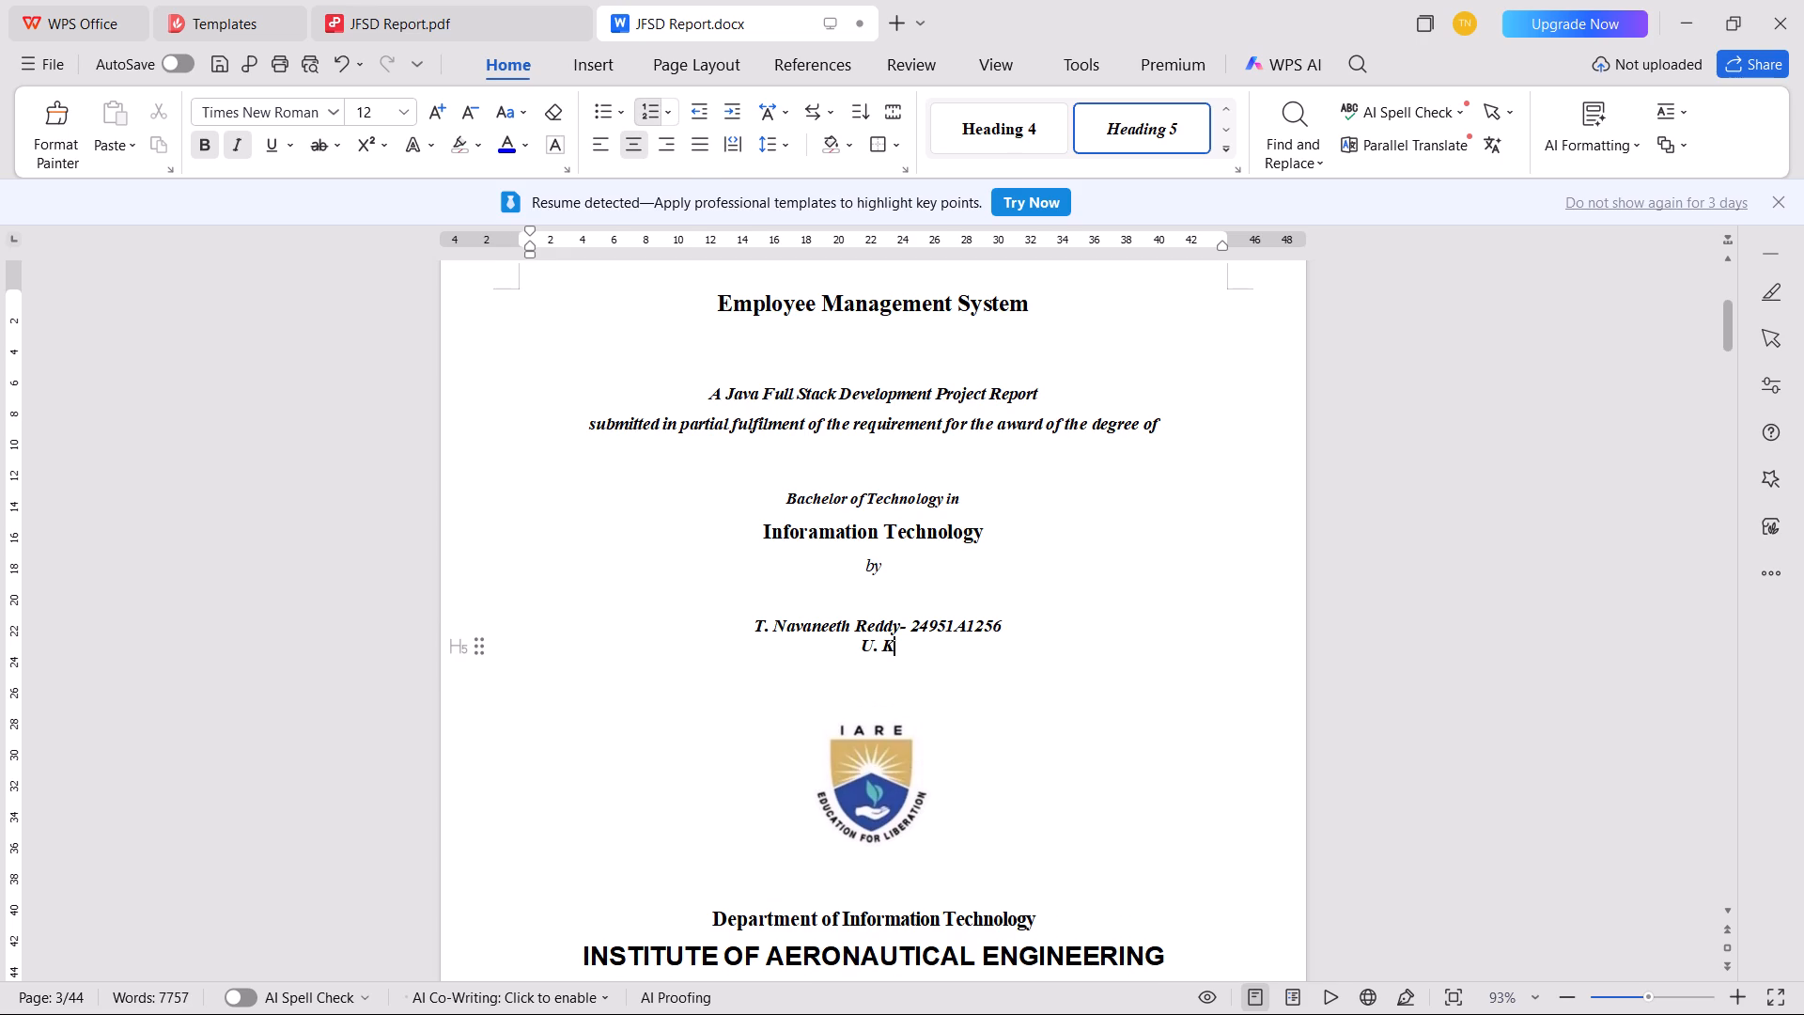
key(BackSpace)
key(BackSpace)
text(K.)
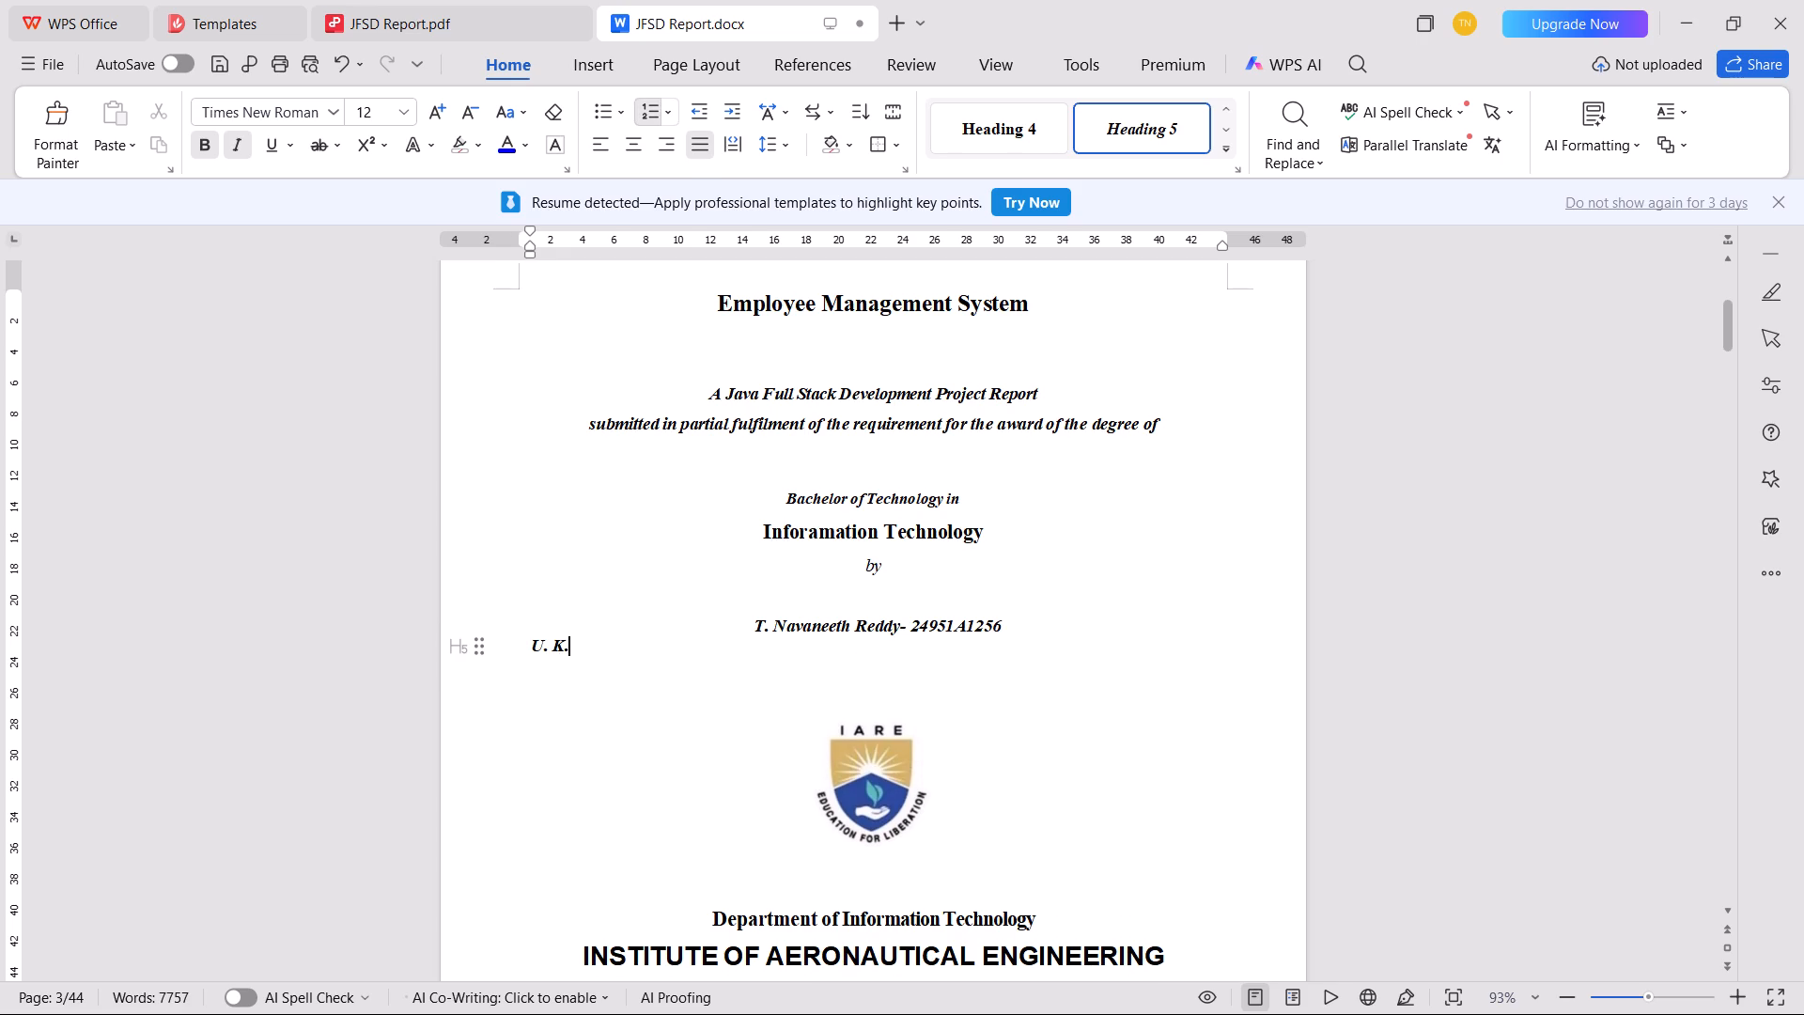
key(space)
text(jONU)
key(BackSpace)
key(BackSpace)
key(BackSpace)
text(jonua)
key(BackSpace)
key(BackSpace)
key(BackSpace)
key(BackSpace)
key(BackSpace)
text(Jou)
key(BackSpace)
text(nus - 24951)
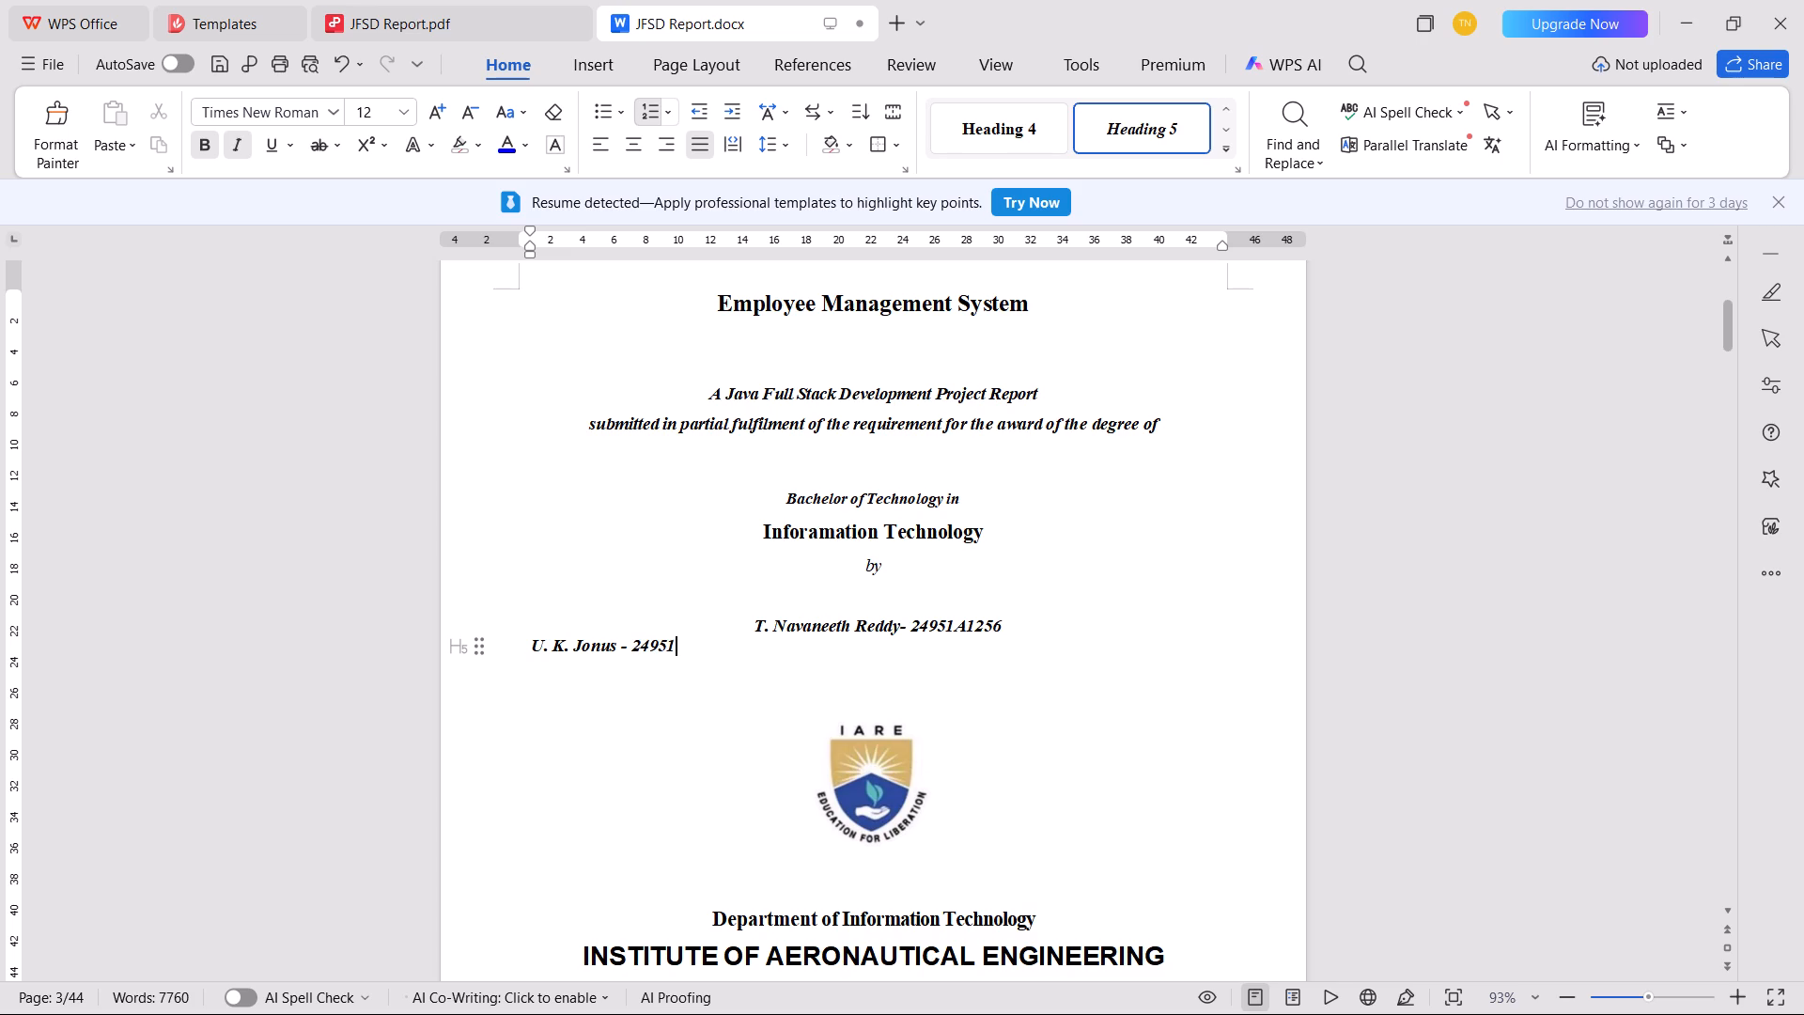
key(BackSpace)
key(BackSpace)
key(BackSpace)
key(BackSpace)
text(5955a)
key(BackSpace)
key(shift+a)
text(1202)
Remove the automatic "U." list letter in front of the second author's name on the title page.
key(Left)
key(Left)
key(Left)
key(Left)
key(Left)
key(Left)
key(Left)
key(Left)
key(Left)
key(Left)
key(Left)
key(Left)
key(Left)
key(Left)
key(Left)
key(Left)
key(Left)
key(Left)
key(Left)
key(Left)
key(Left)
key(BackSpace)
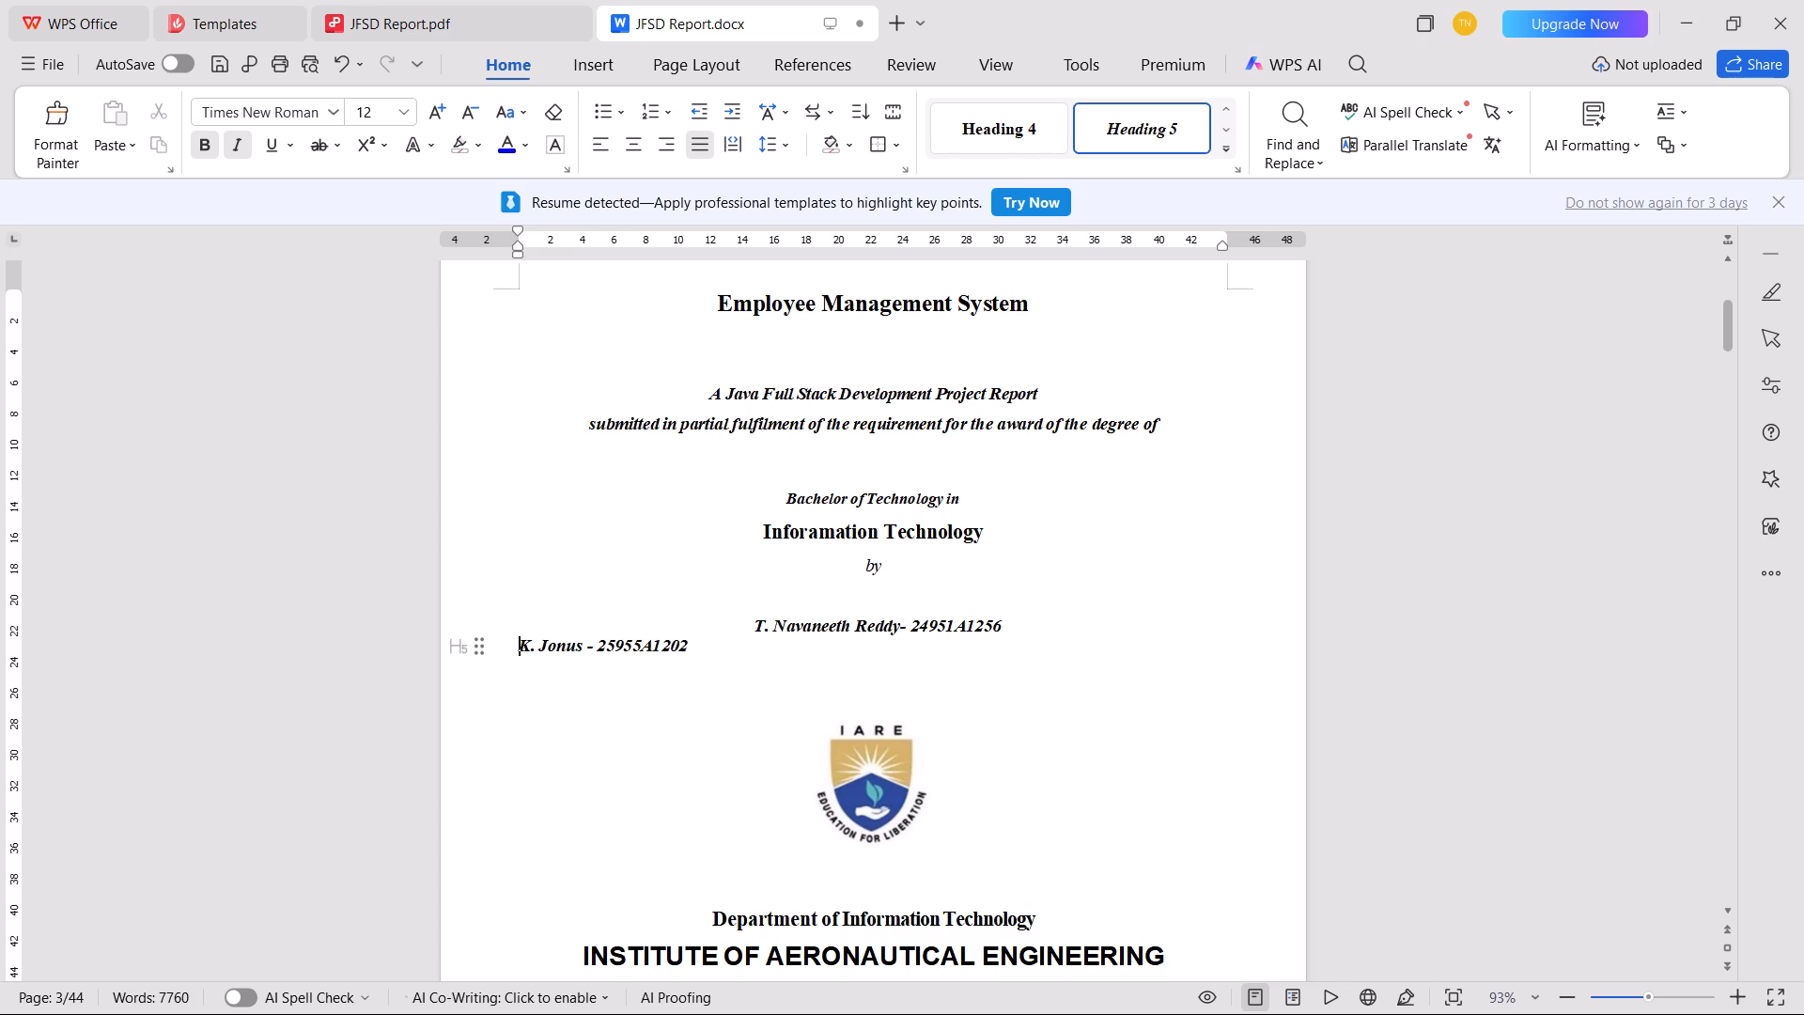
Centre the second author's line on the title page.
click(353, 649)
click(636, 149)
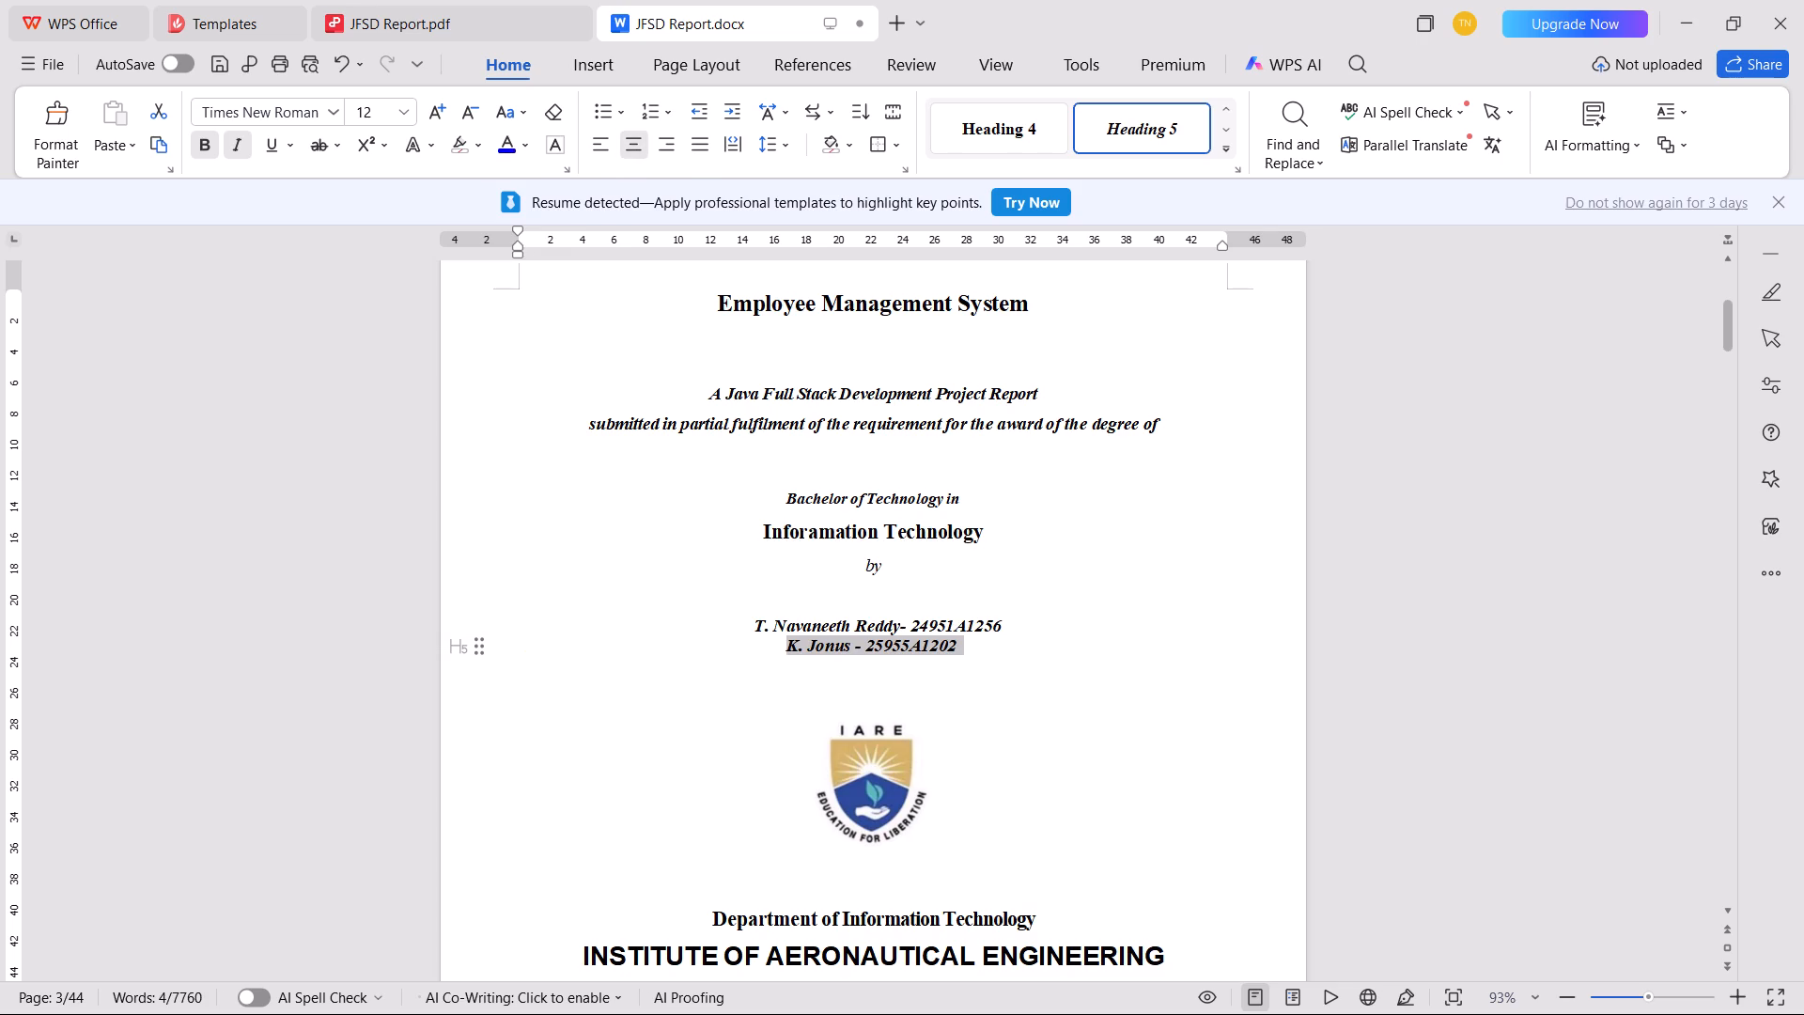
Save the report document.
key(ctrl+s)
scroll(909, 431, down, 5)
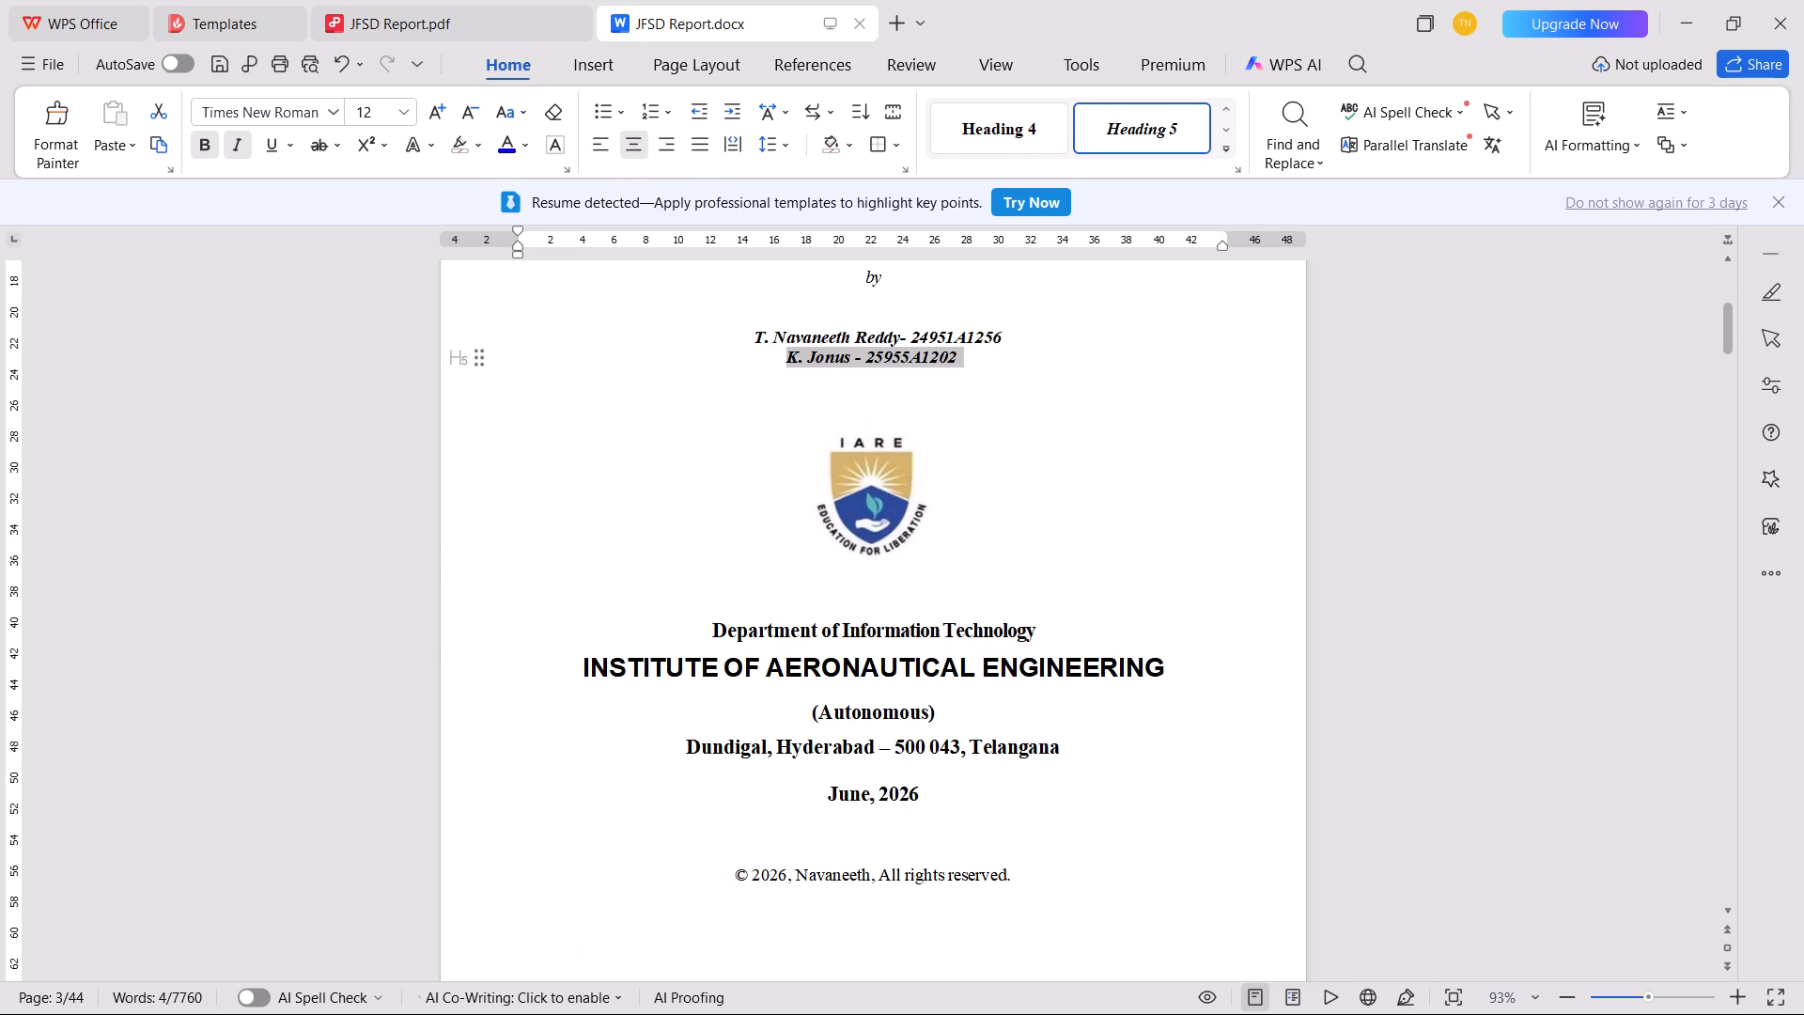
Change the month in the date line of the title page to October and save the report.
scroll(793, 670, down, 6)
click(872, 366)
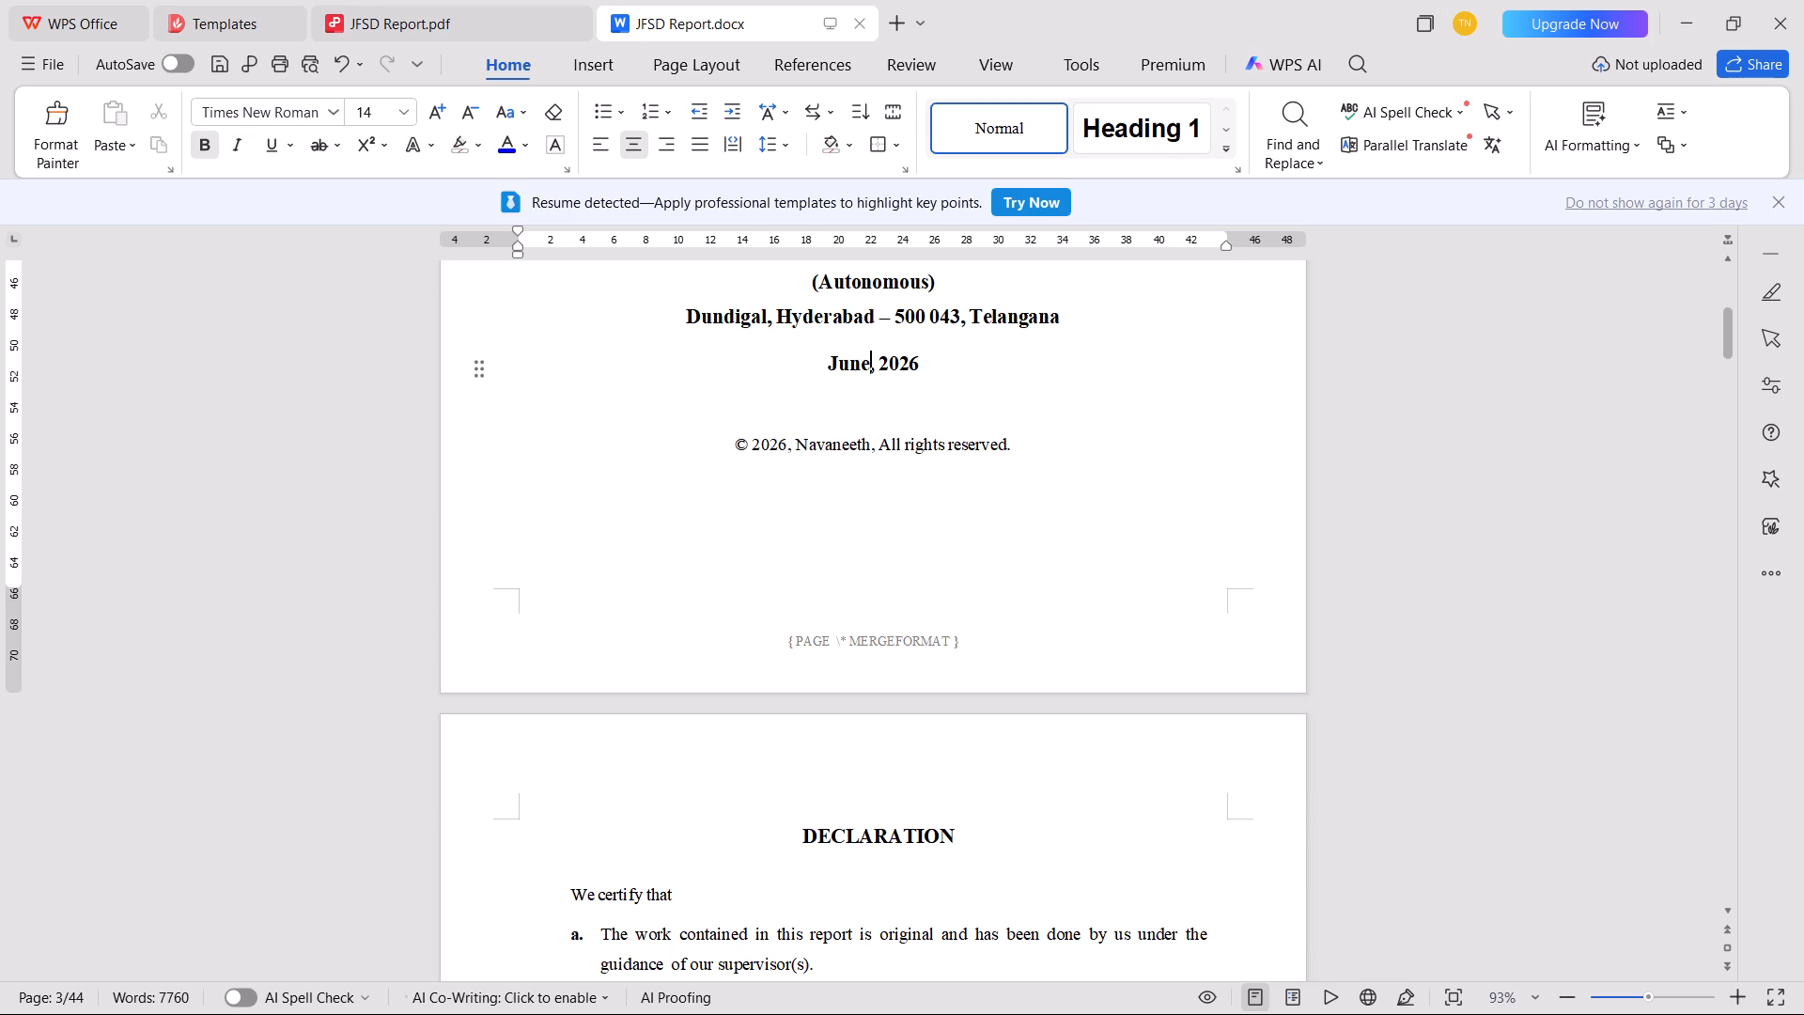
key(ctrl+BackSpace)
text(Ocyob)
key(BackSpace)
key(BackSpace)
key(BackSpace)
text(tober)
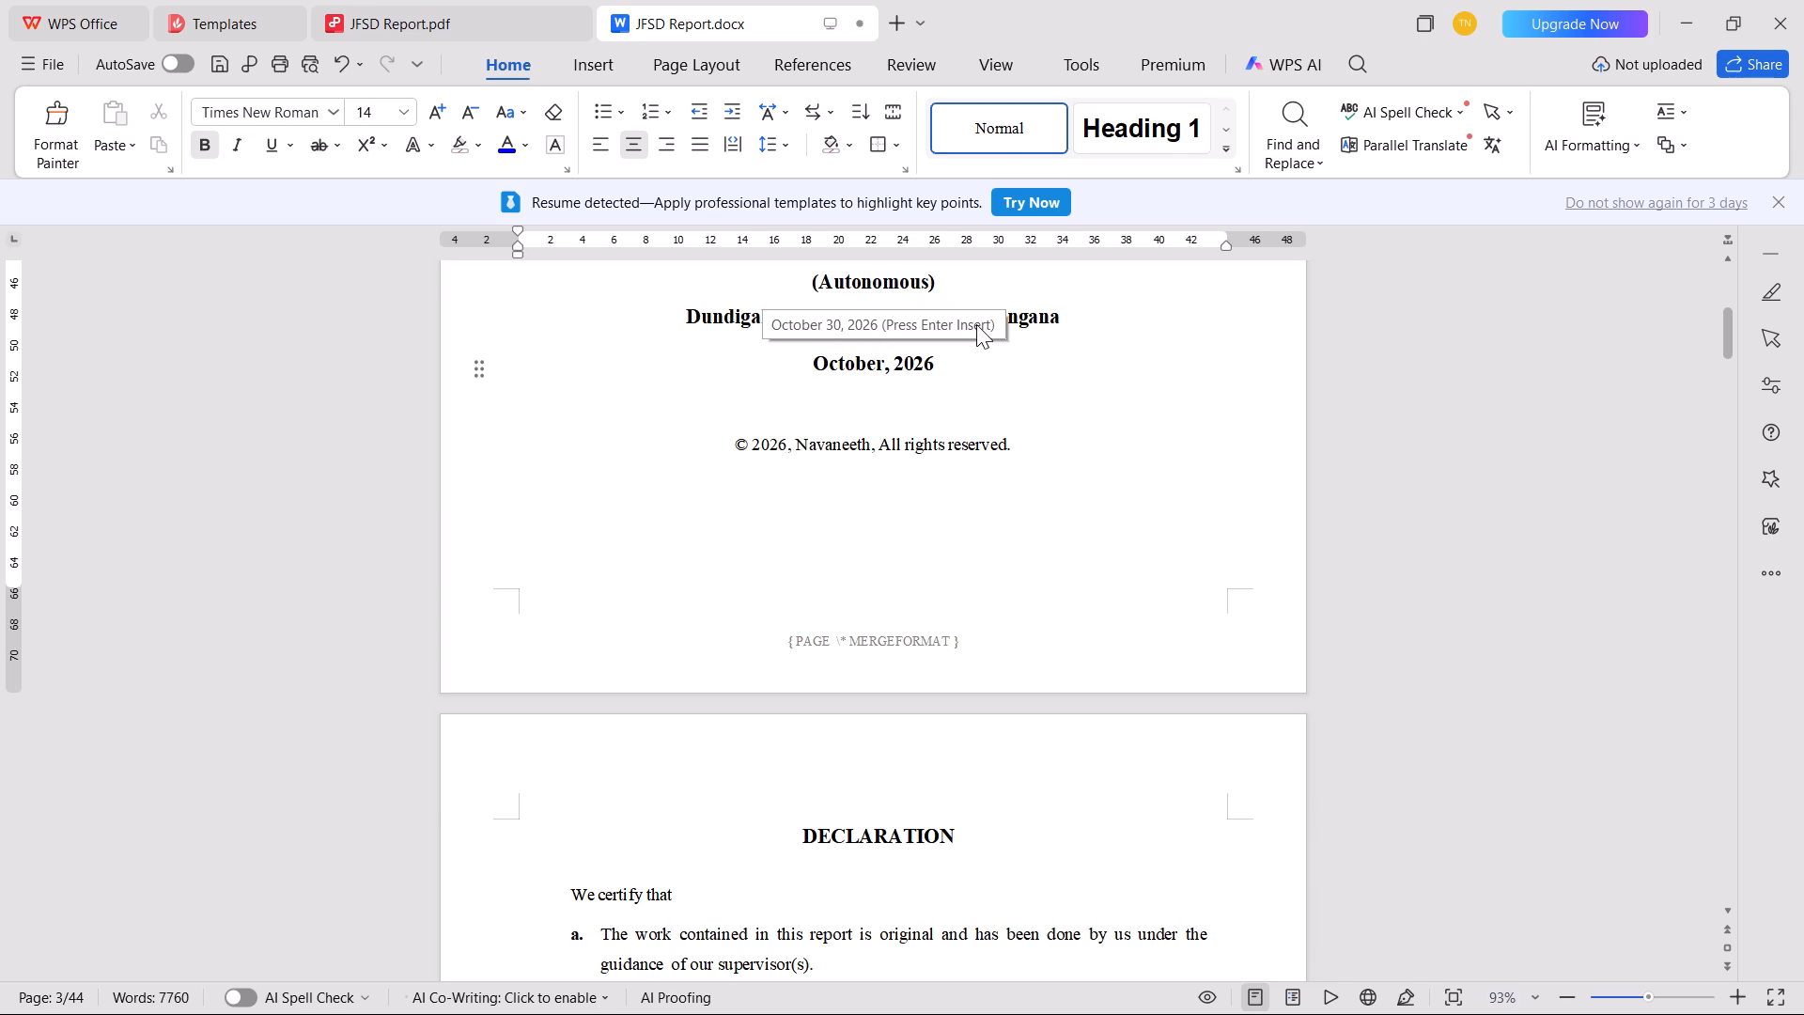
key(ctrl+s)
Delete the handwritten signature image above "Signature of the Student" on the Declaration page.
scroll(780, 681, down, 10)
click(1131, 658)
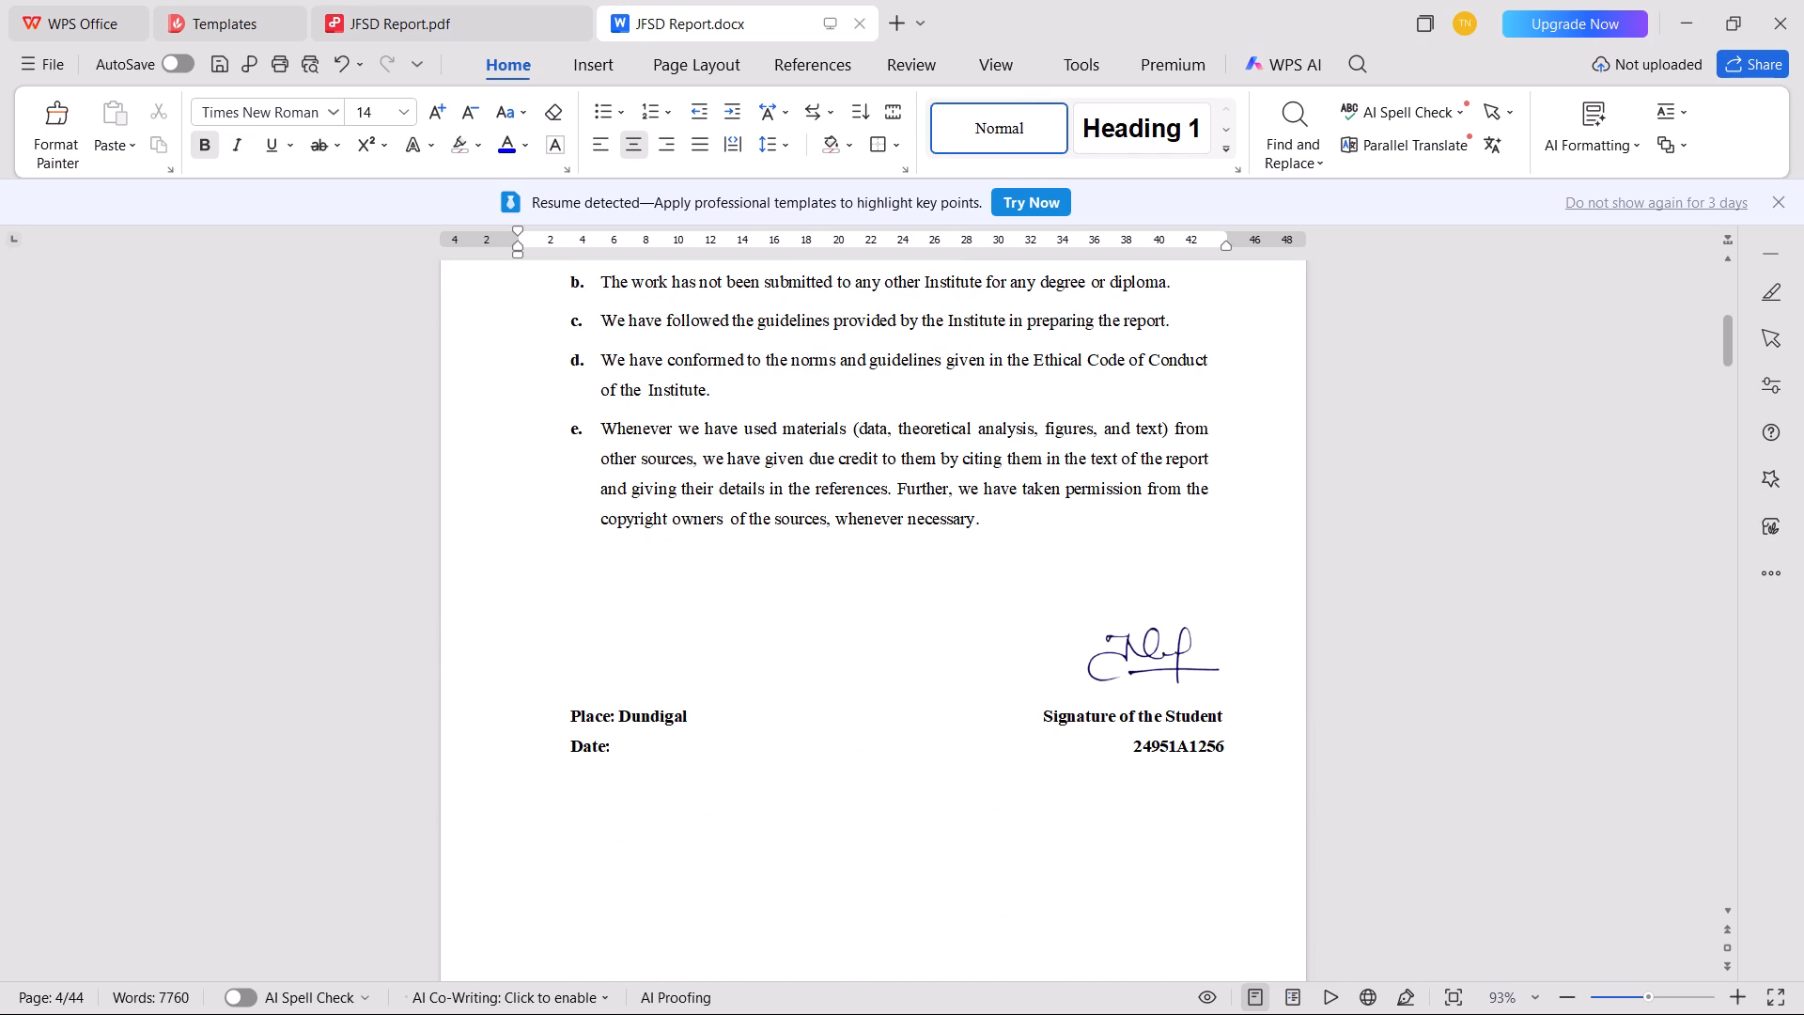
key(Delete)
click(1105, 631)
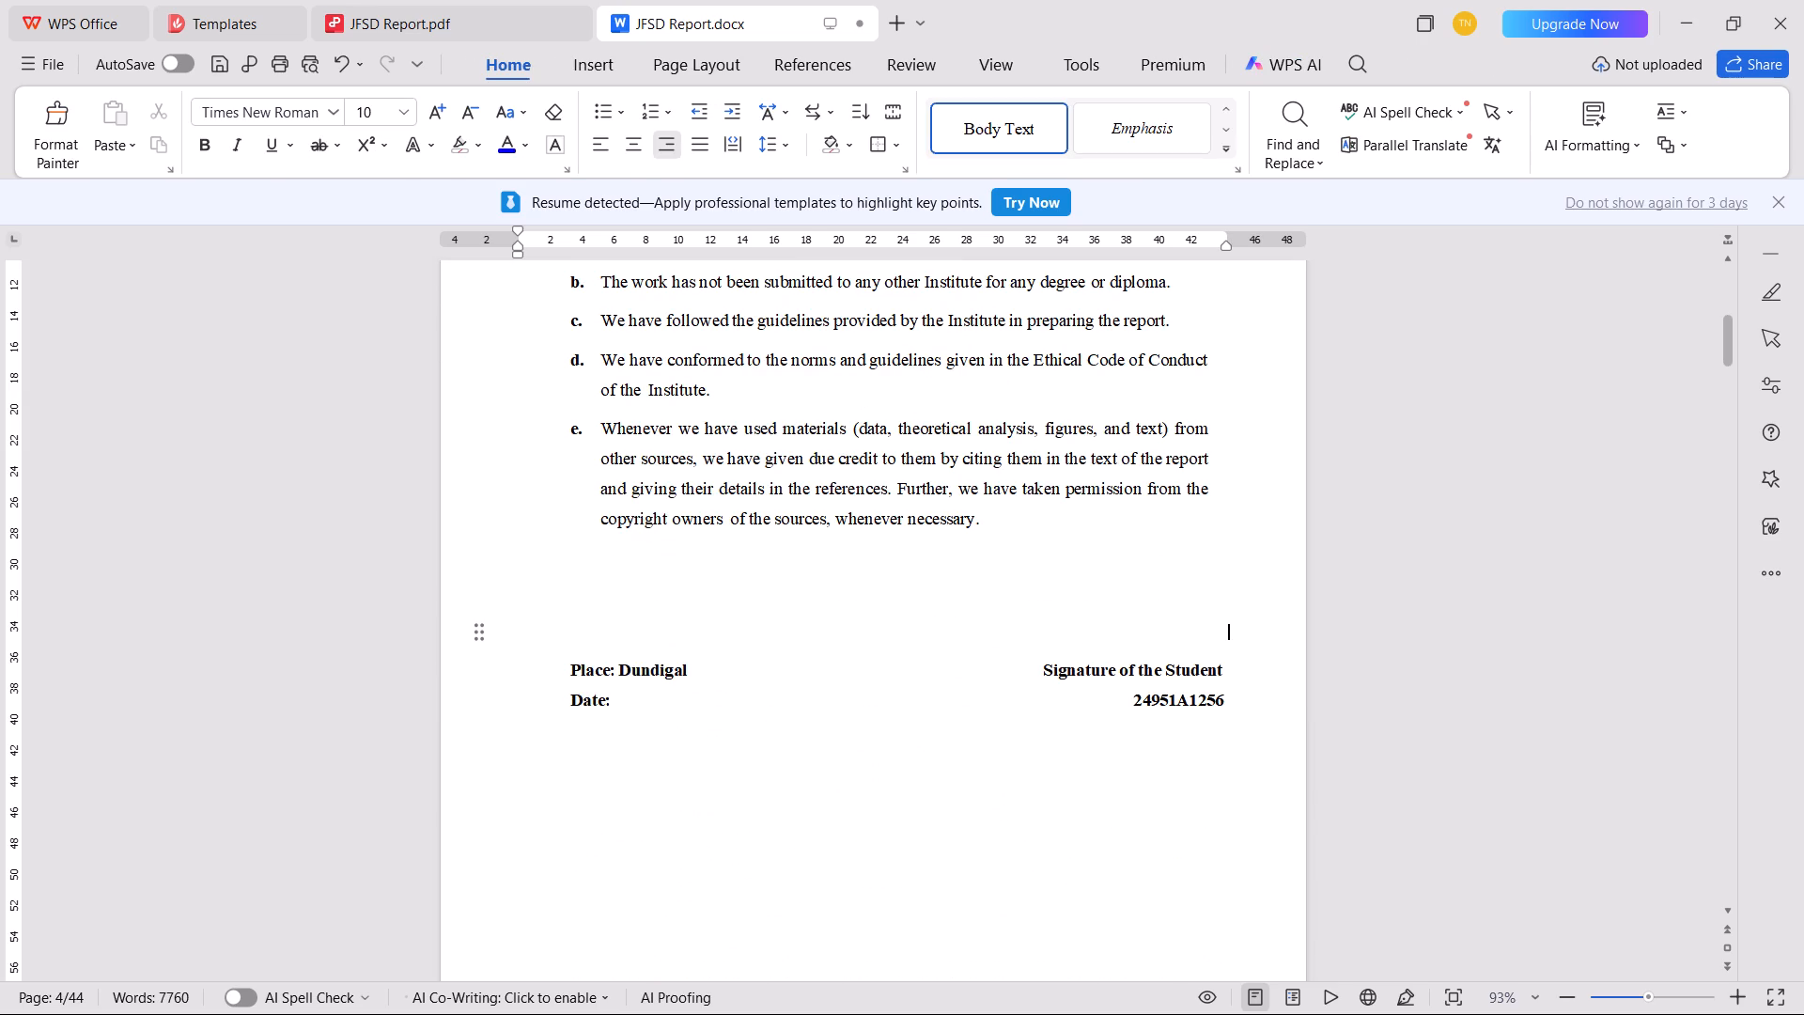
key(BackSpace)
Add the second author's roll number on a new line below the first roll number in the Declaration and right-align it.
click(1236, 708)
key(Return)
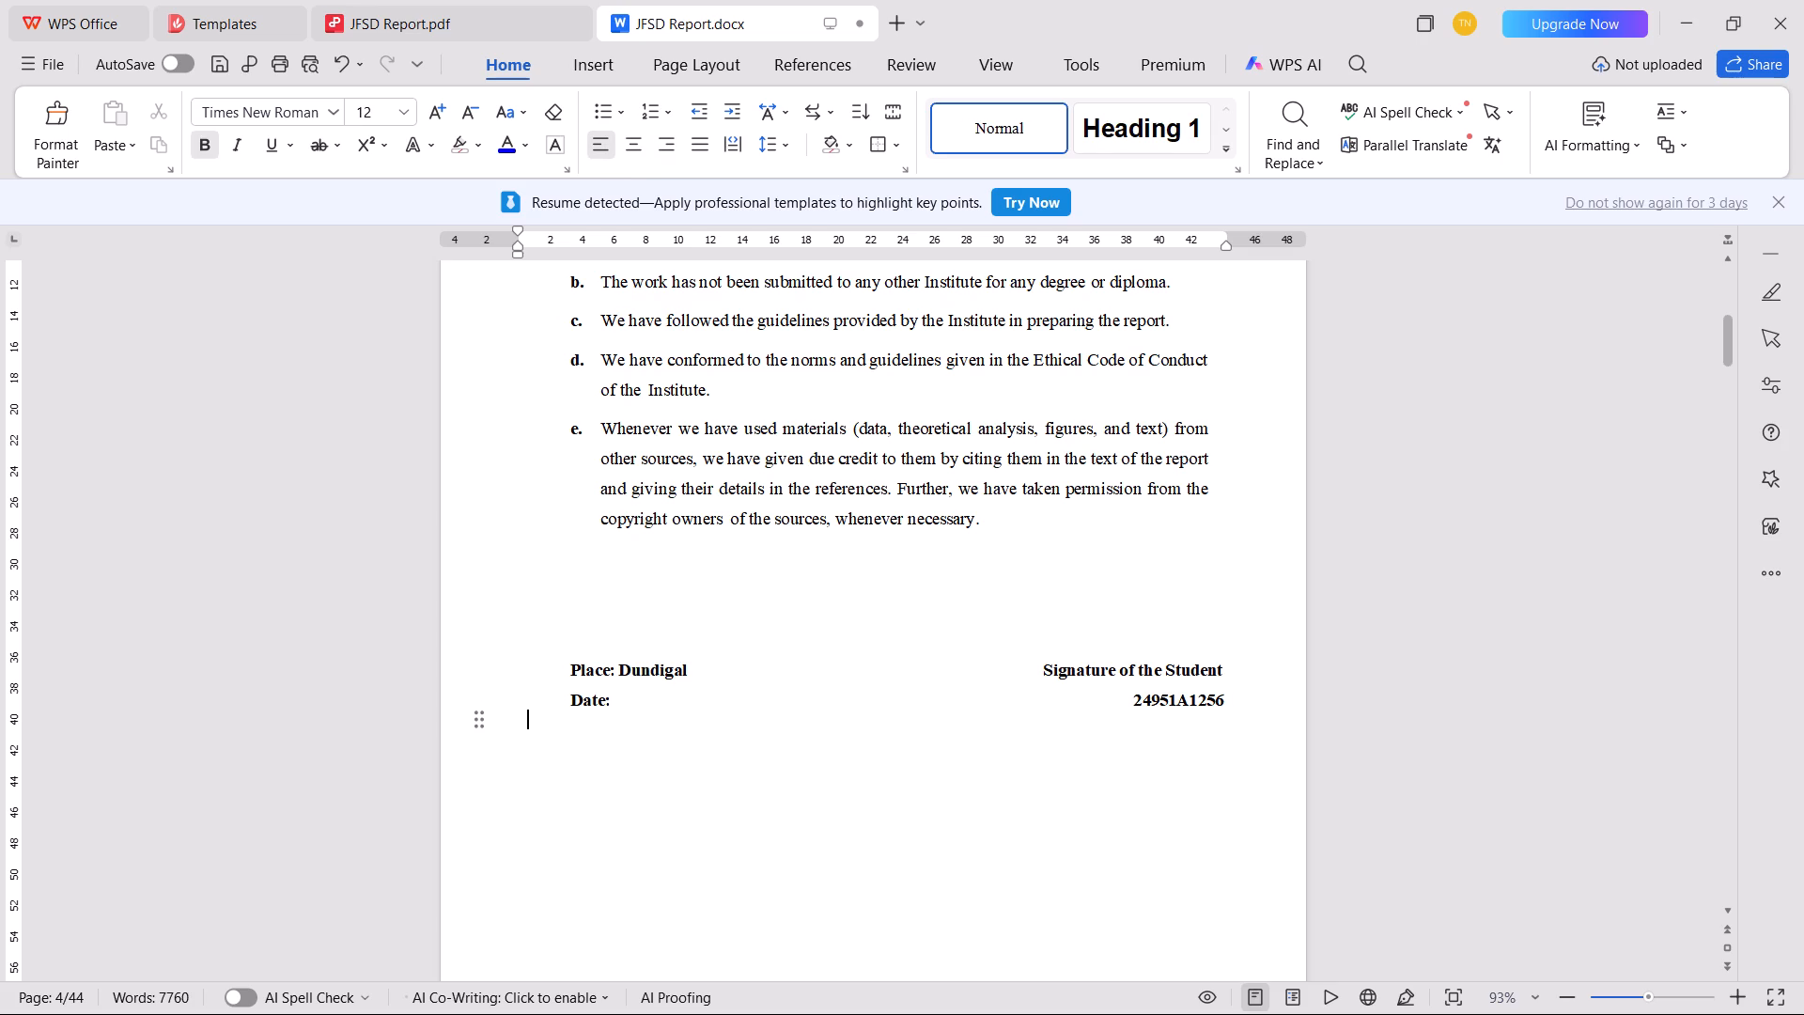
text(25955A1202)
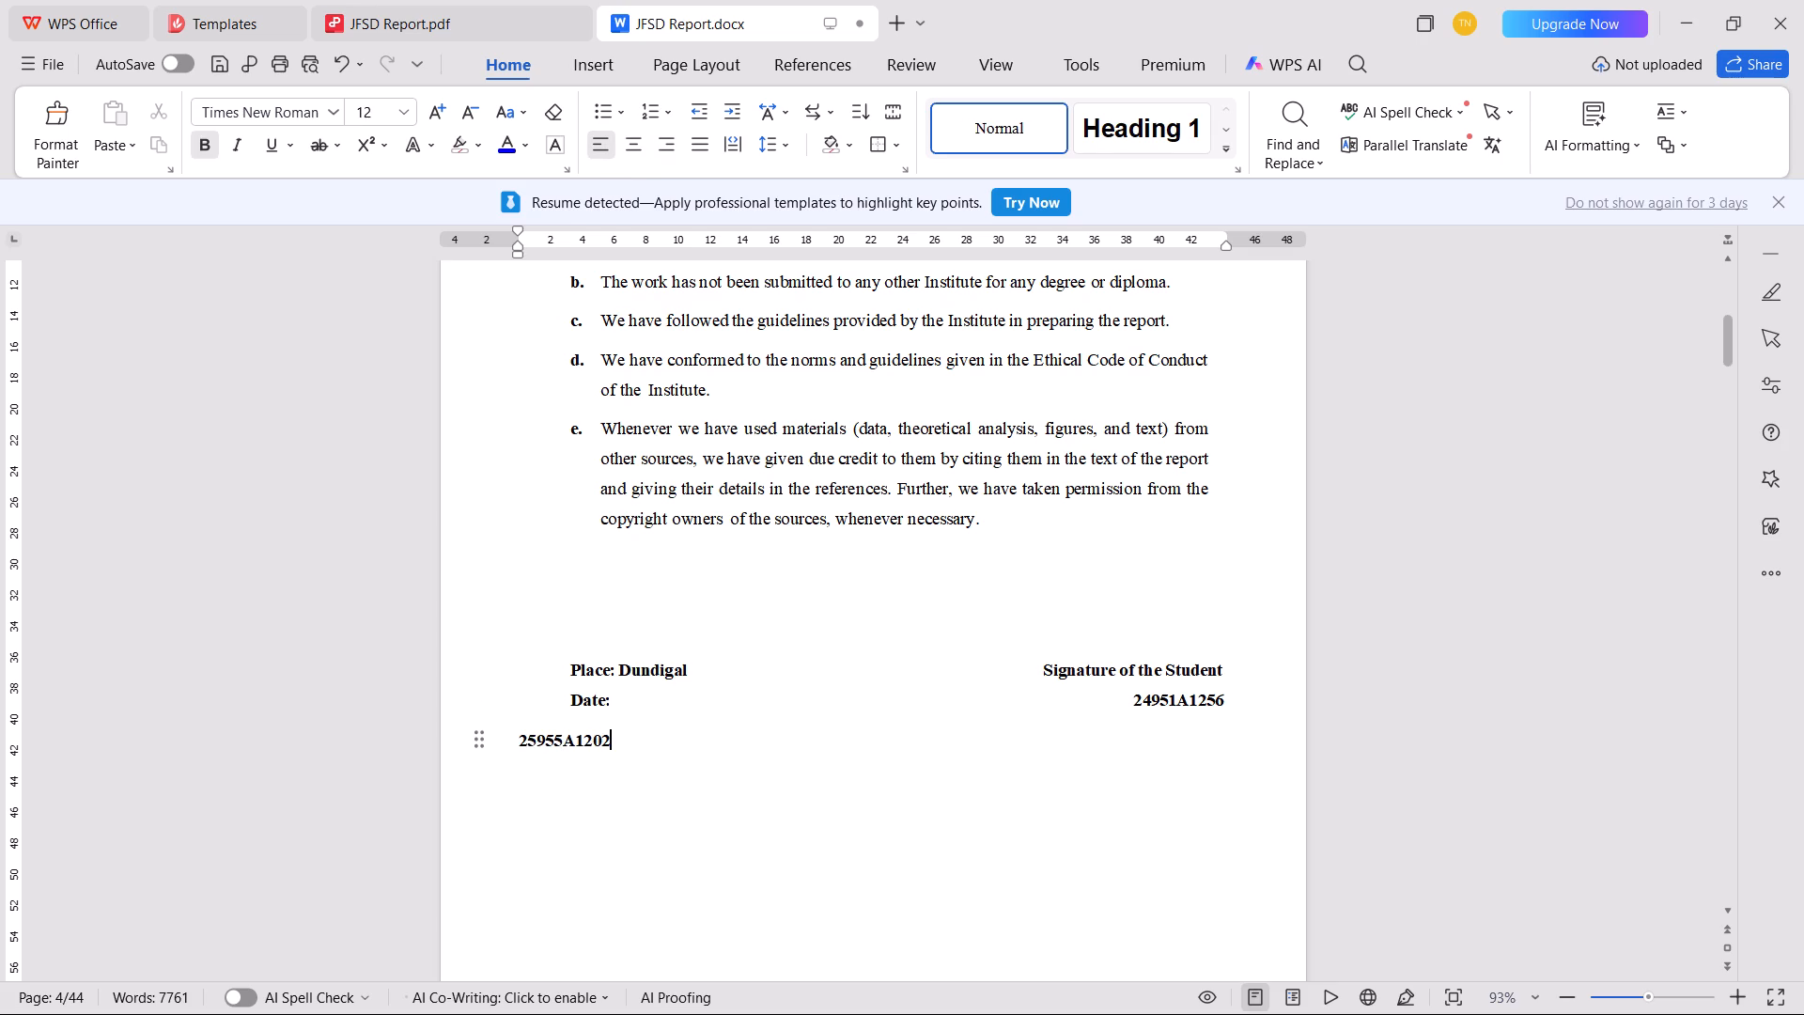
click(357, 738)
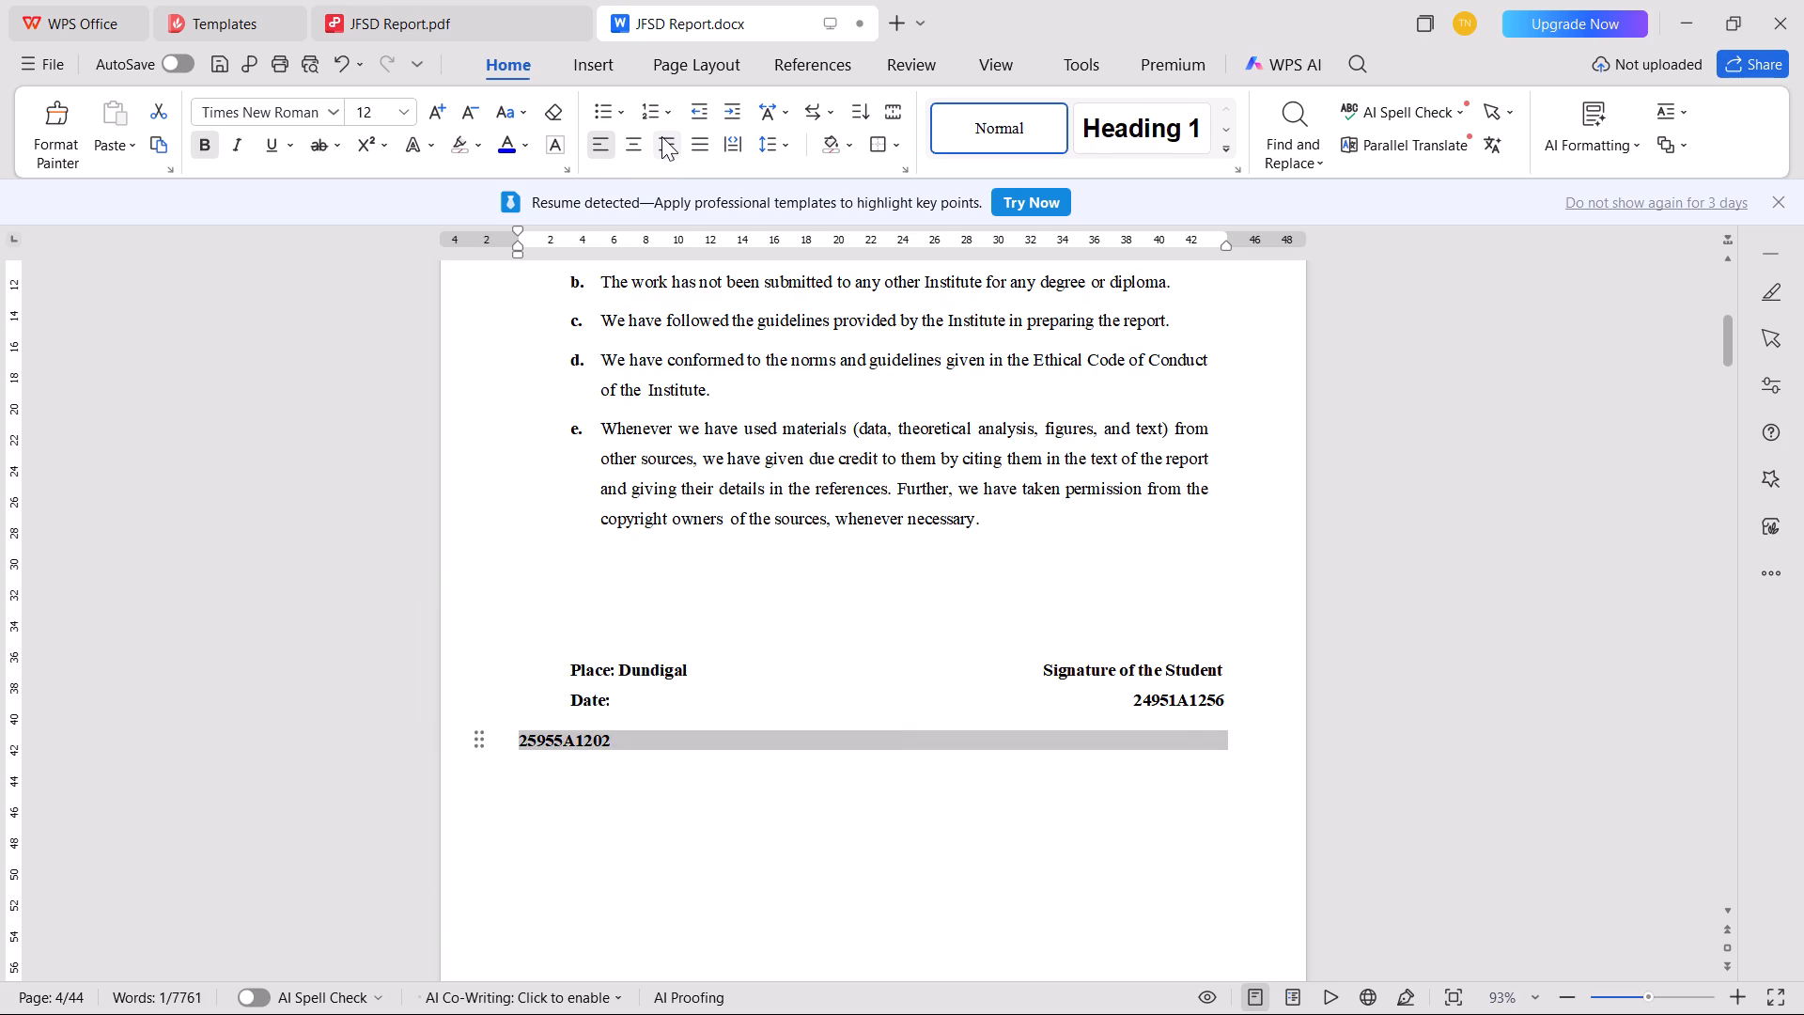
click(661, 136)
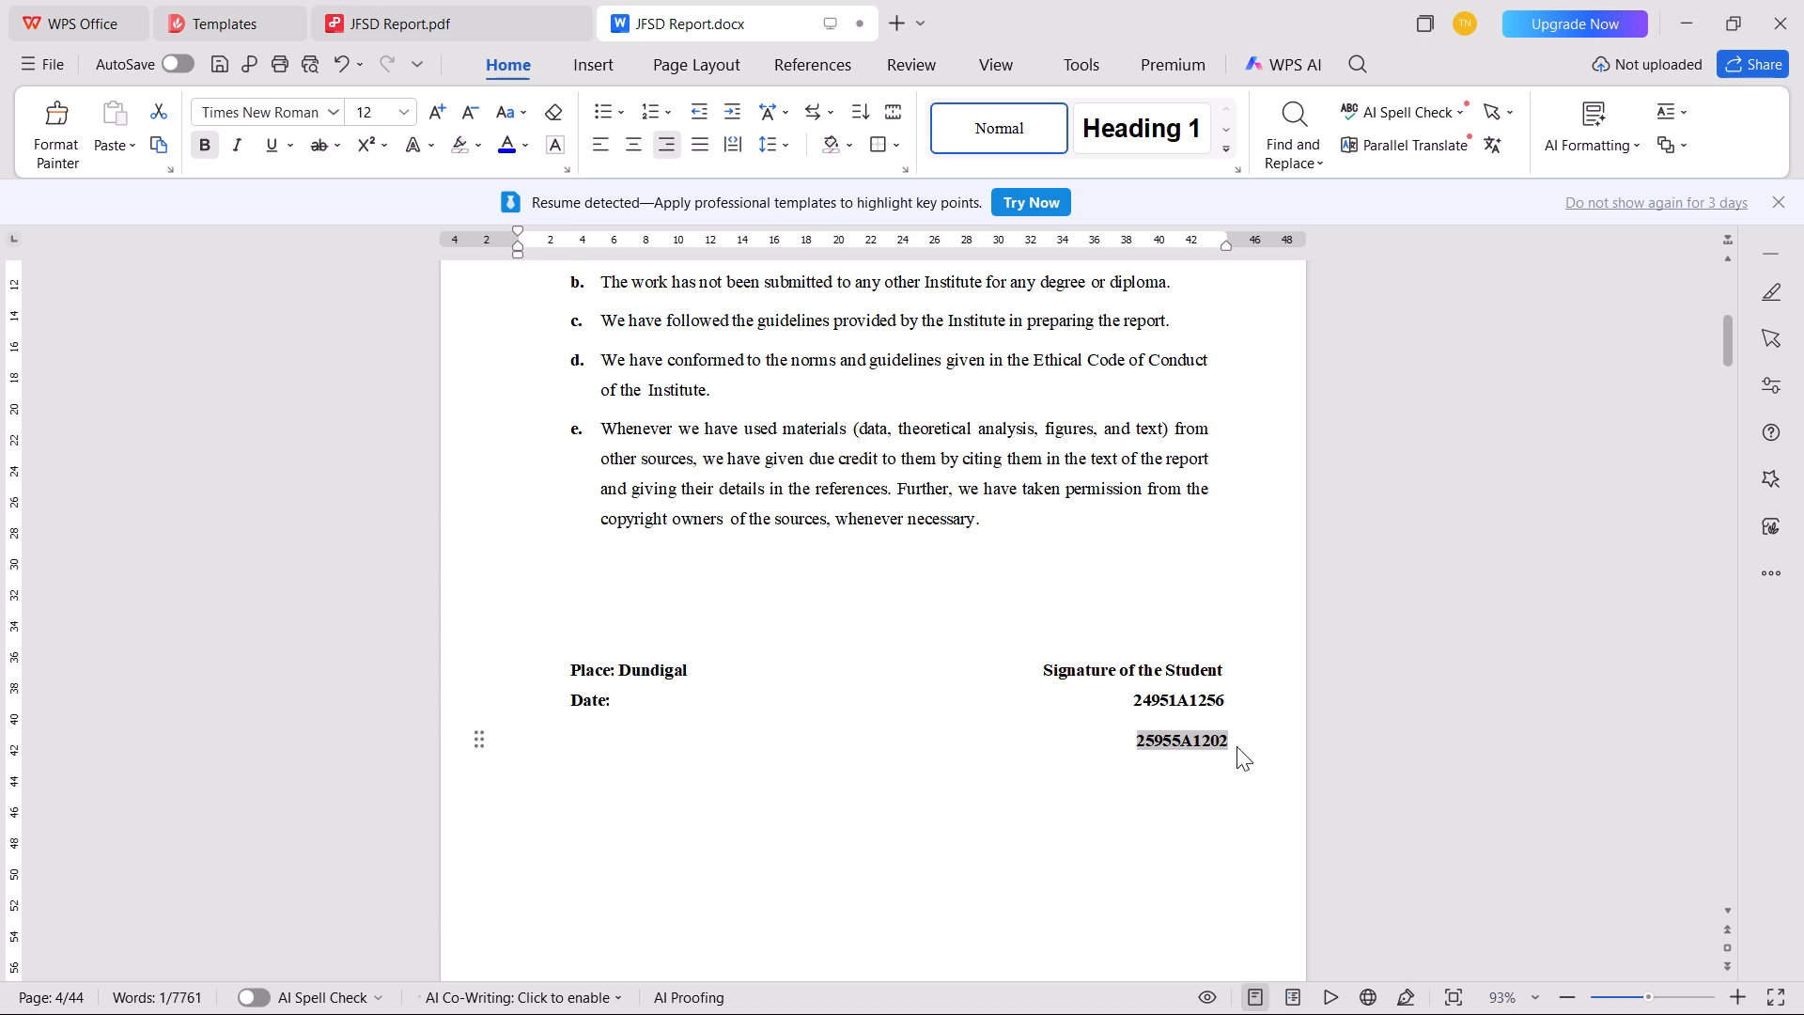
Try 1.5 line spacing on the Declaration's place, date and signature block, and set it to 1.0.
click(1138, 705)
drag(1233, 737, 570, 657)
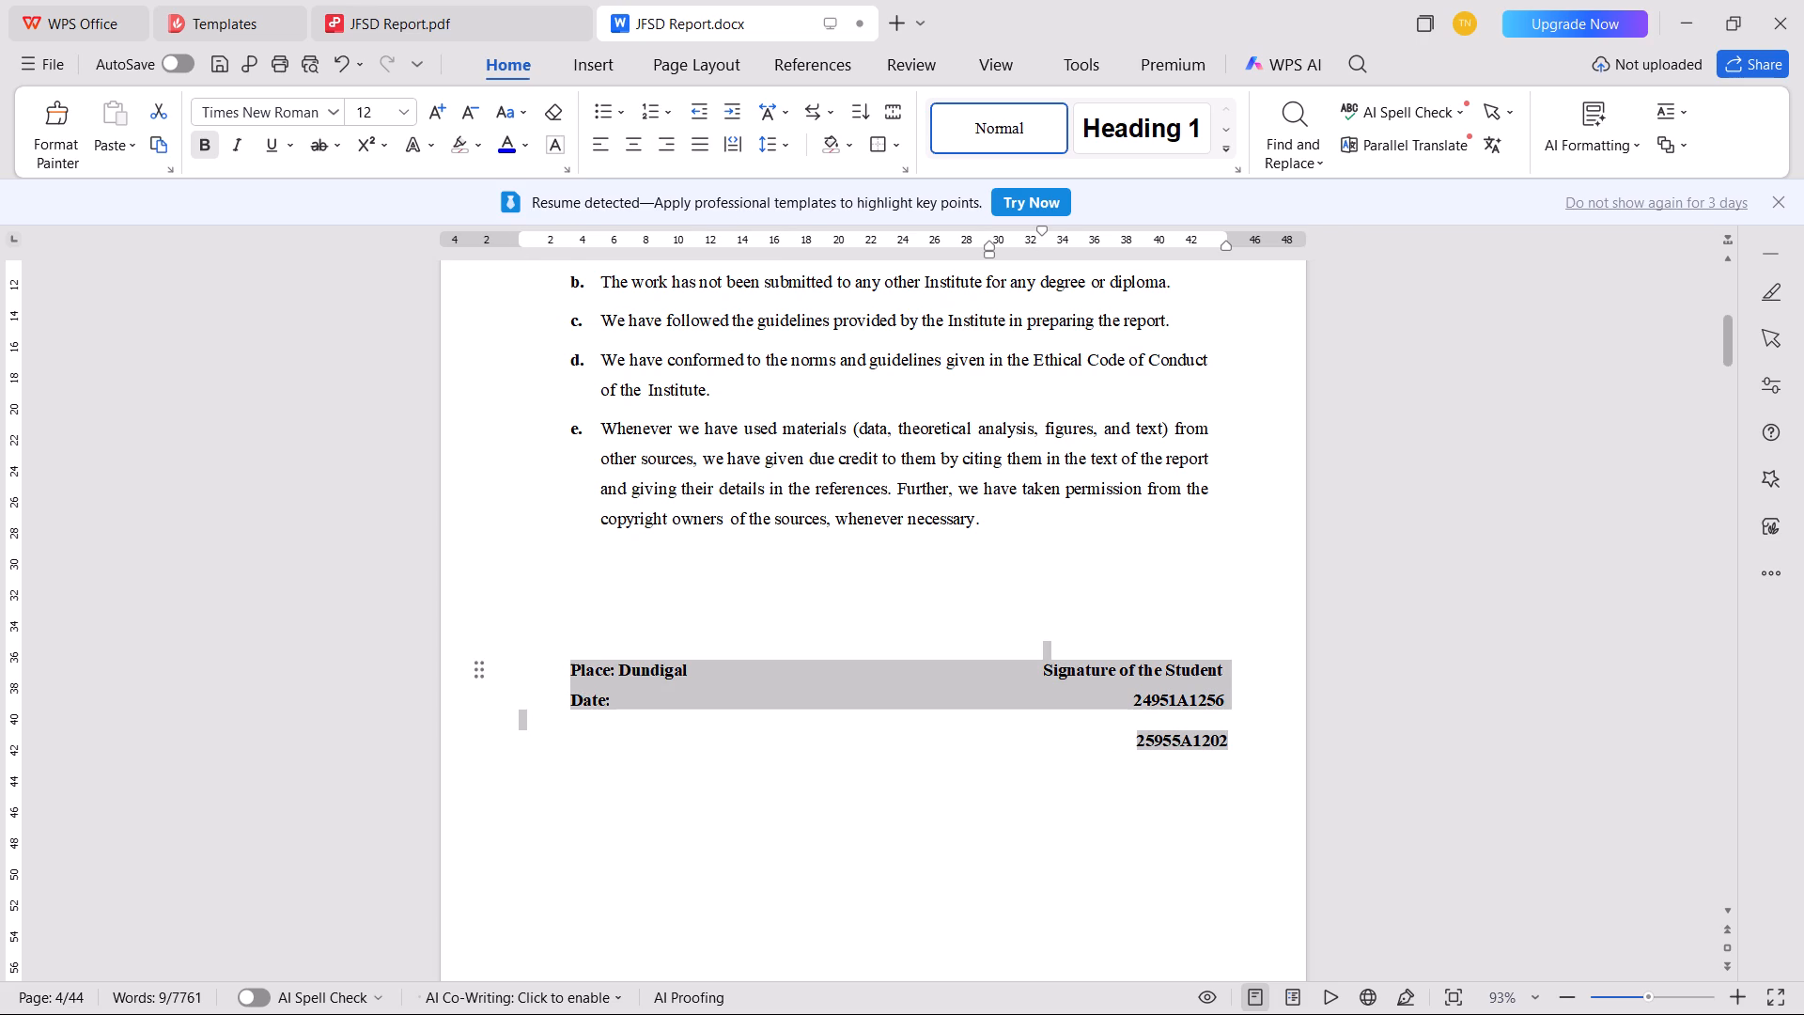
drag(570, 657, 568, 657)
click(772, 145)
click(806, 223)
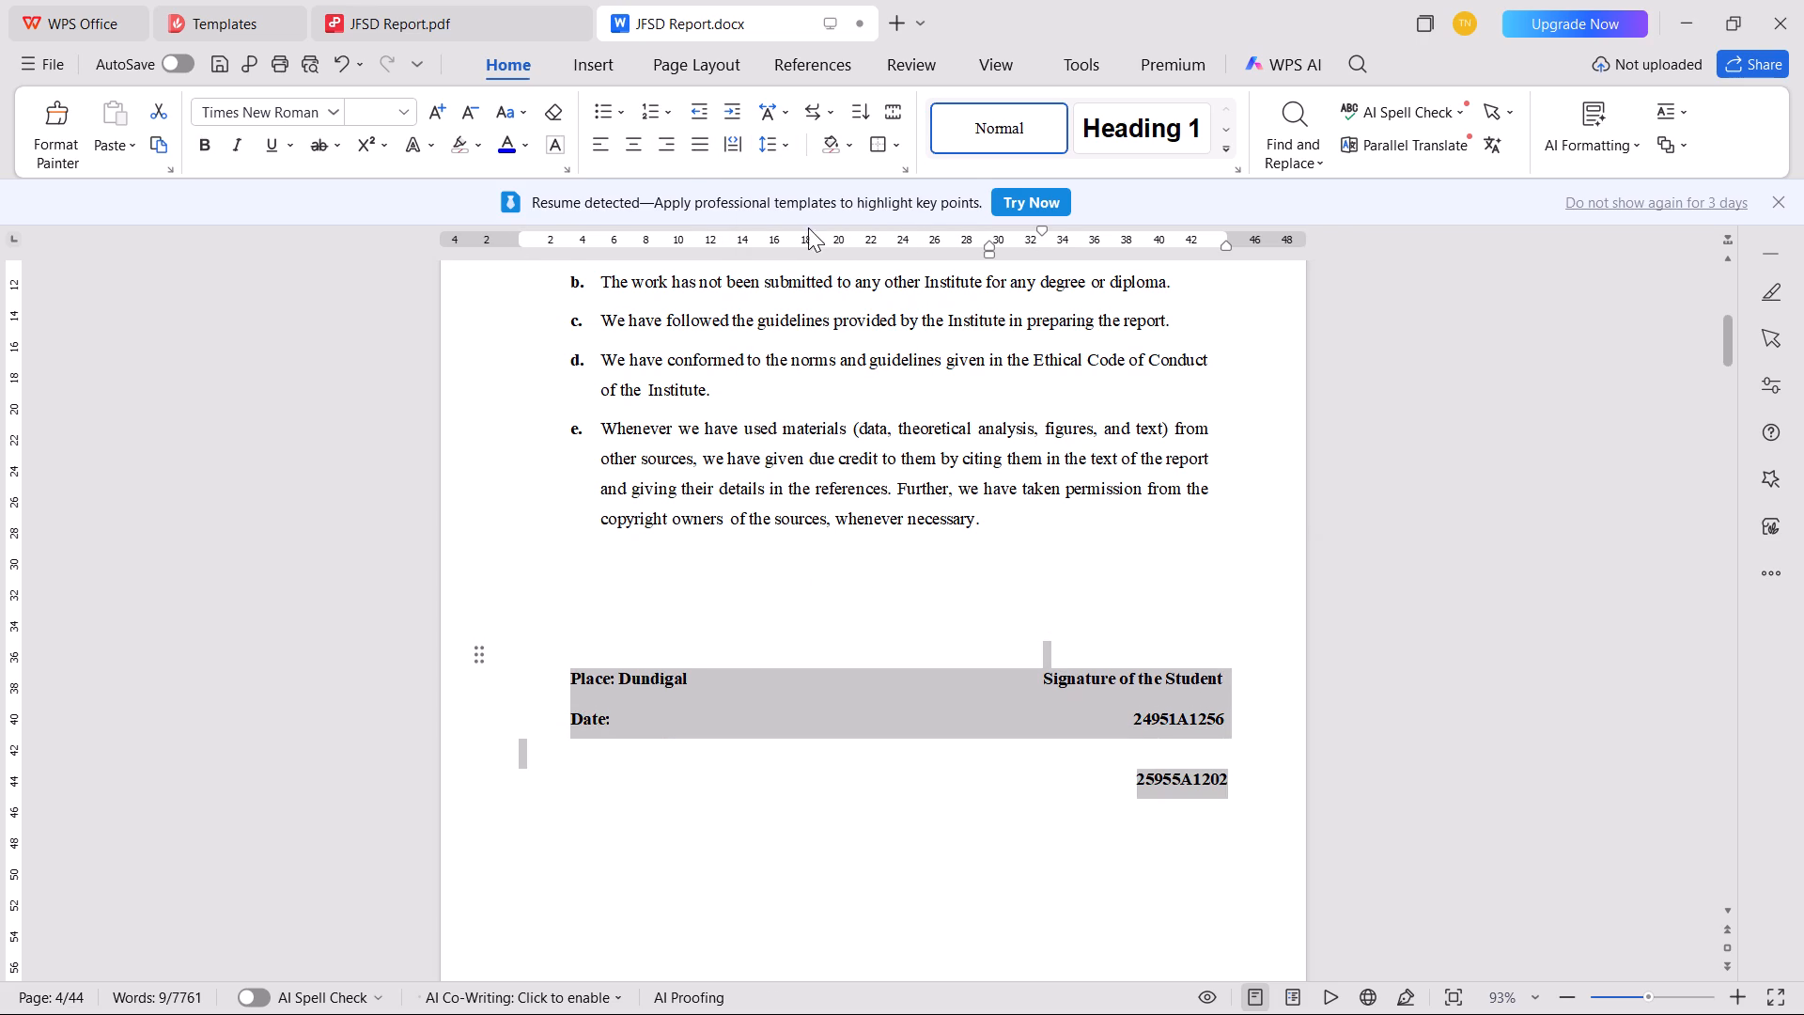
click(776, 146)
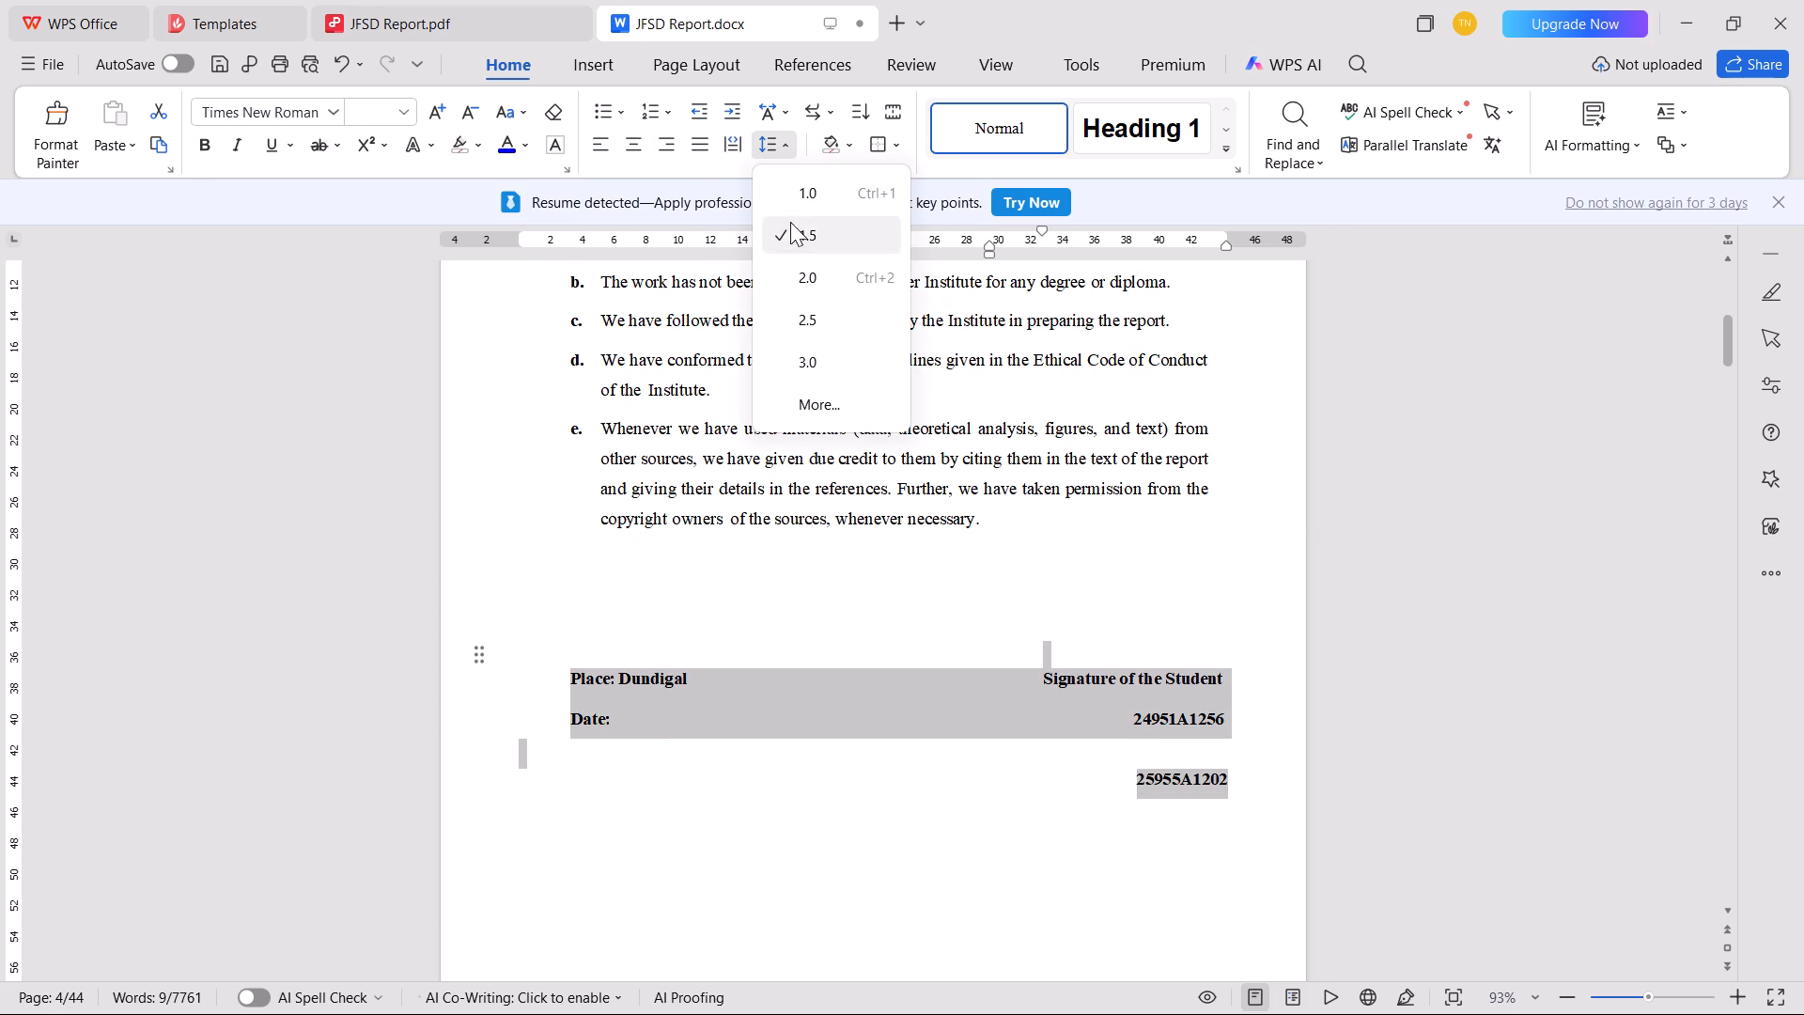
click(795, 195)
click(1324, 586)
Tighten the gap between the "Place: Dundigal" and "Date:" lines by rejoining and splitting them again.
click(1179, 725)
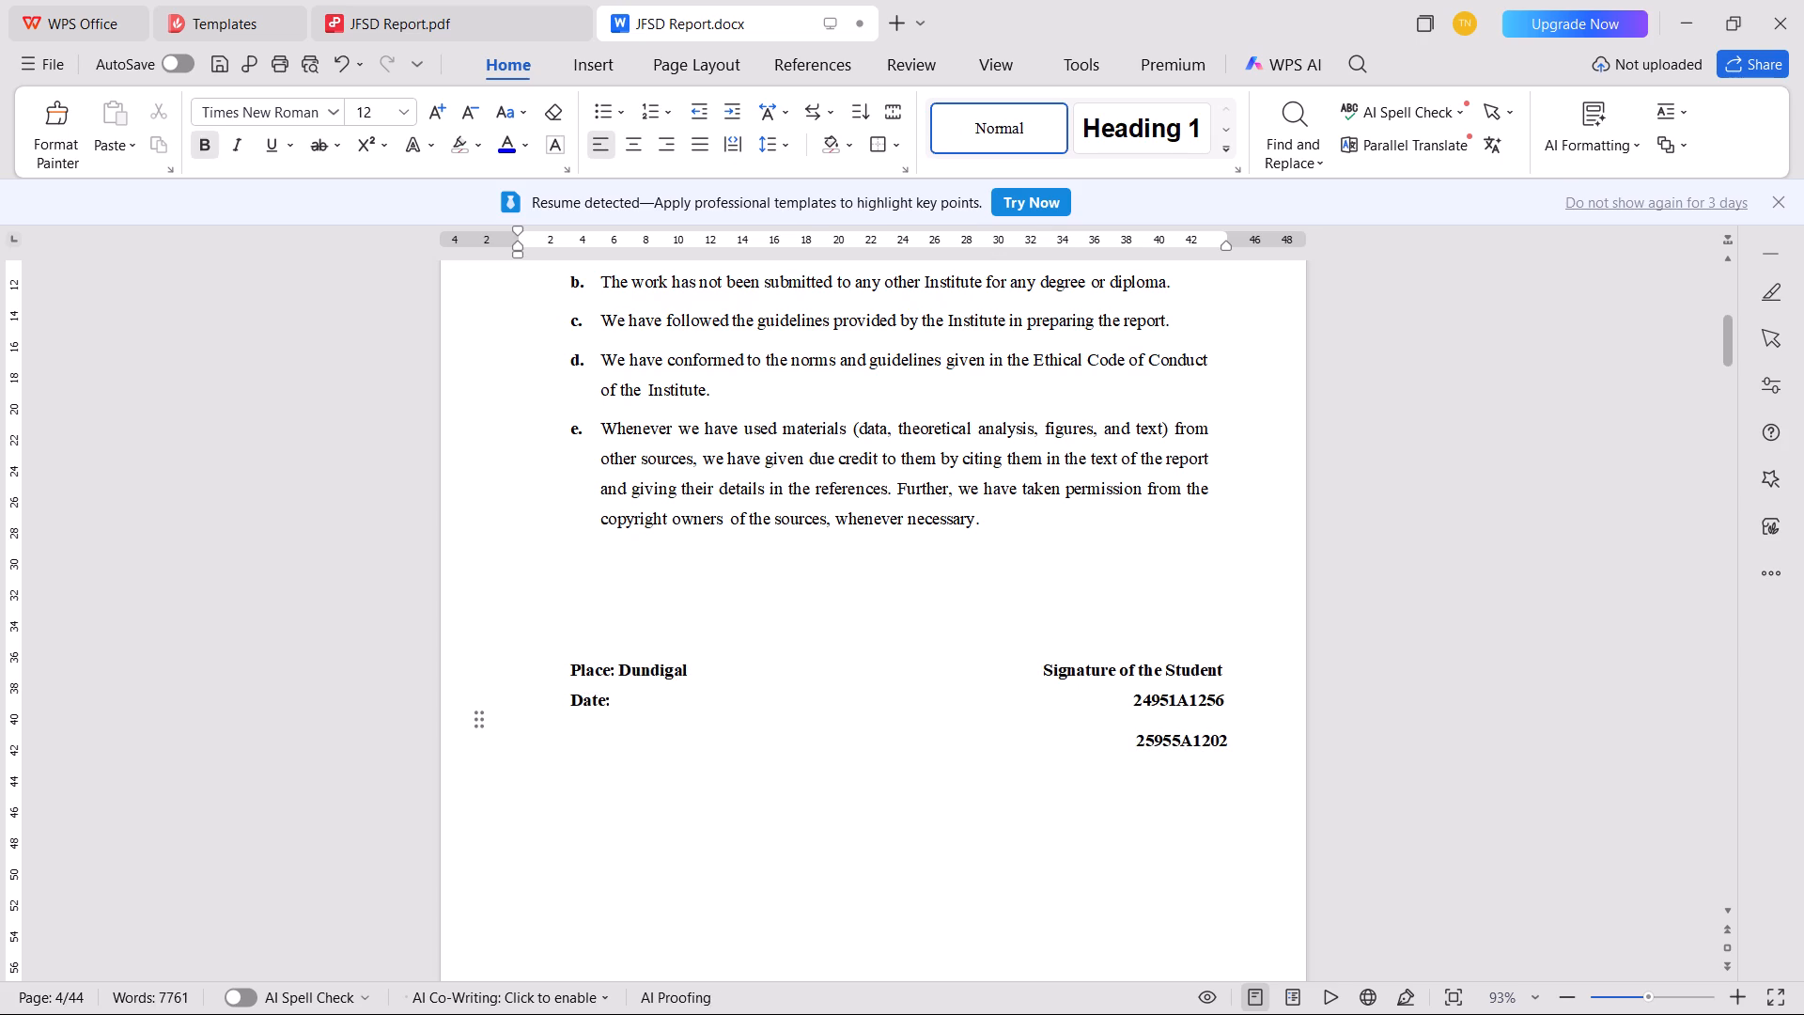
click(571, 698)
key(BackSpace)
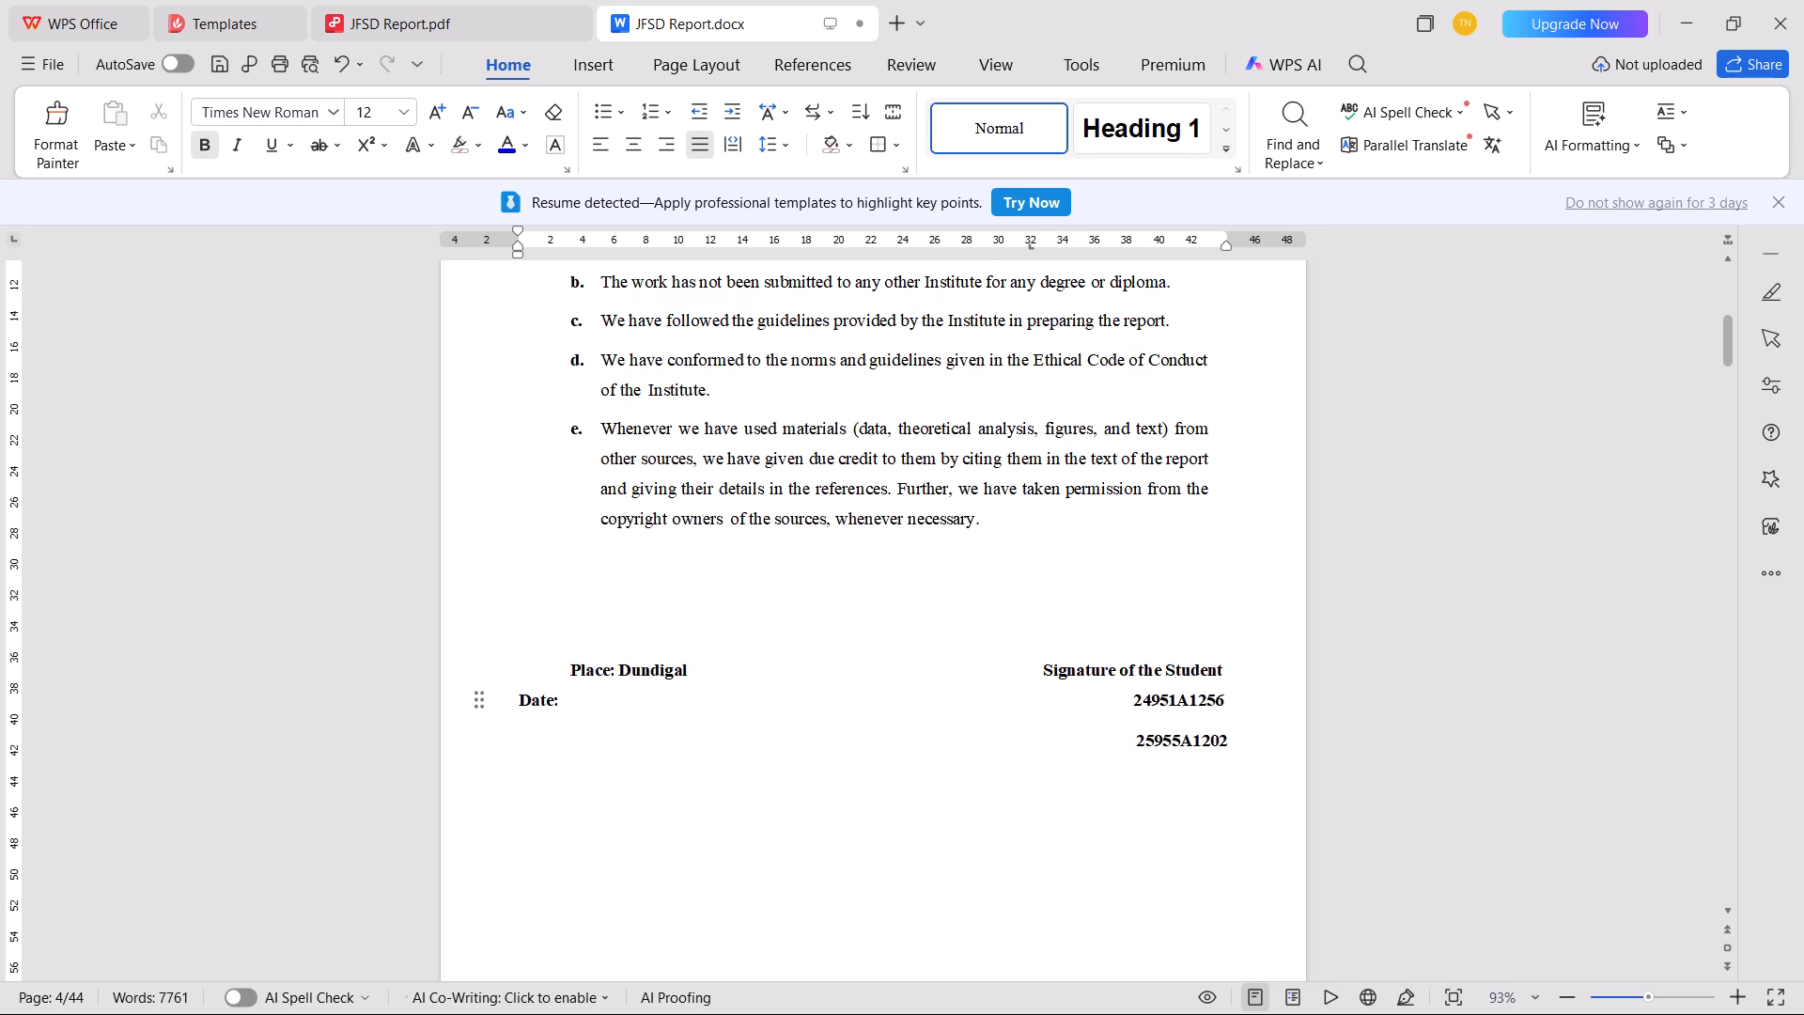
key(BackSpace)
key(Return)
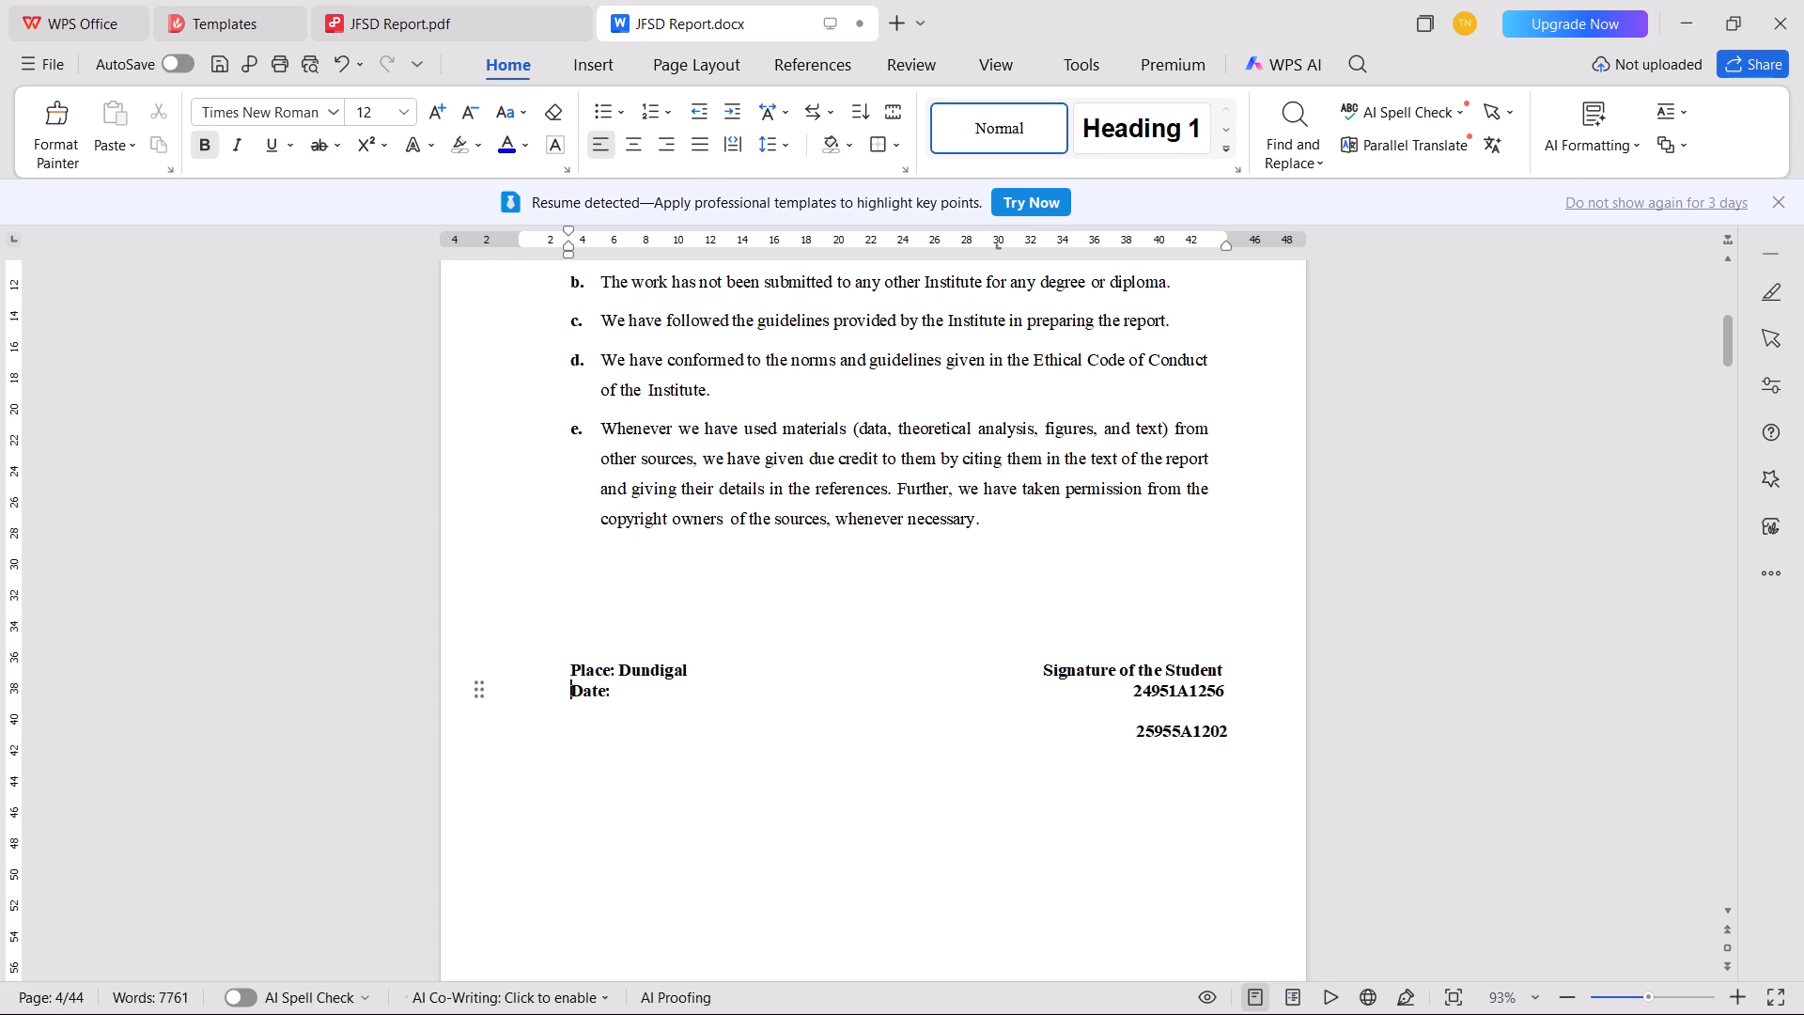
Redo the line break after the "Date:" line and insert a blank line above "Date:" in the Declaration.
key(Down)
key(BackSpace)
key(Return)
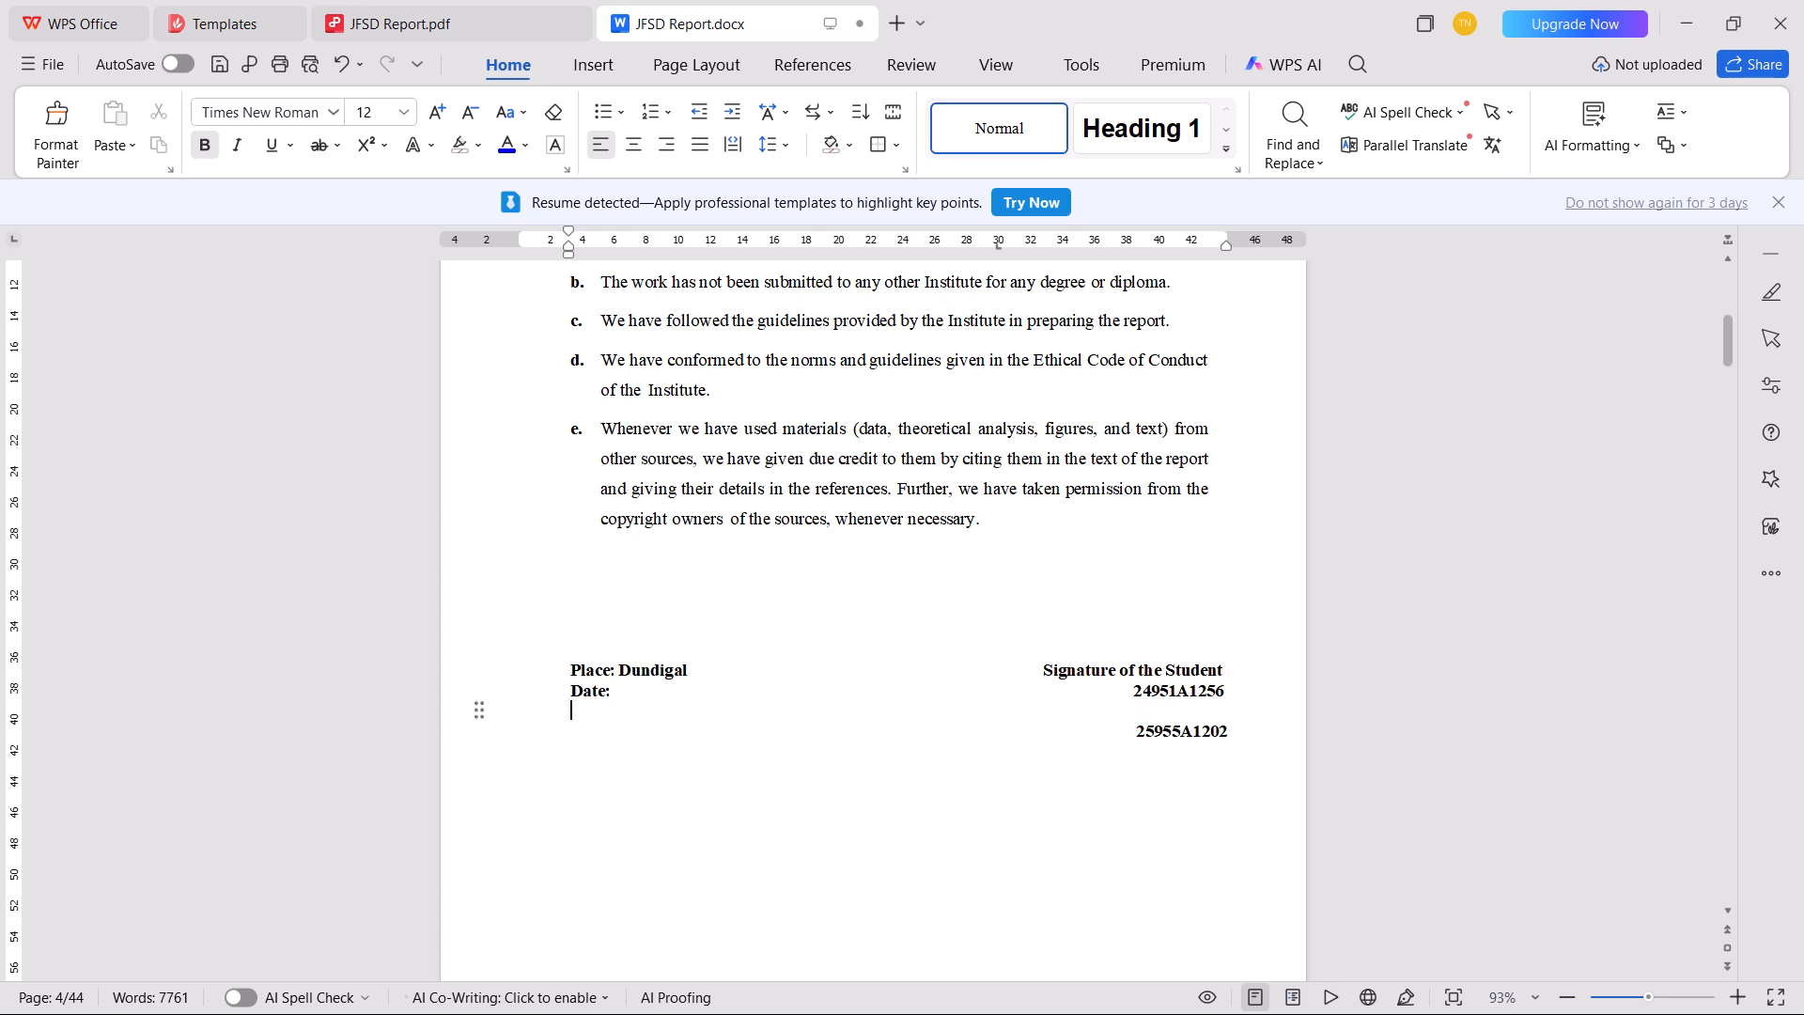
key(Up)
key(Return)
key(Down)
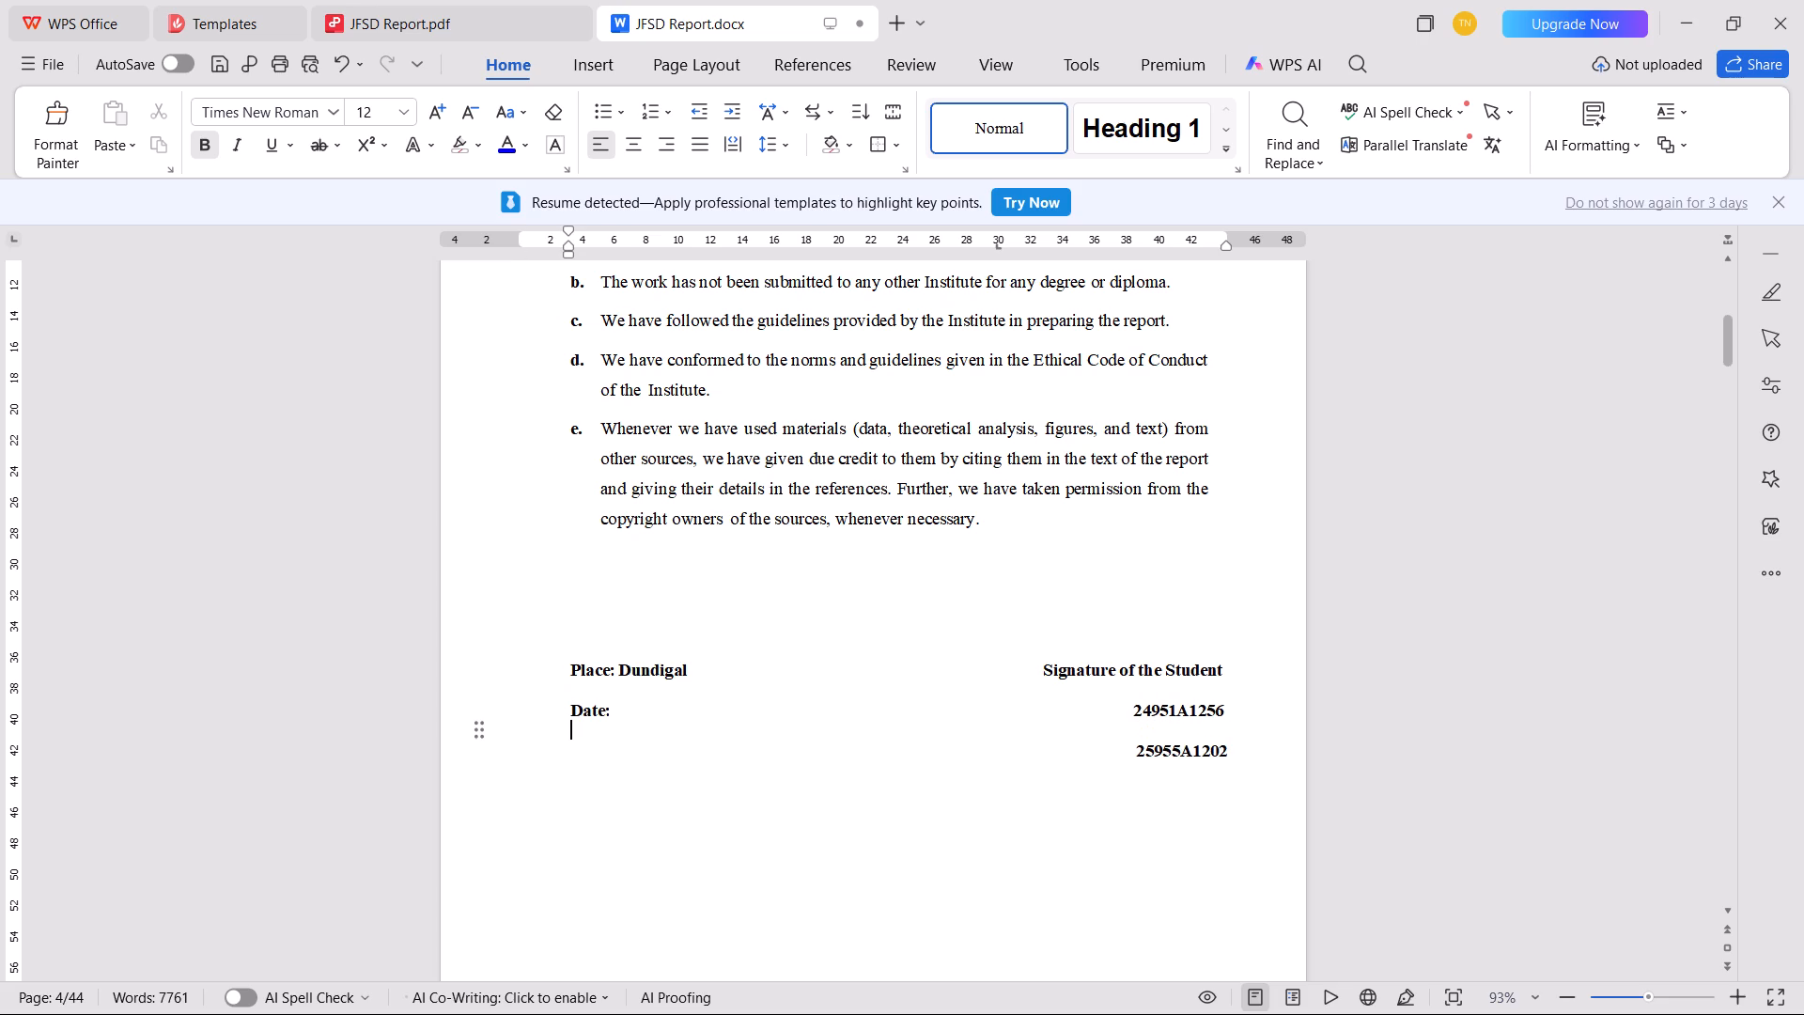
Remove the empty line between the two roll numbers, right-align the second author's number directly below the first, and save.
key(Down)
key(BackSpace)
key(BackSpace)
key(BackSpace)
key(BackSpace)
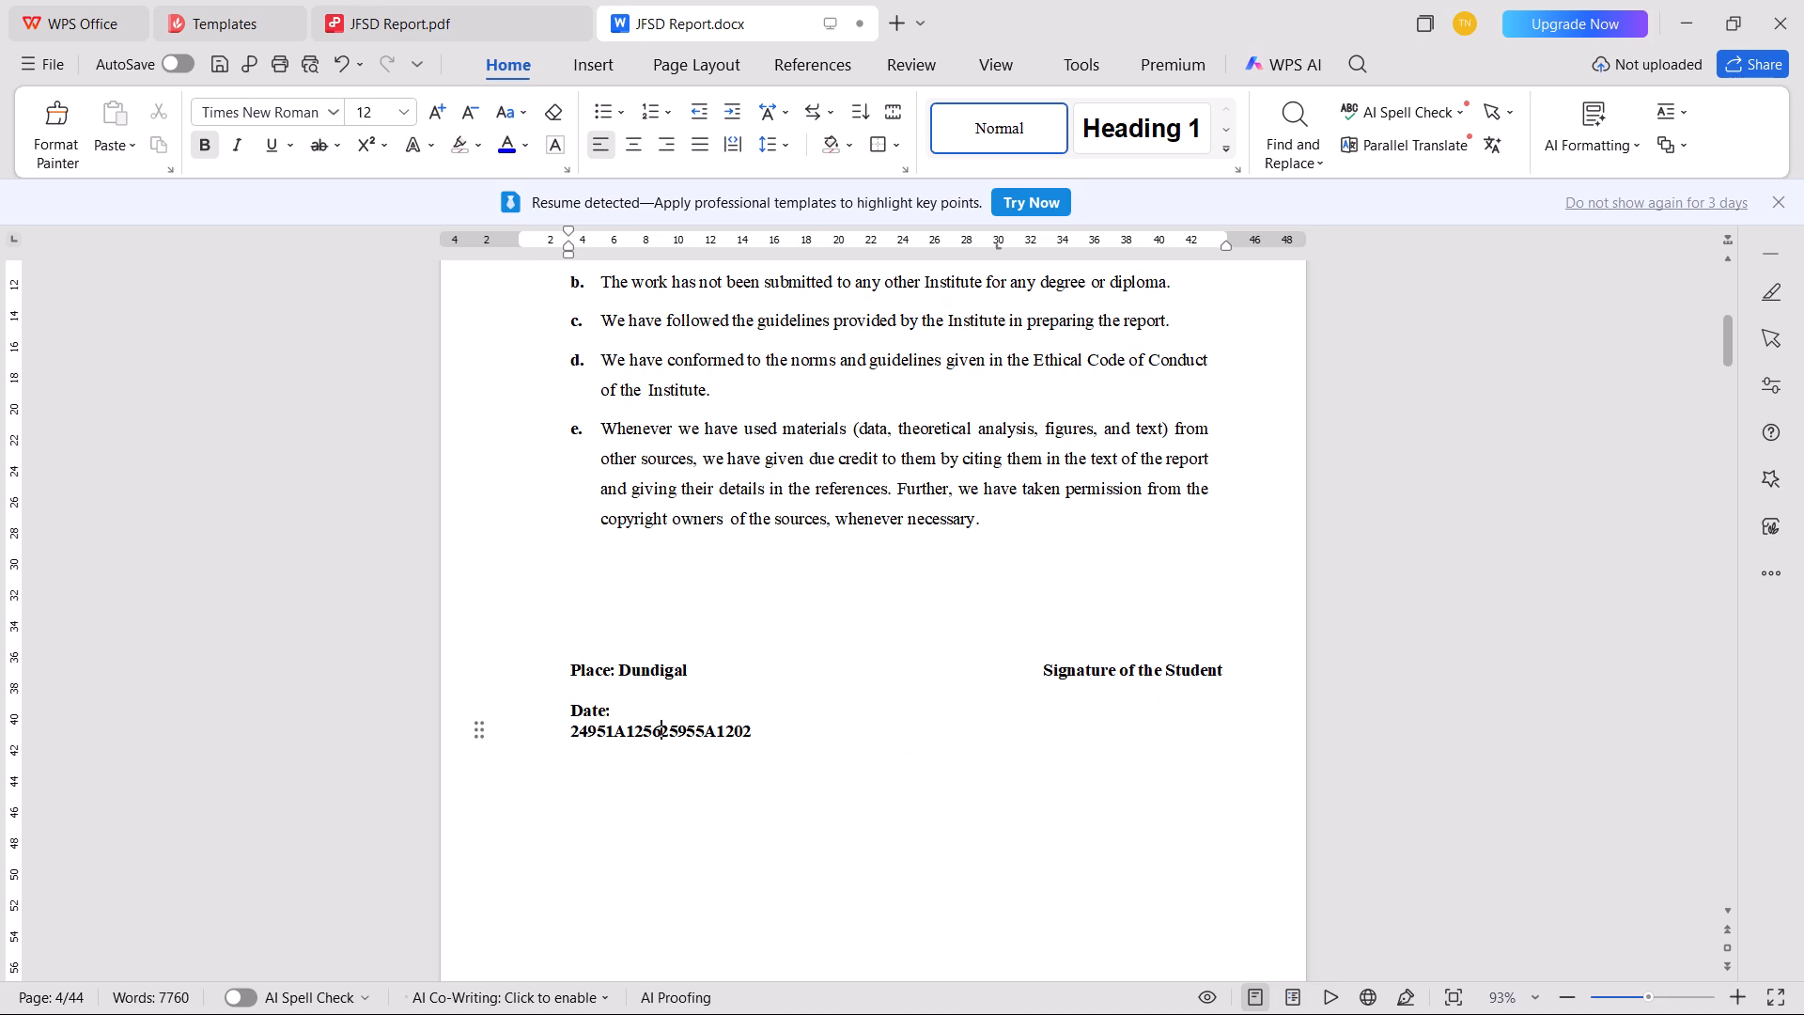
key(Return)
click(448, 727)
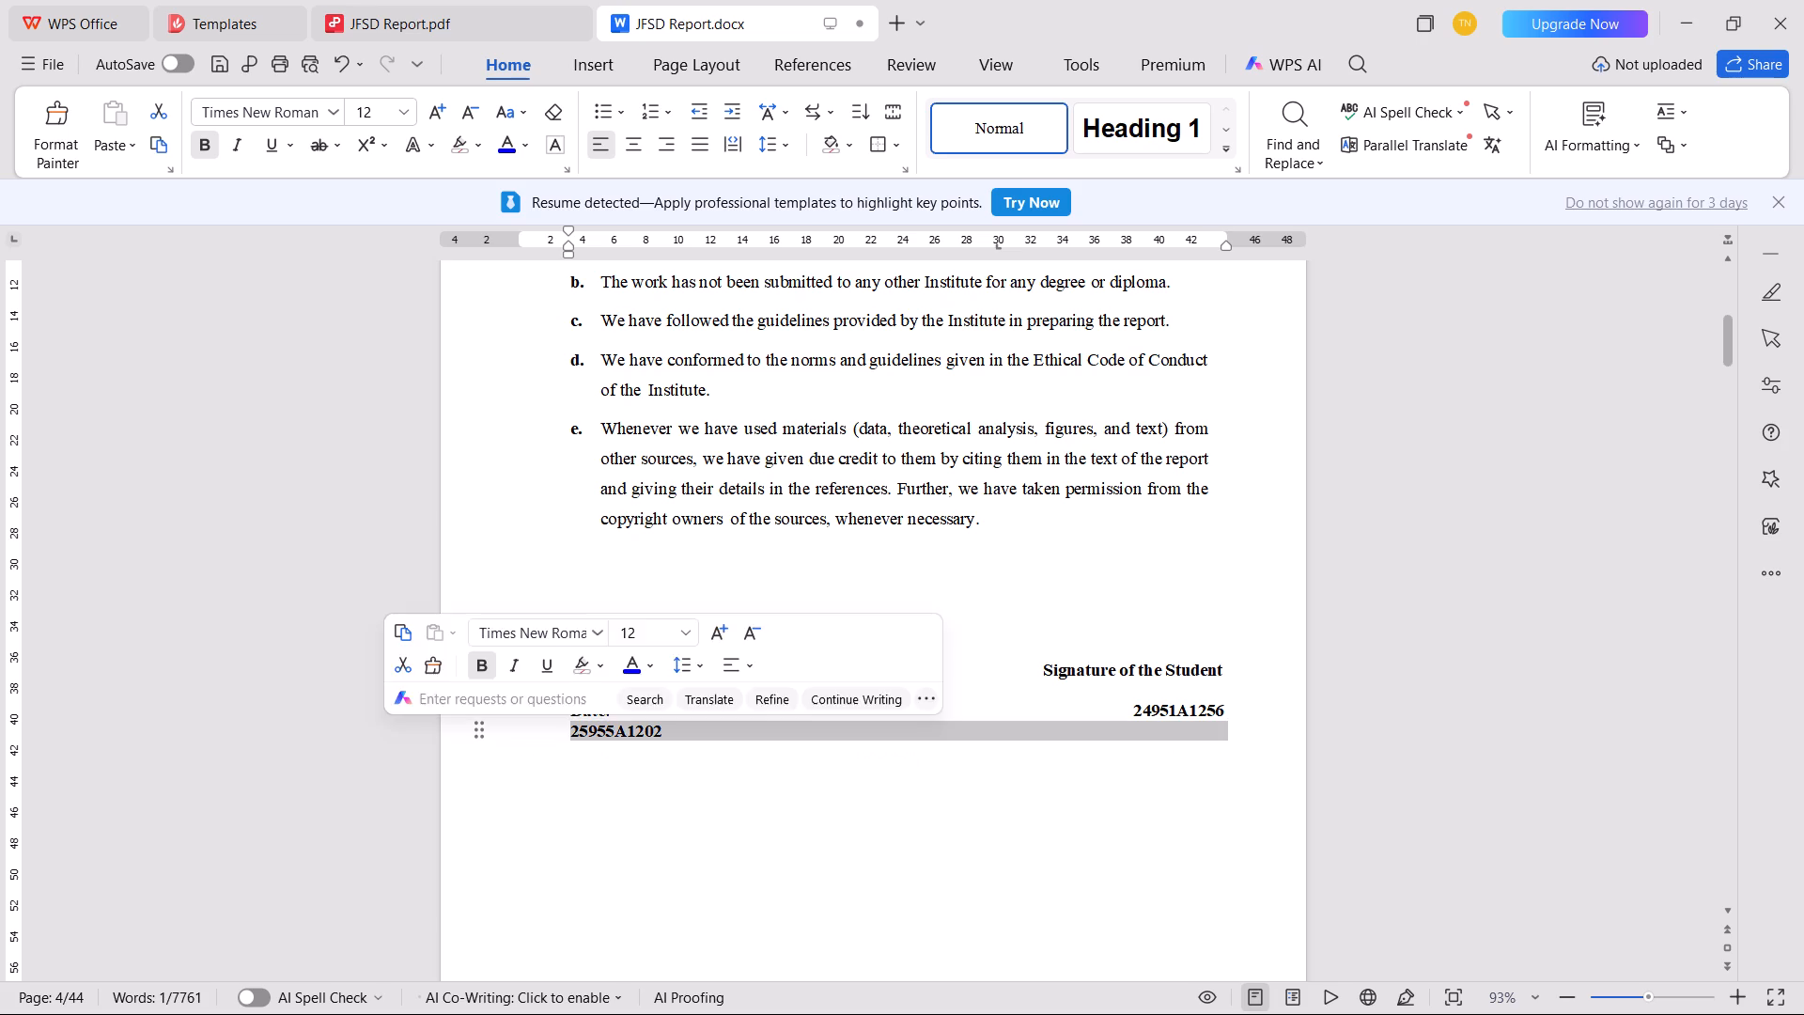
click(676, 147)
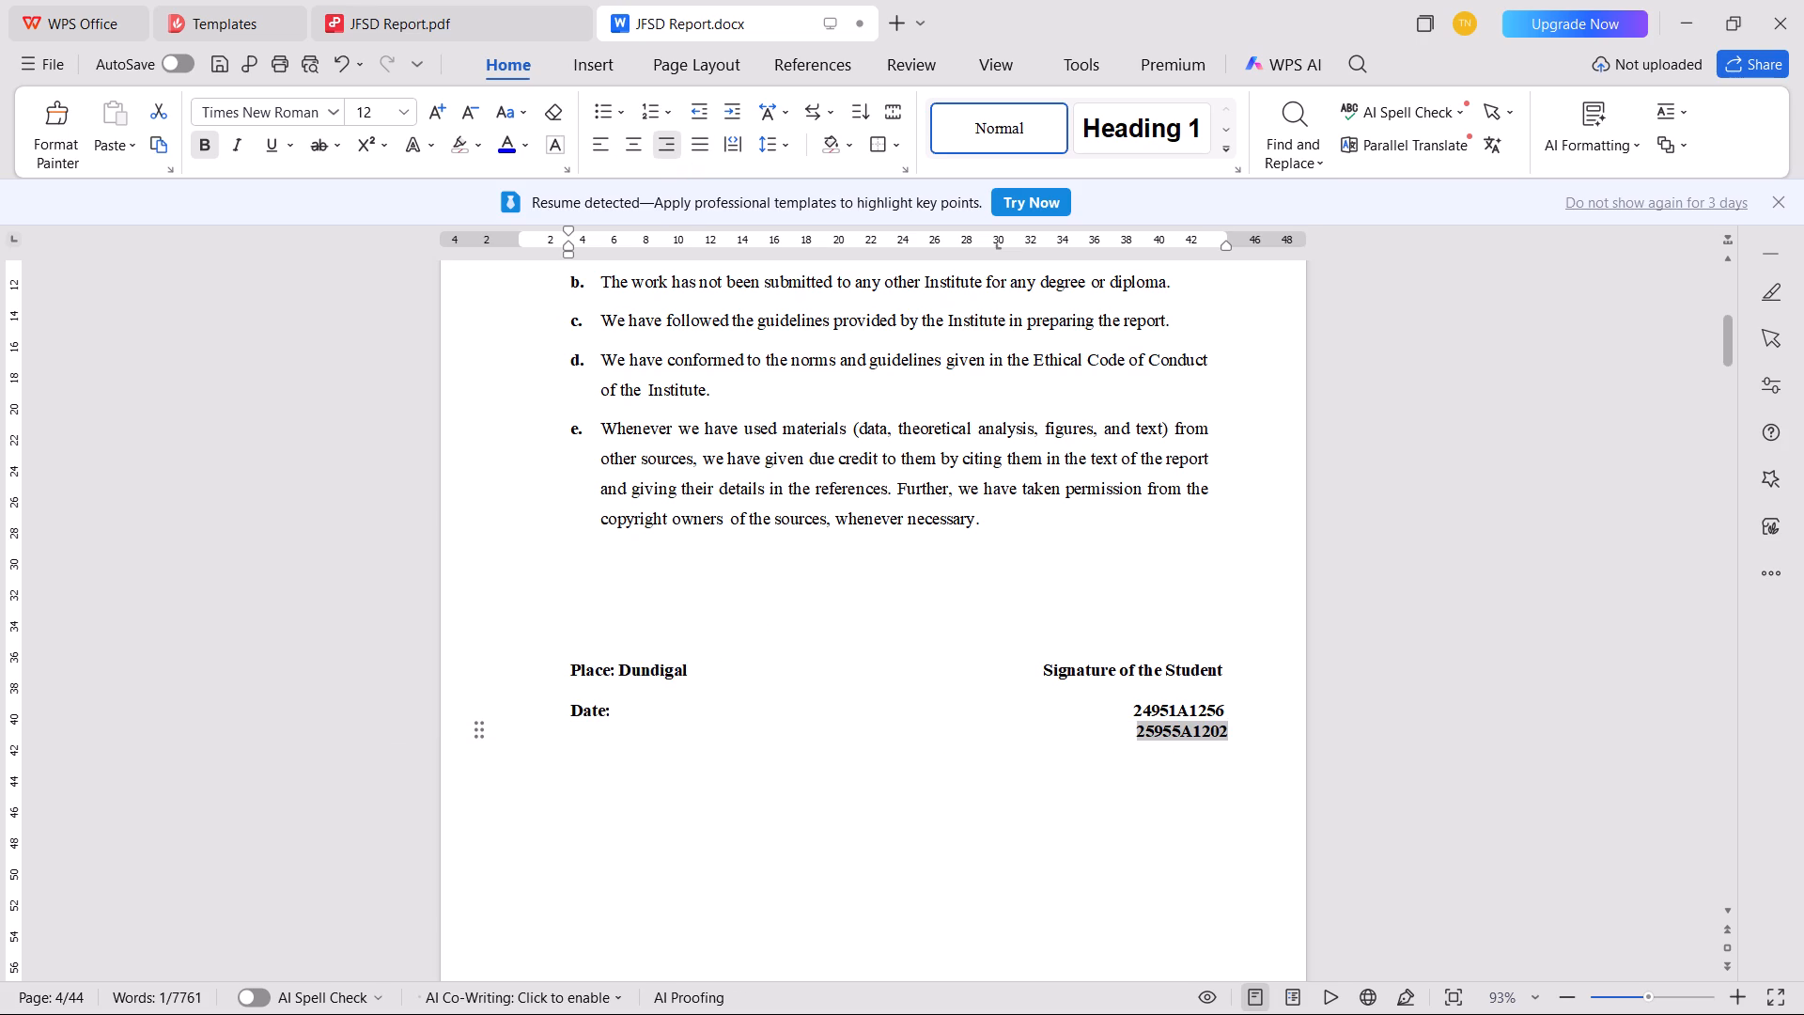
key(ctrl+s)
Remove the blank line between the "Place: Dundigal" and "Date:" lines in the Declaration and save the report.
click(1366, 685)
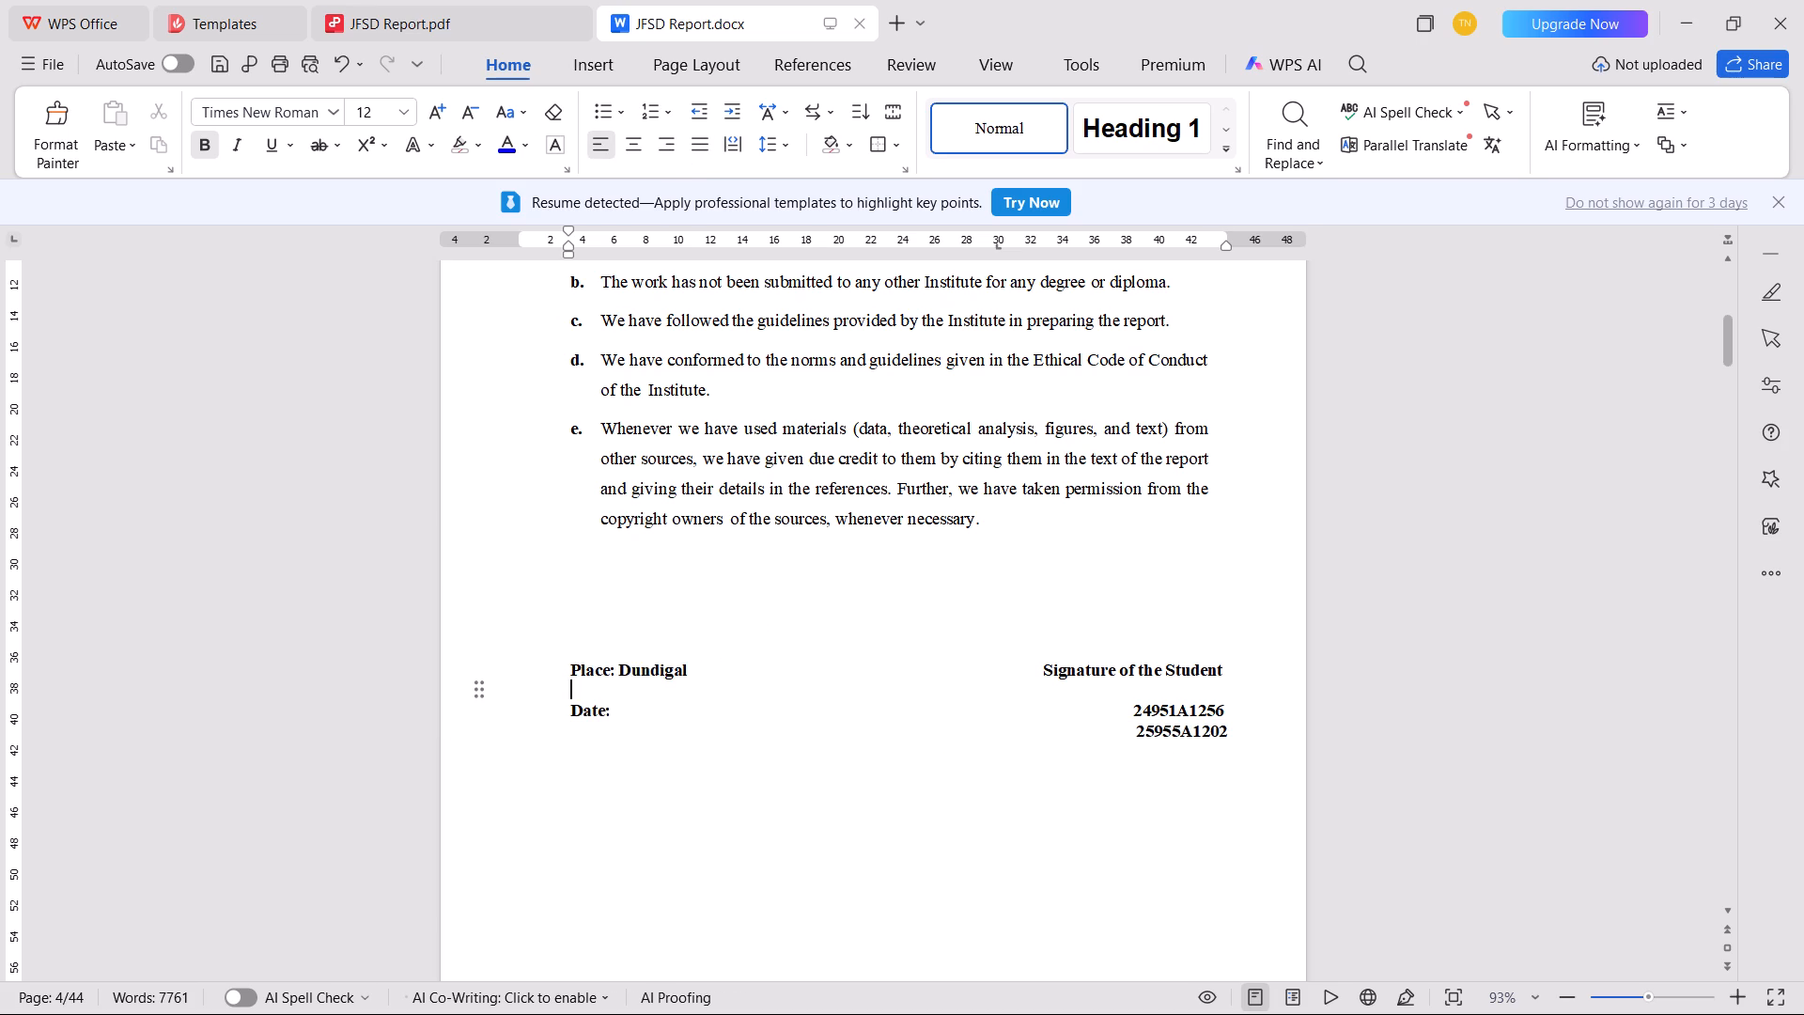
click(599, 690)
key(BackSpace)
key(BackSpace)
key(ctrl+s)
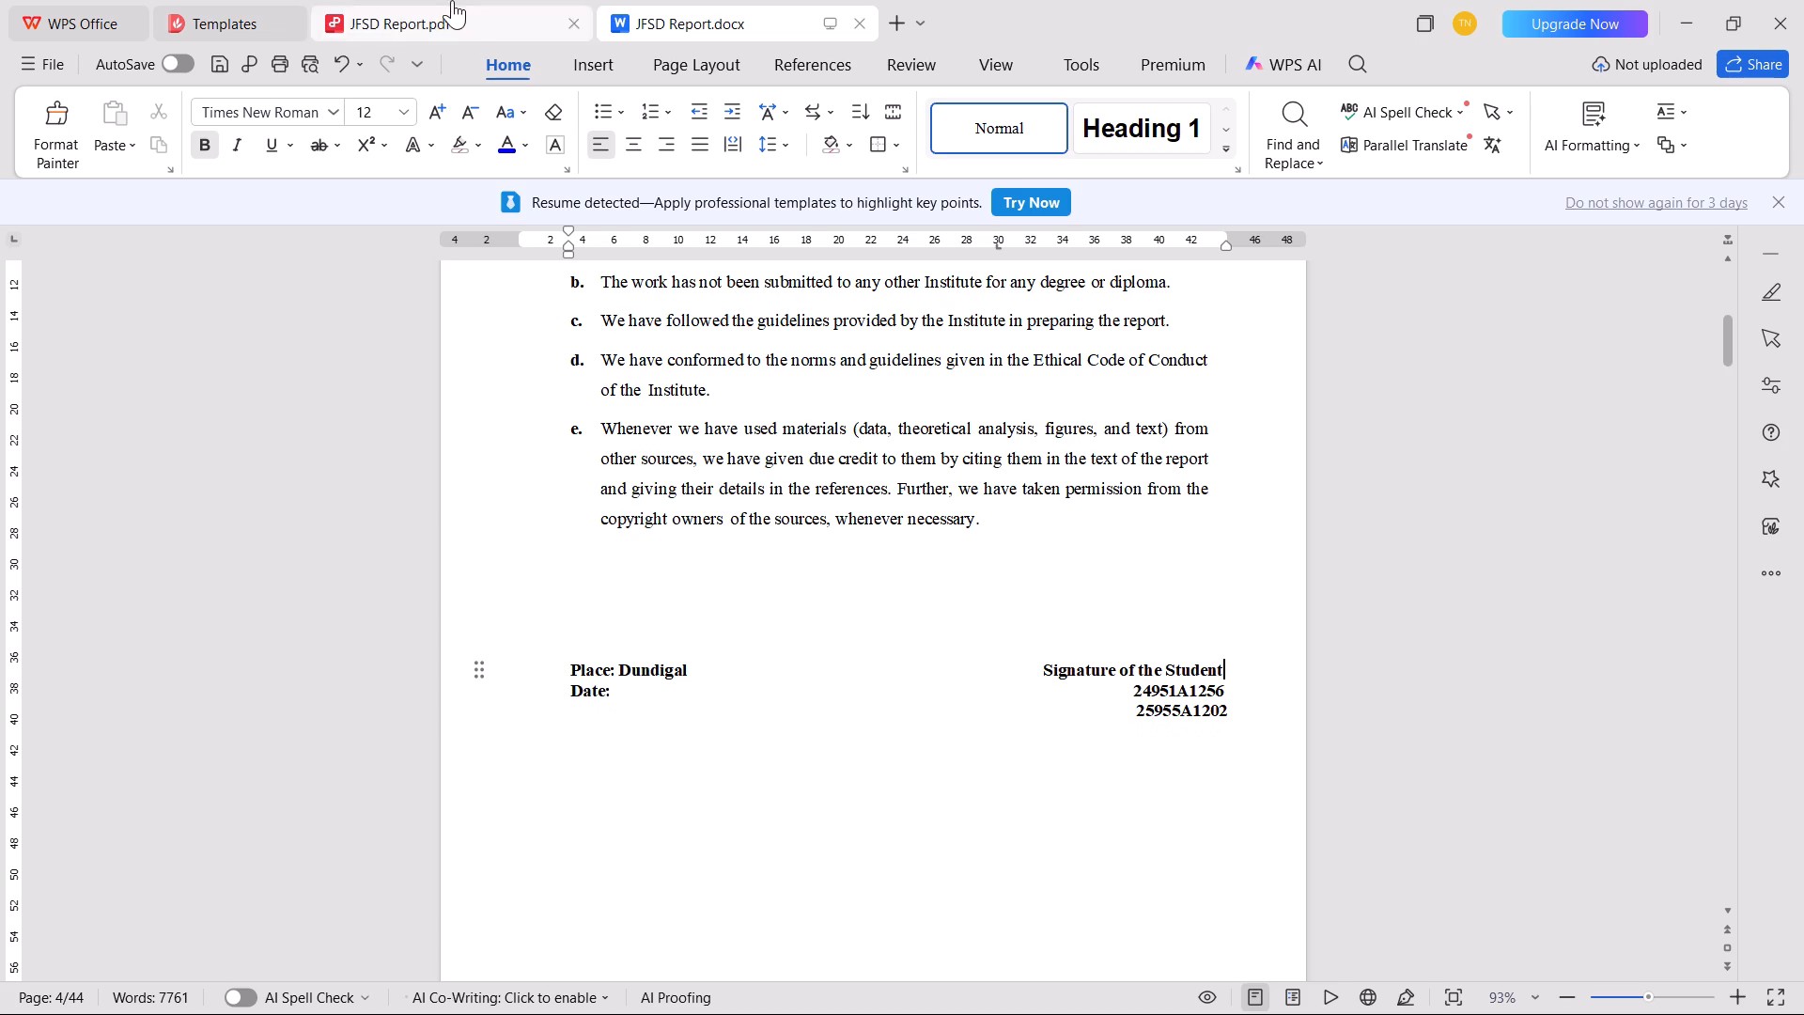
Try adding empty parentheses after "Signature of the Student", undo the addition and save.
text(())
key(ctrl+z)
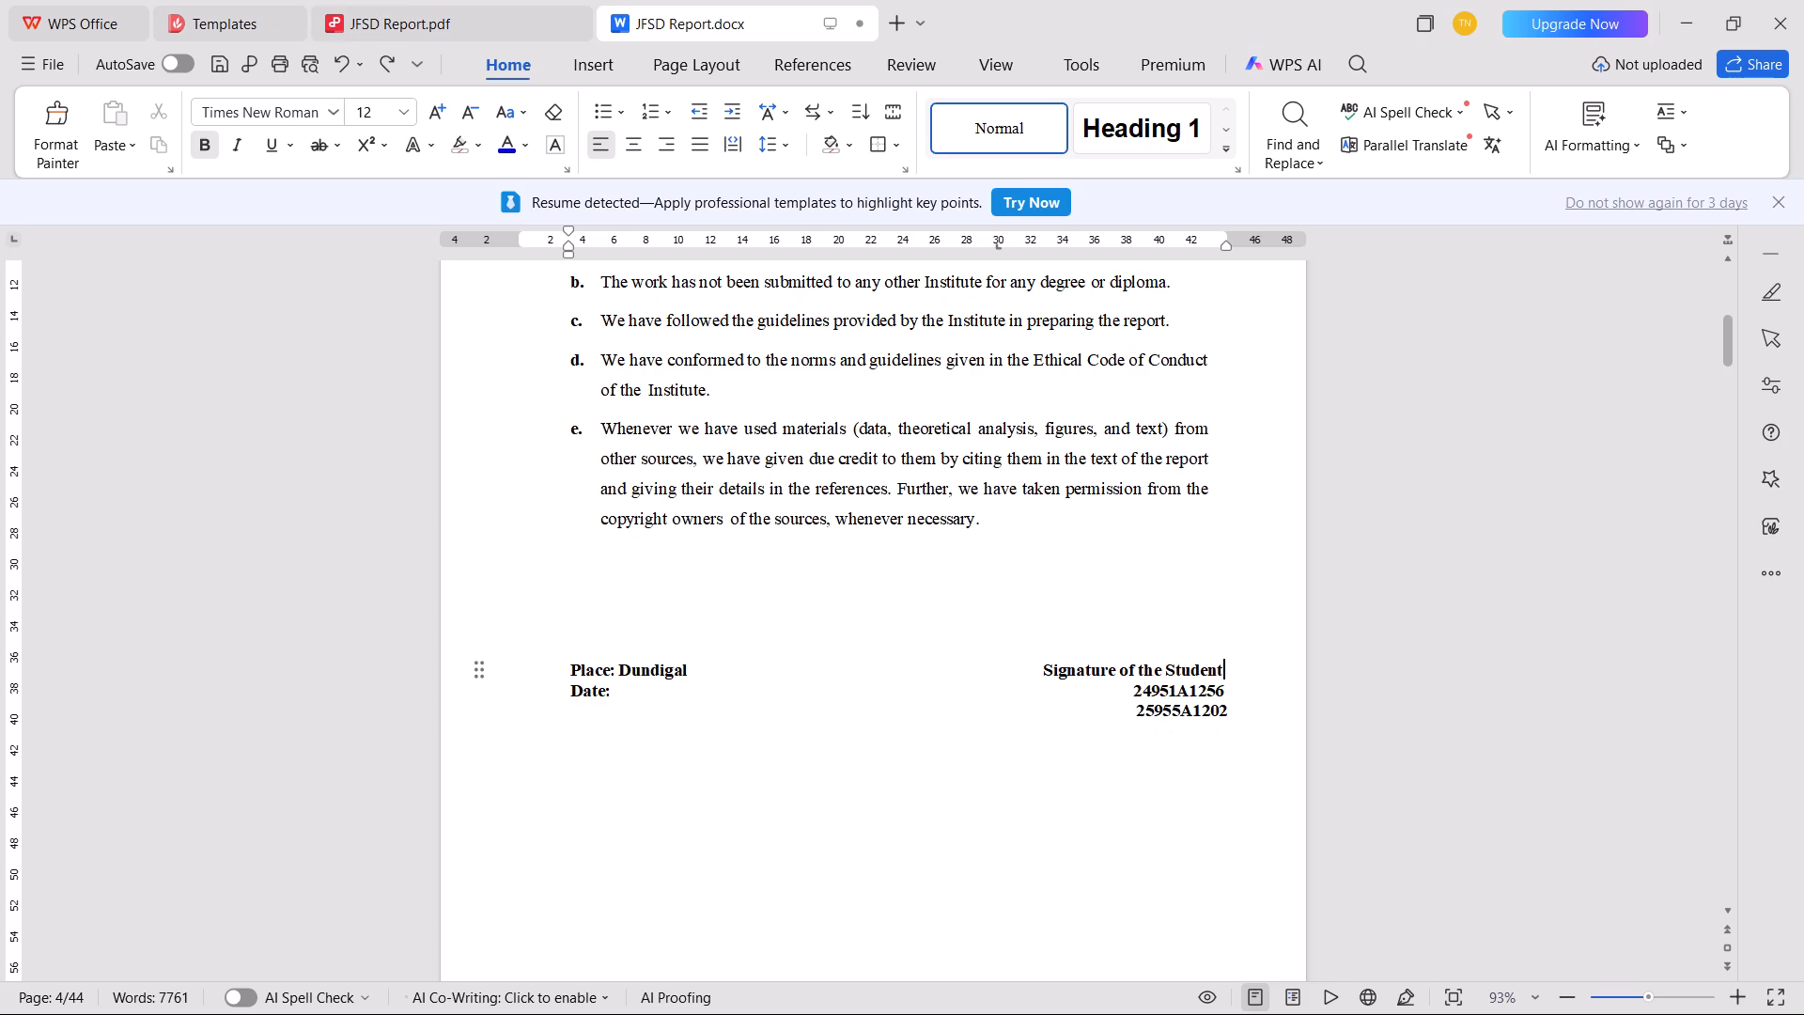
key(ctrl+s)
Insert "and" plus the second author's full name after the first author's name in the Certificate paragraph, and save the report.
scroll(627, 483, down, 12)
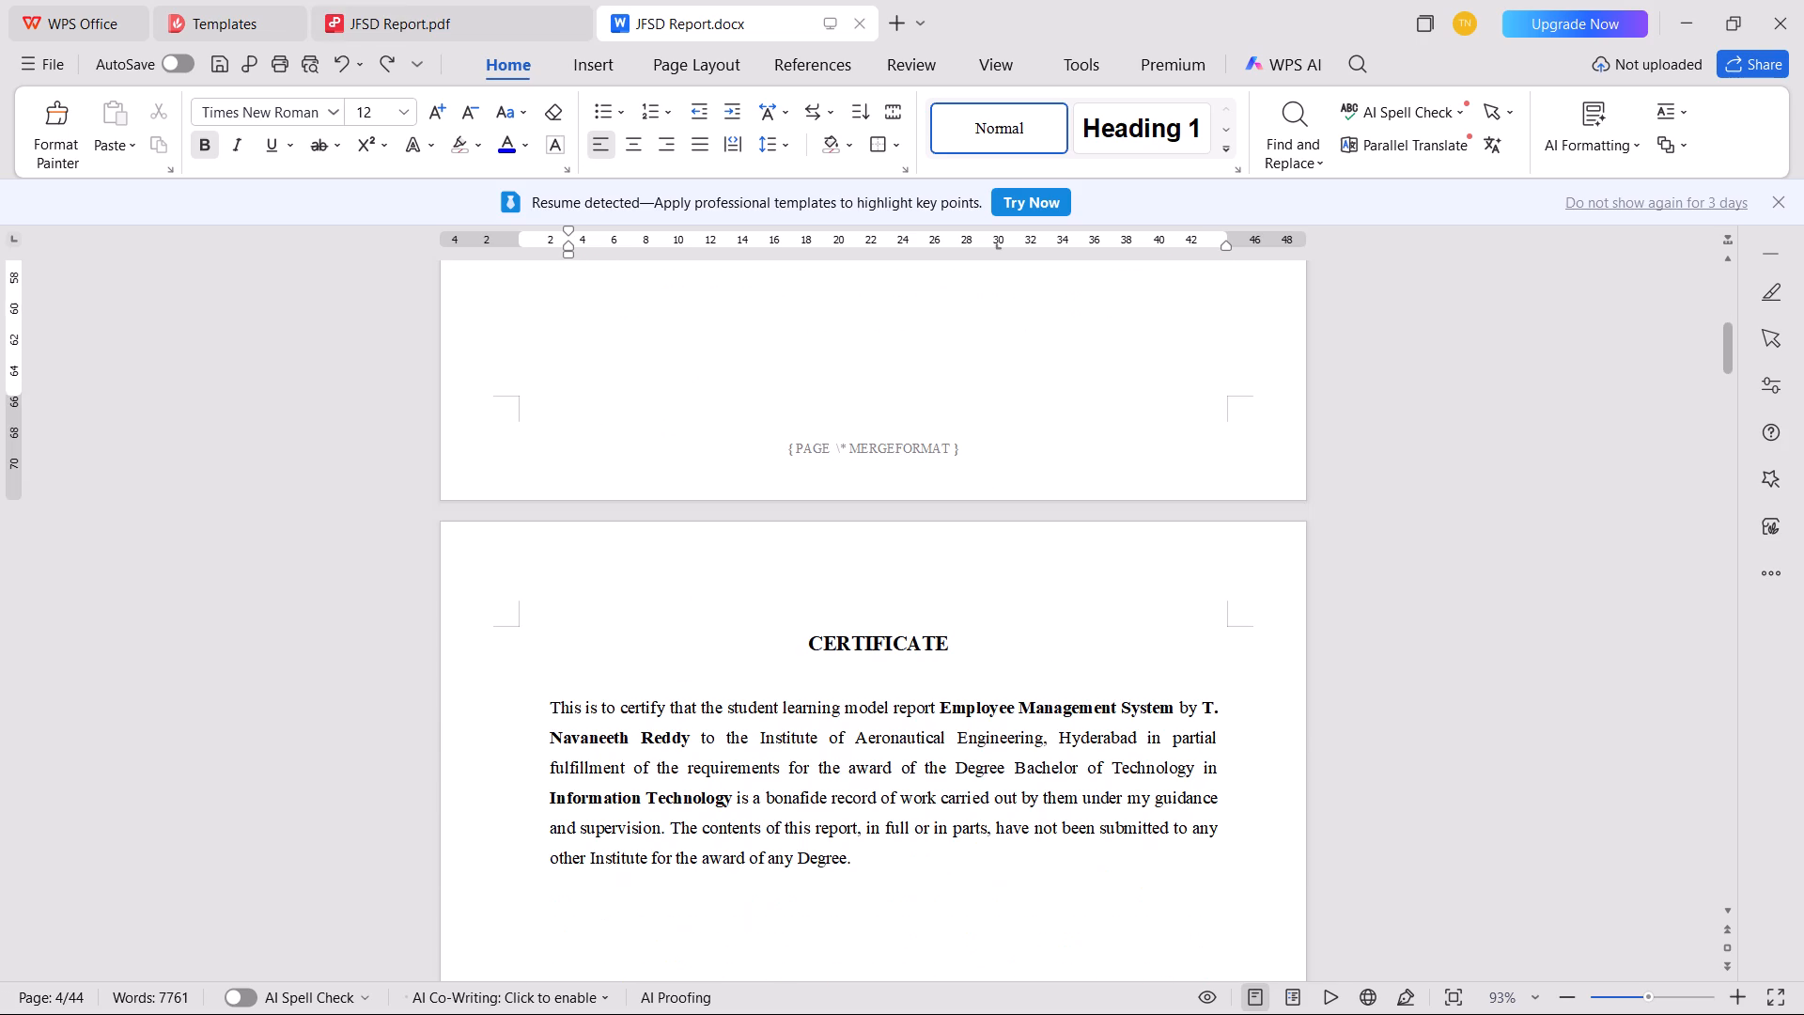
click(692, 741)
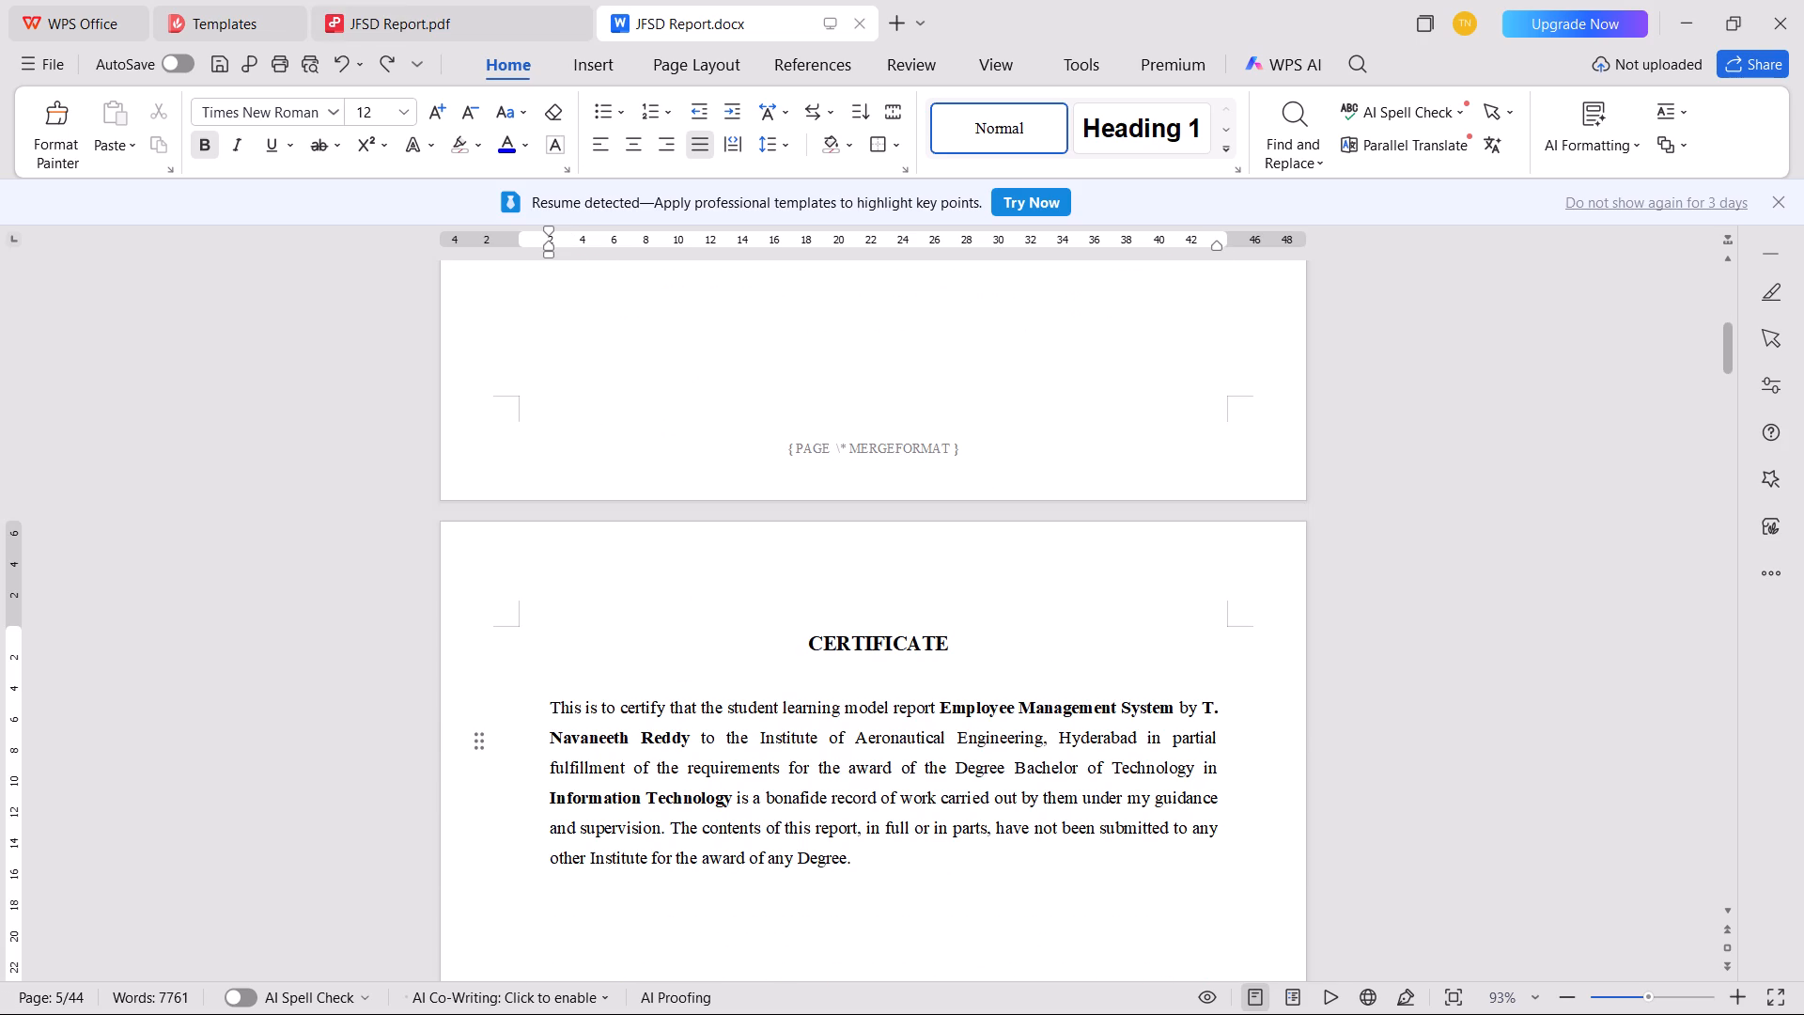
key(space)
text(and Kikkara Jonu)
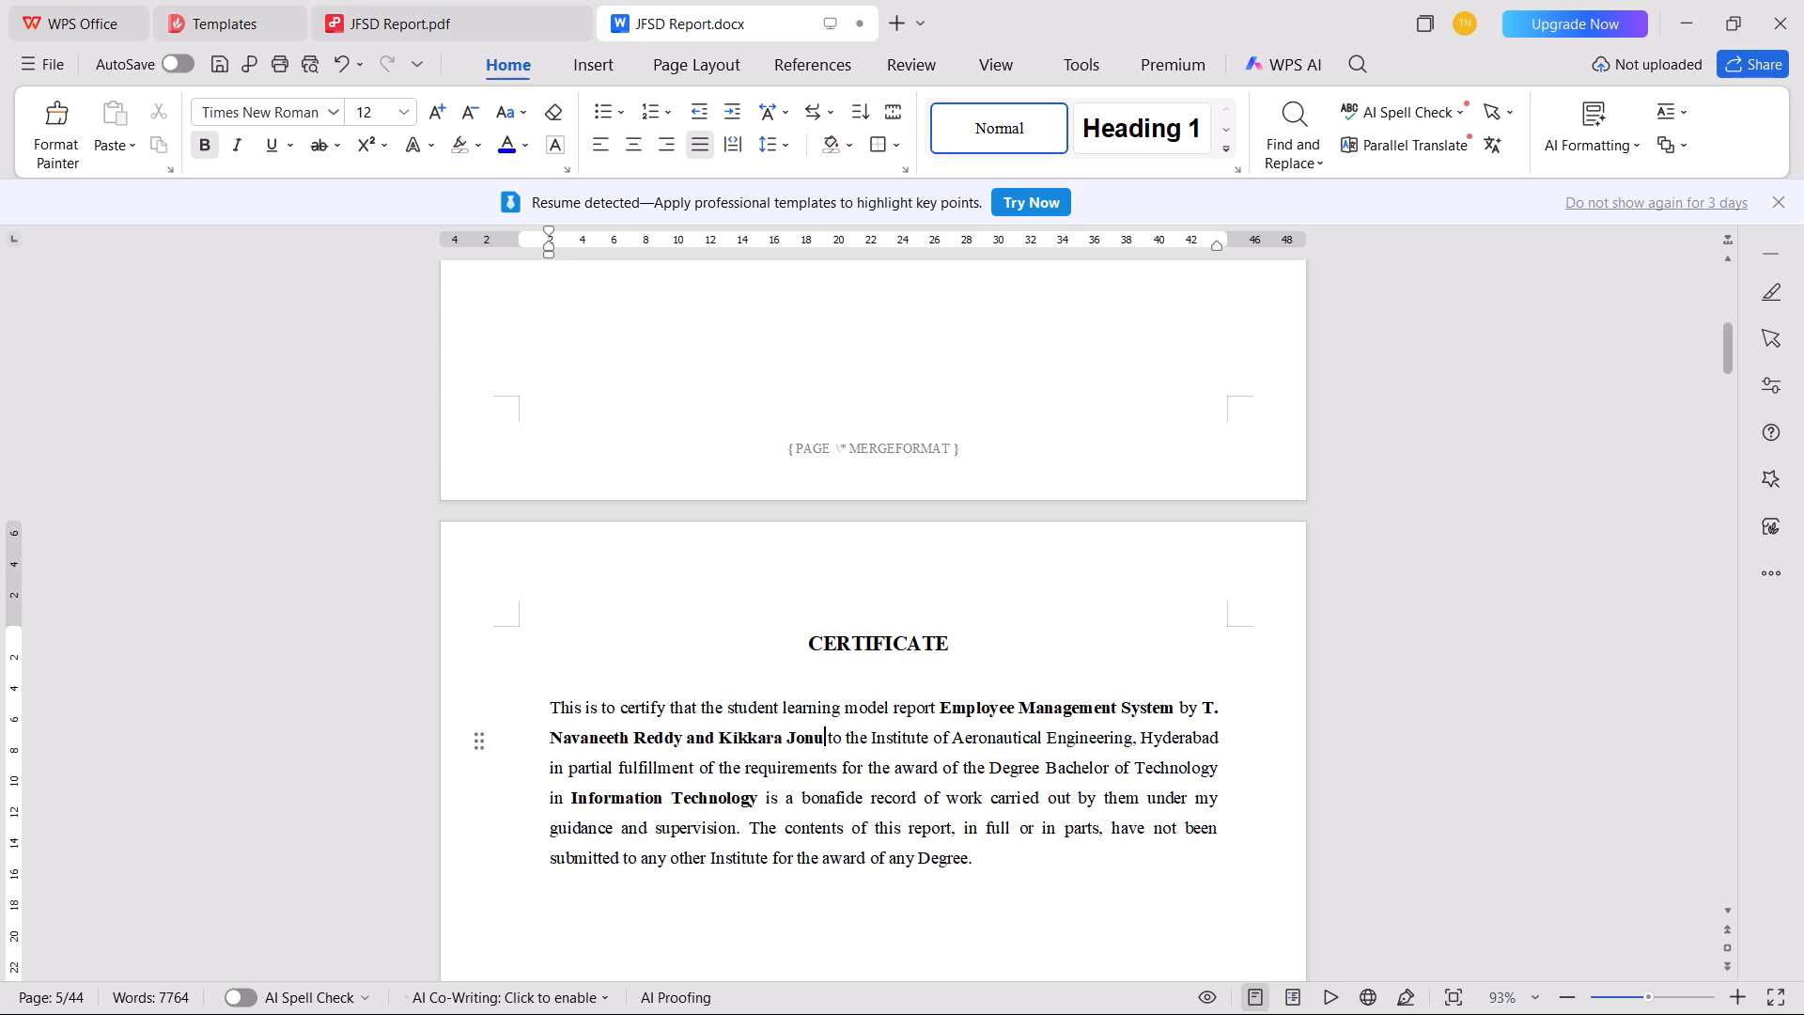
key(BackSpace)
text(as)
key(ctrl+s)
Go back to the title page to review its author lines.
scroll(792, 701, up, 6)
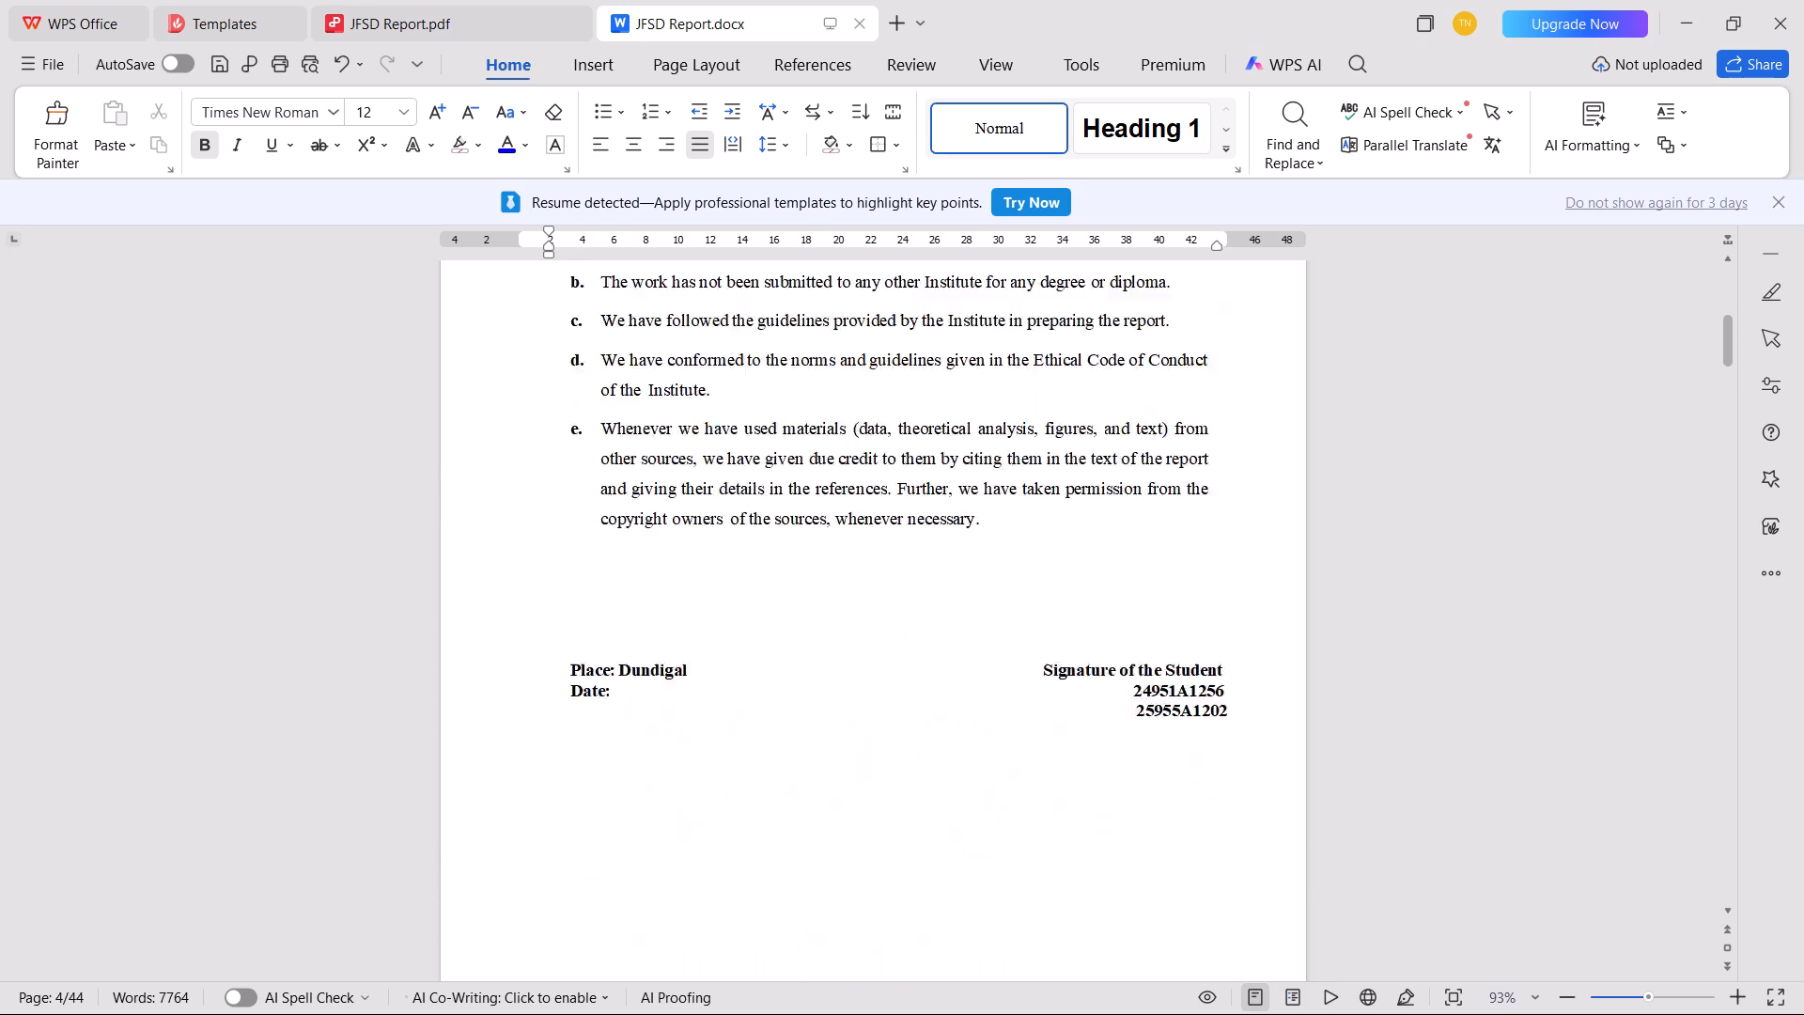
scroll(792, 701, up, 6)
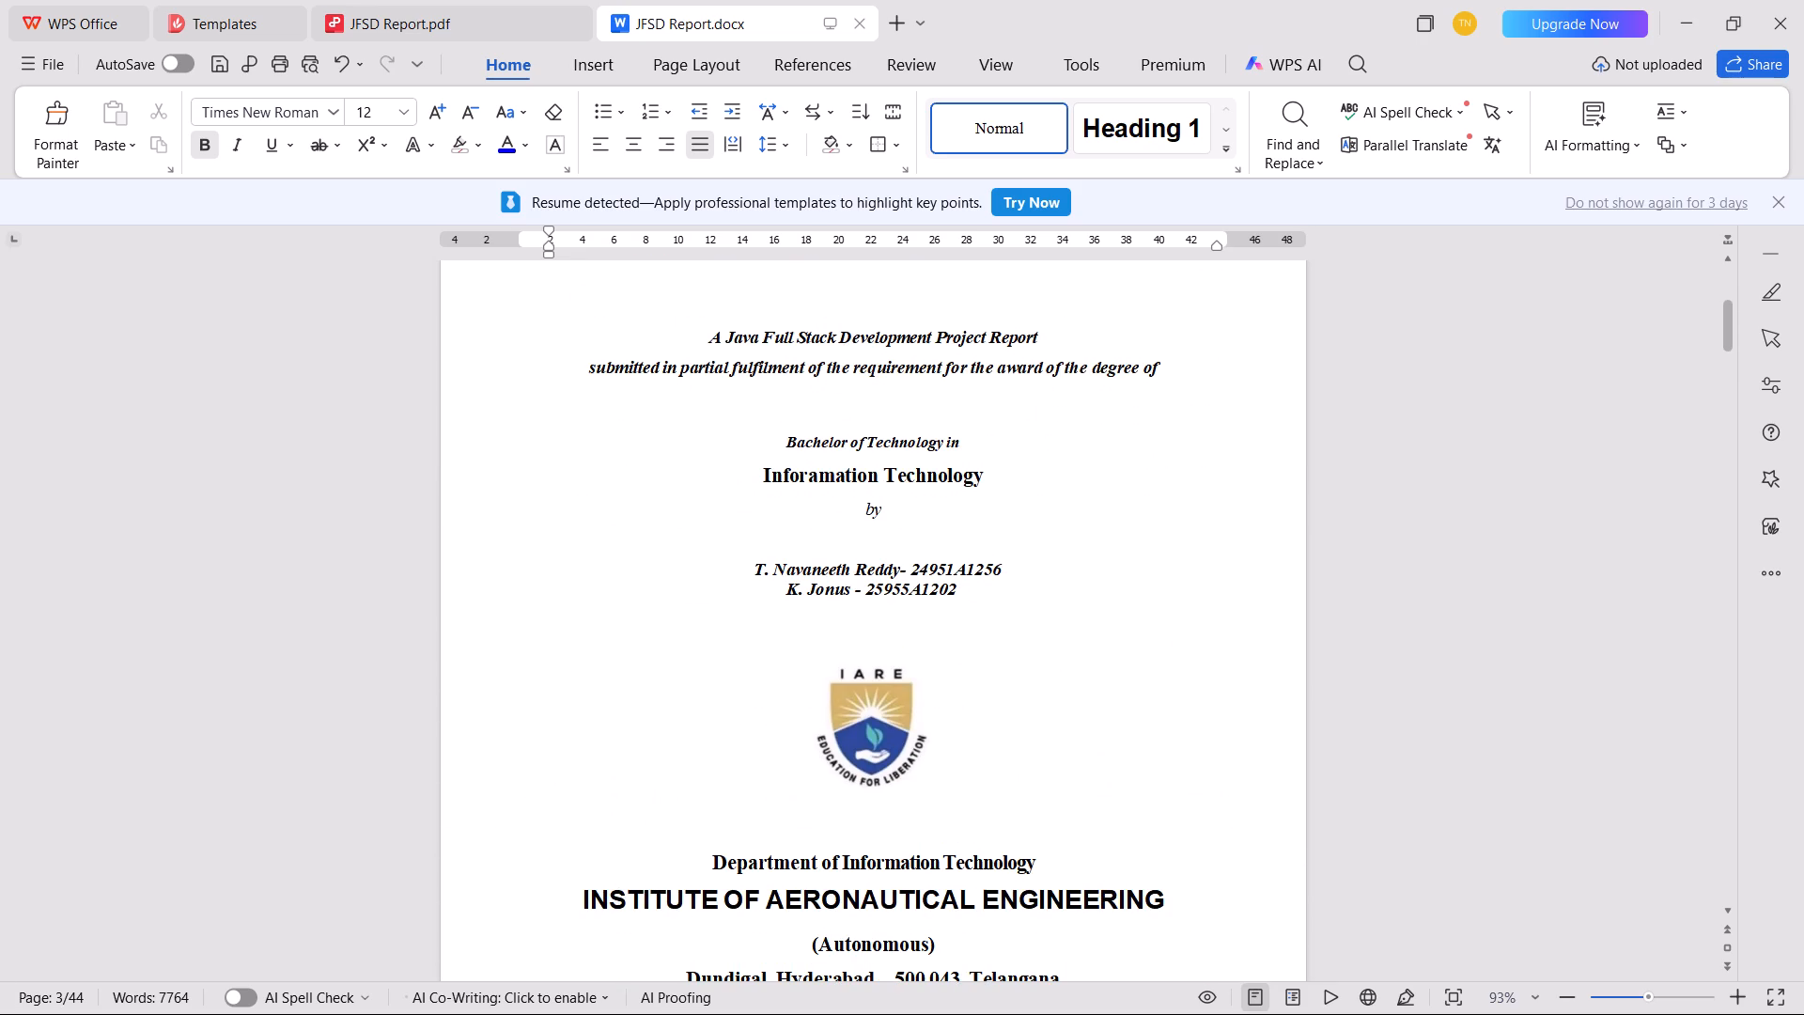
Correct the second author's name on the inner title page by replacing its "u" with "a", and save the report.
click(840, 583)
key(BackSpace)
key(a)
key(ctrl+s)
Correct the second author's capitalised name at the bottom of the preceding cover page by replacing "U" with "A", and save.
scroll(840, 583, up, 3)
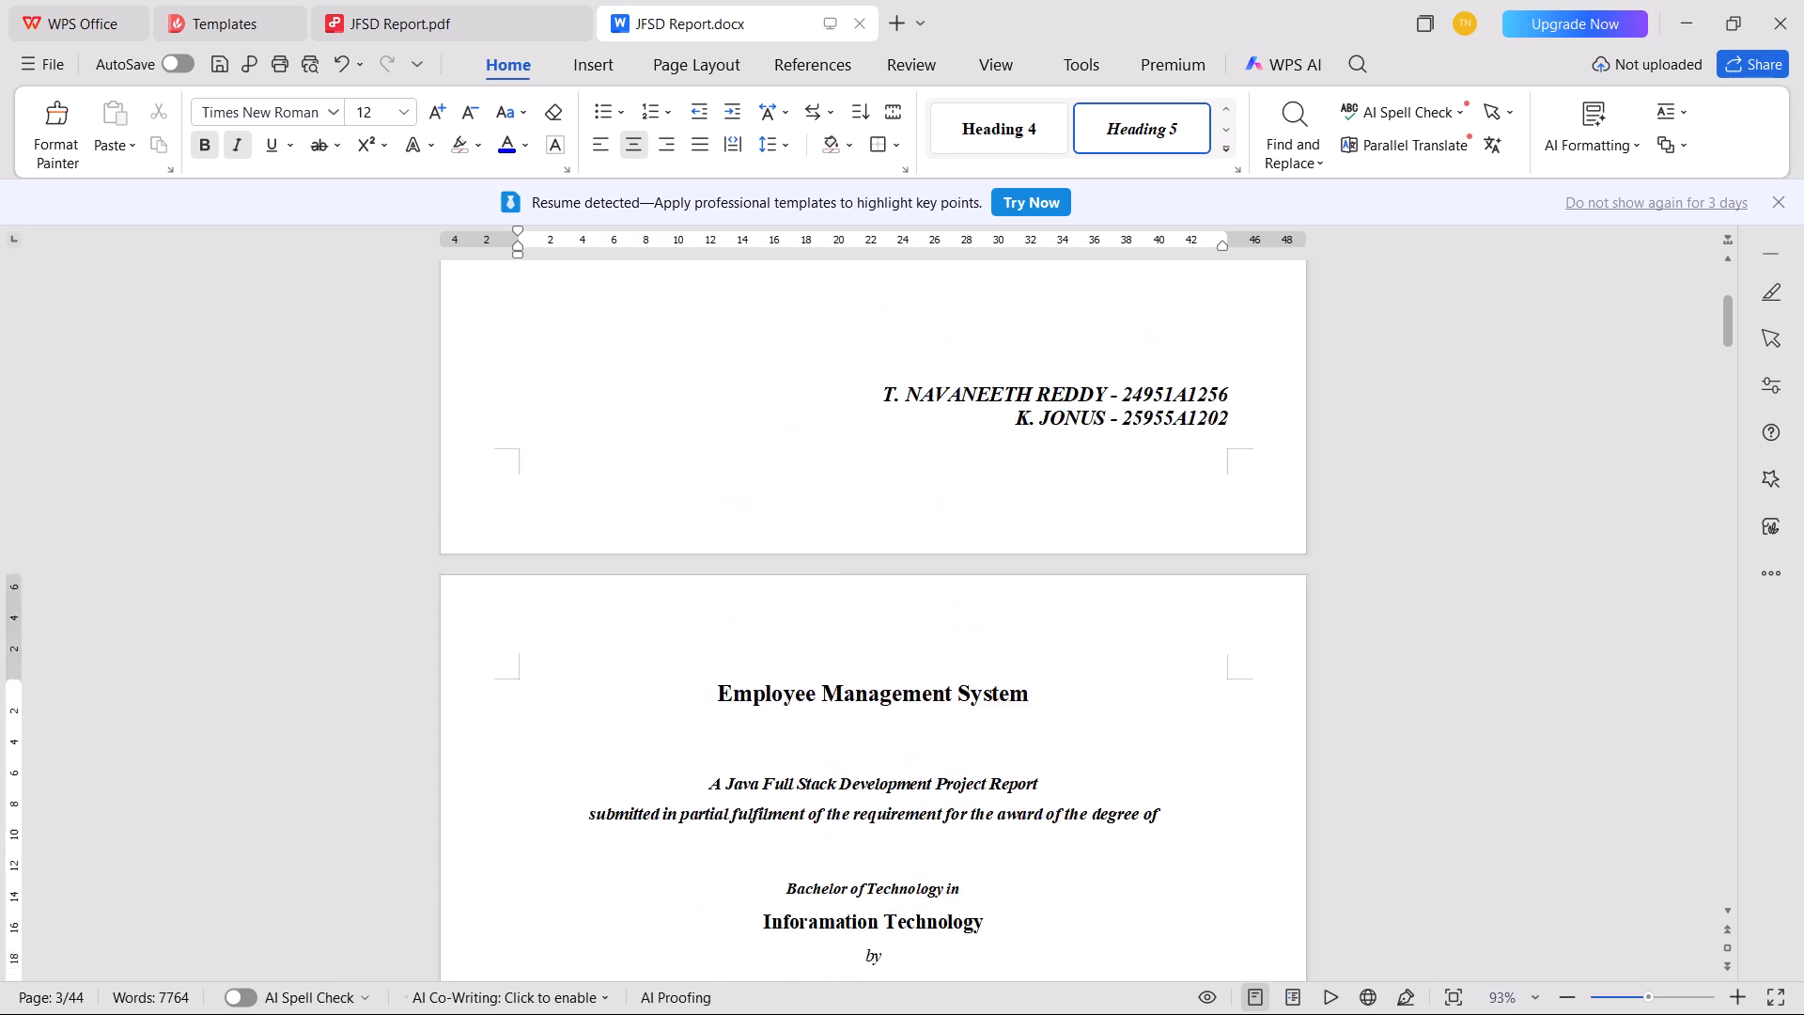
scroll(840, 583, up, 3)
click(1095, 782)
key(BackSpace)
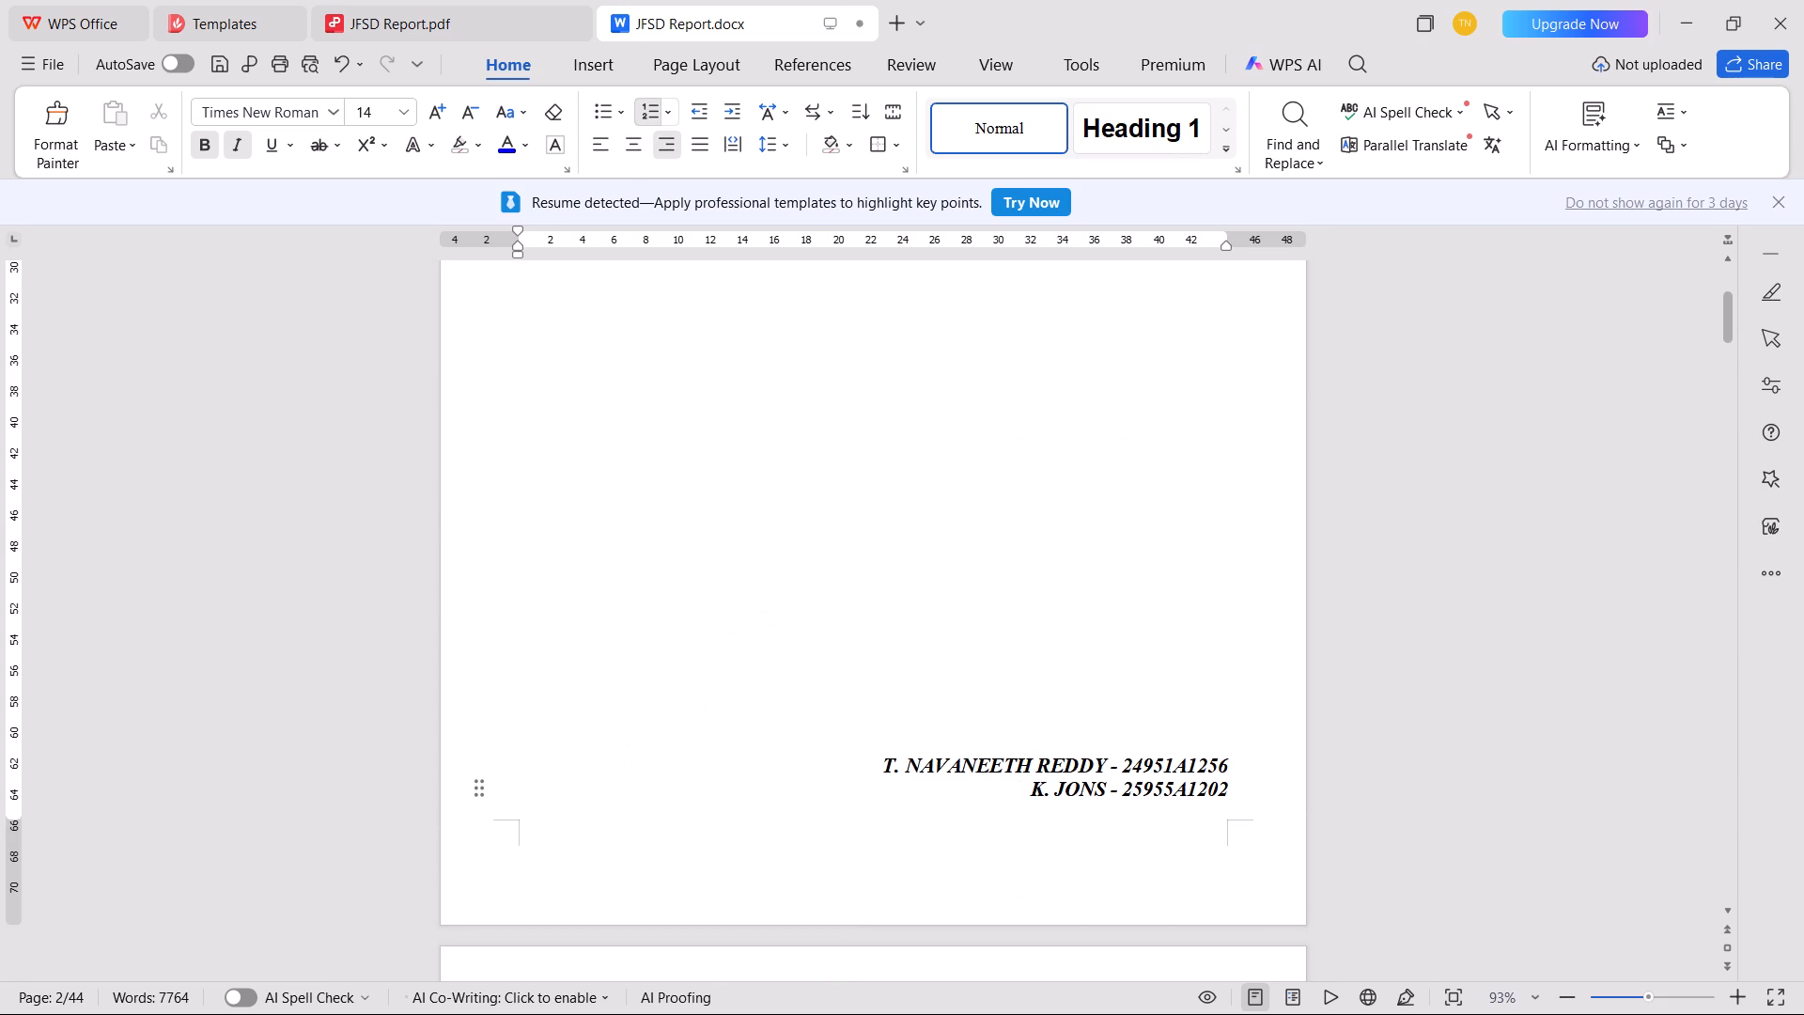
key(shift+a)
key(ctrl+s)
Insert "and" plus the second author's full name after the first author's name in the Approval Sheet paragraph, and save the report.
scroll(1095, 782, down, 9)
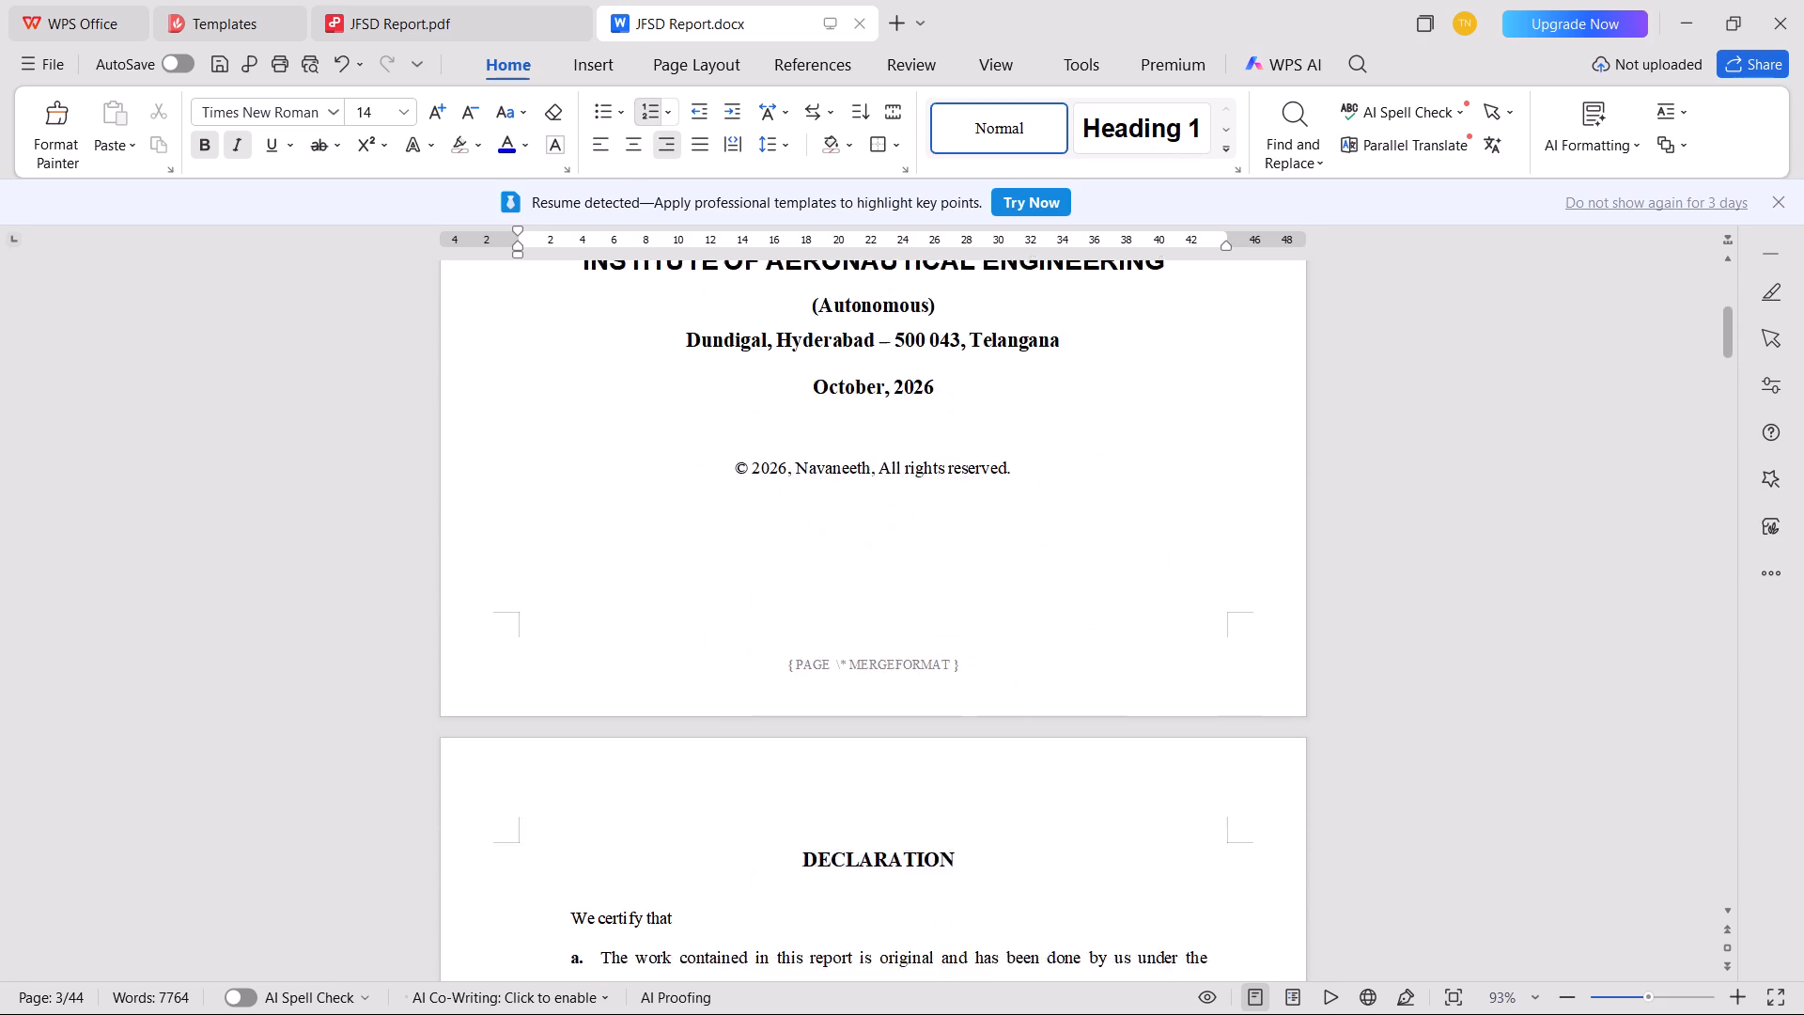
scroll(1110, 647, down, 4)
scroll(958, 470, down, 1)
scroll(944, 283, down, 1)
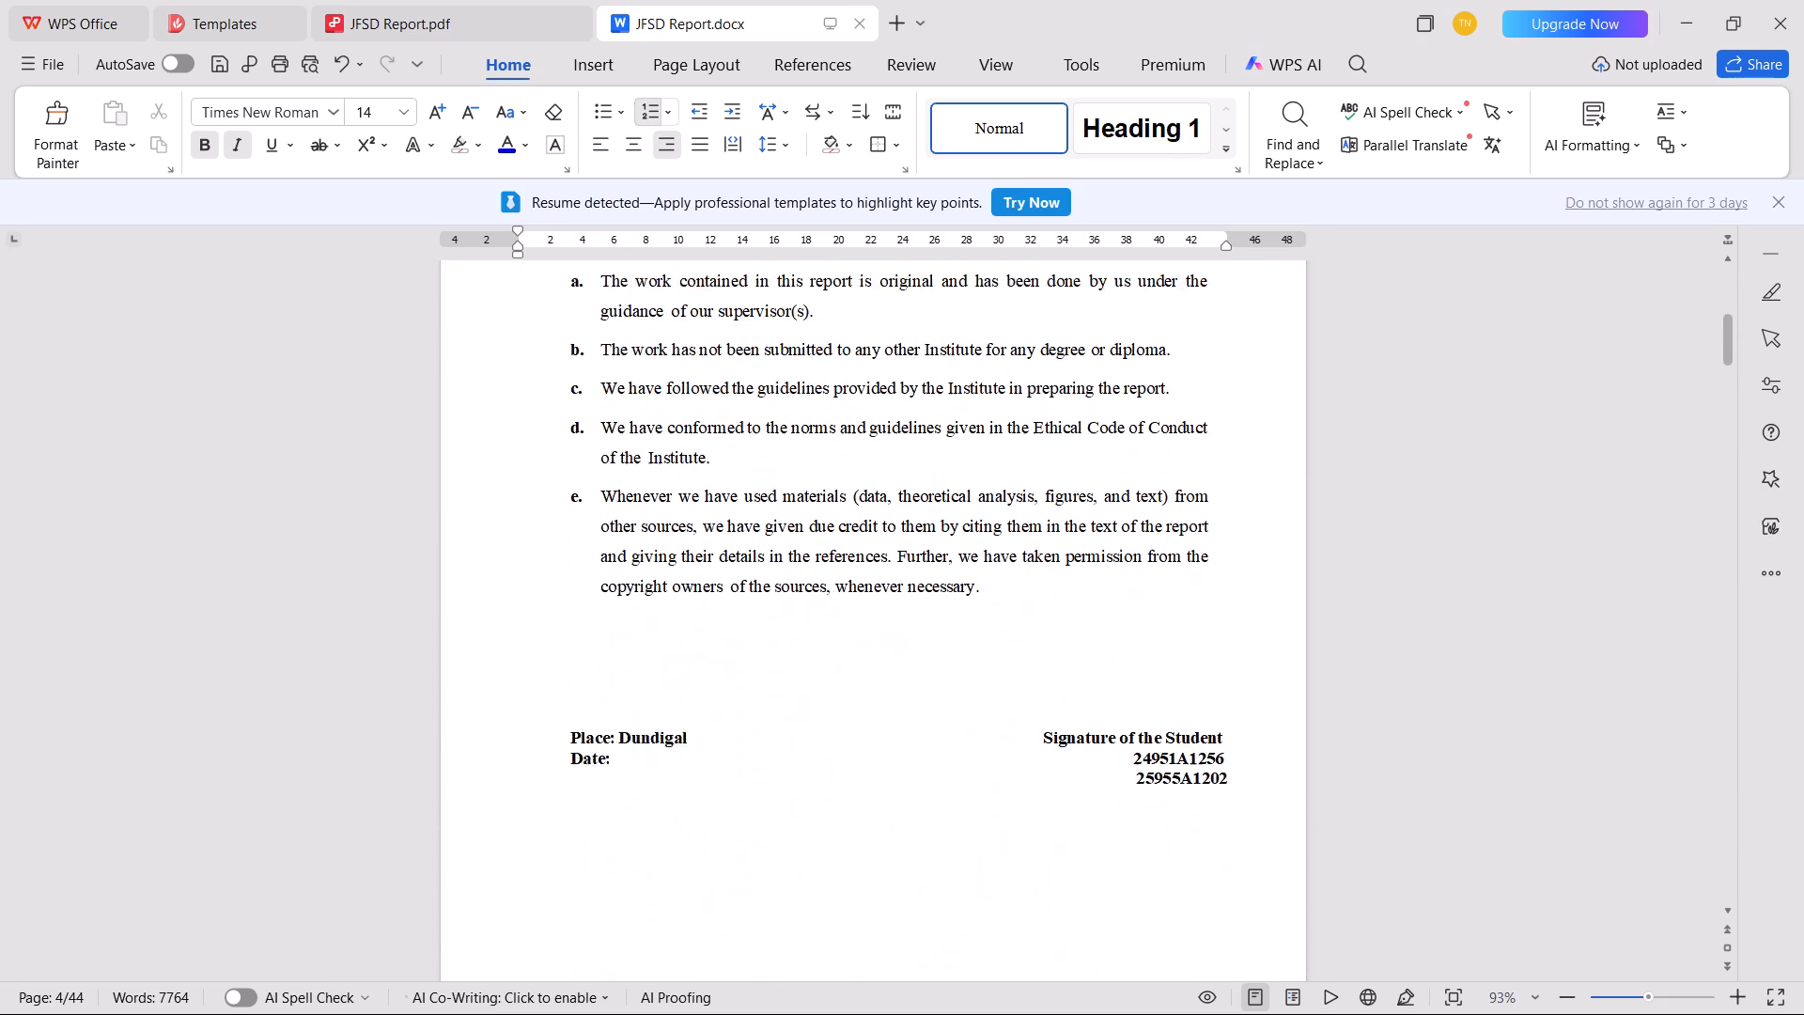
scroll(879, 949, down, 19)
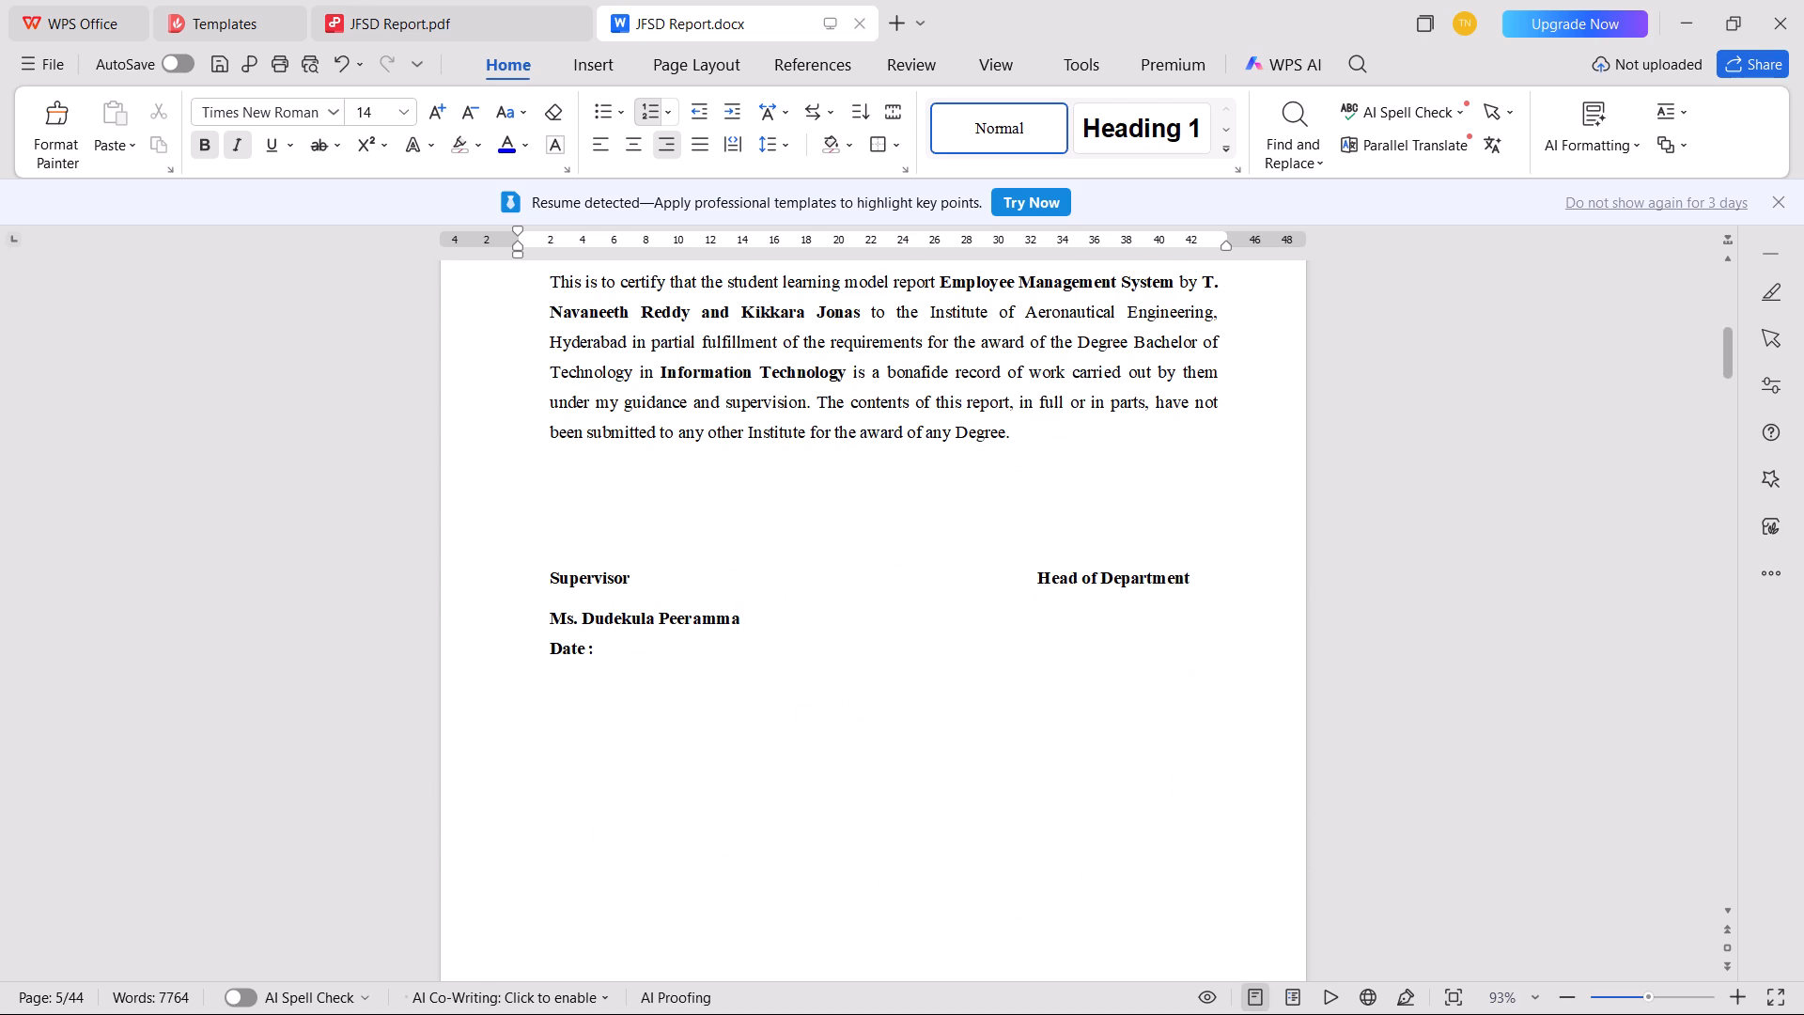
scroll(856, 572, down, 12)
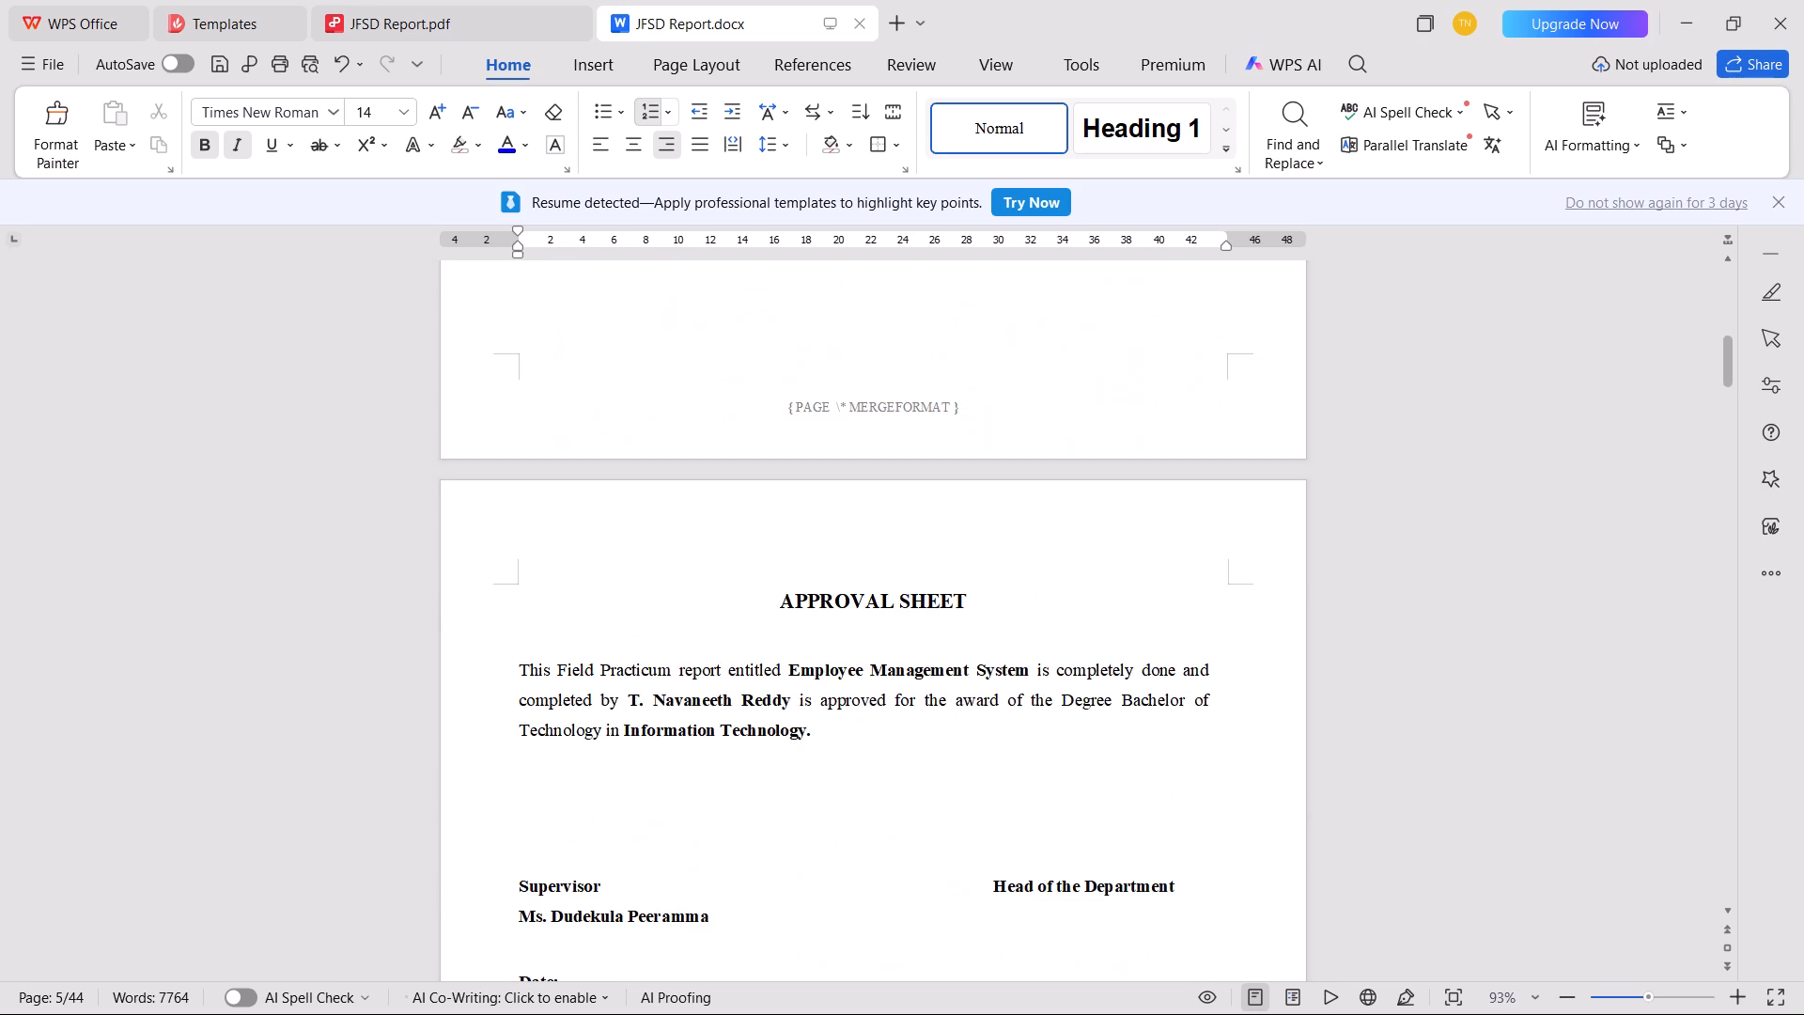
scroll(854, 581, down, 4)
scroll(843, 552, up, 2)
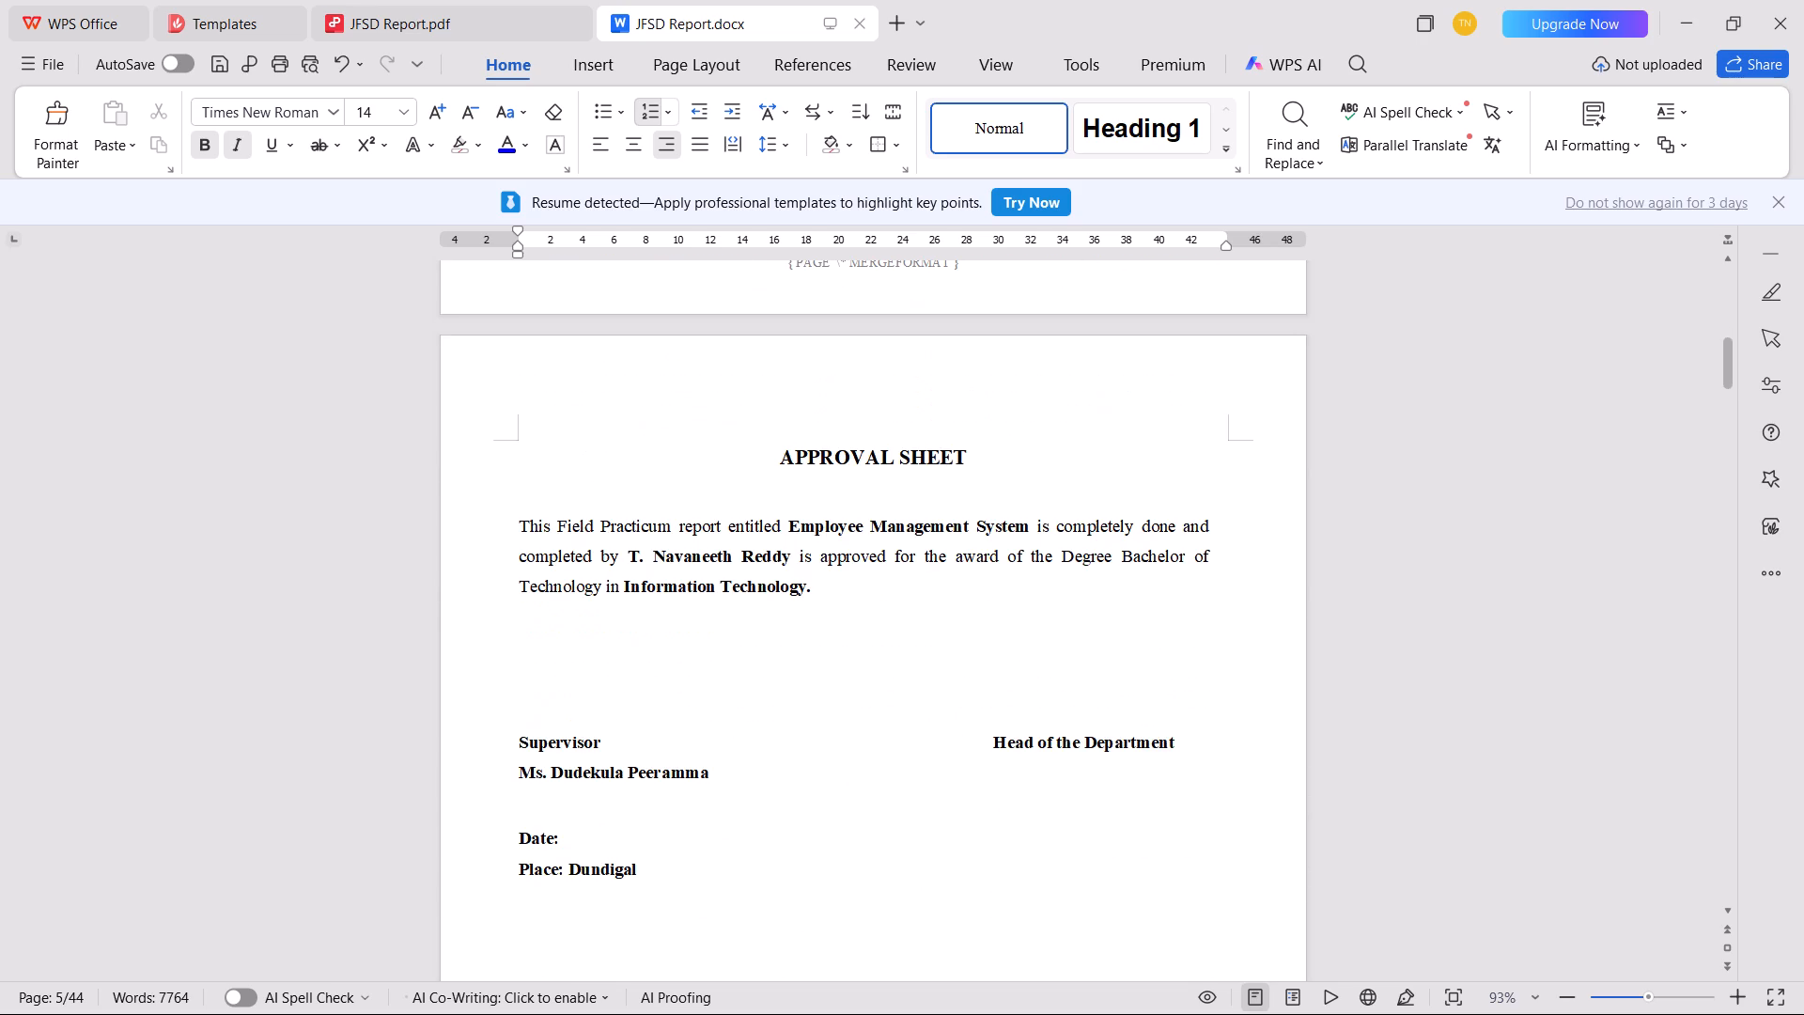
click(787, 539)
click(791, 565)
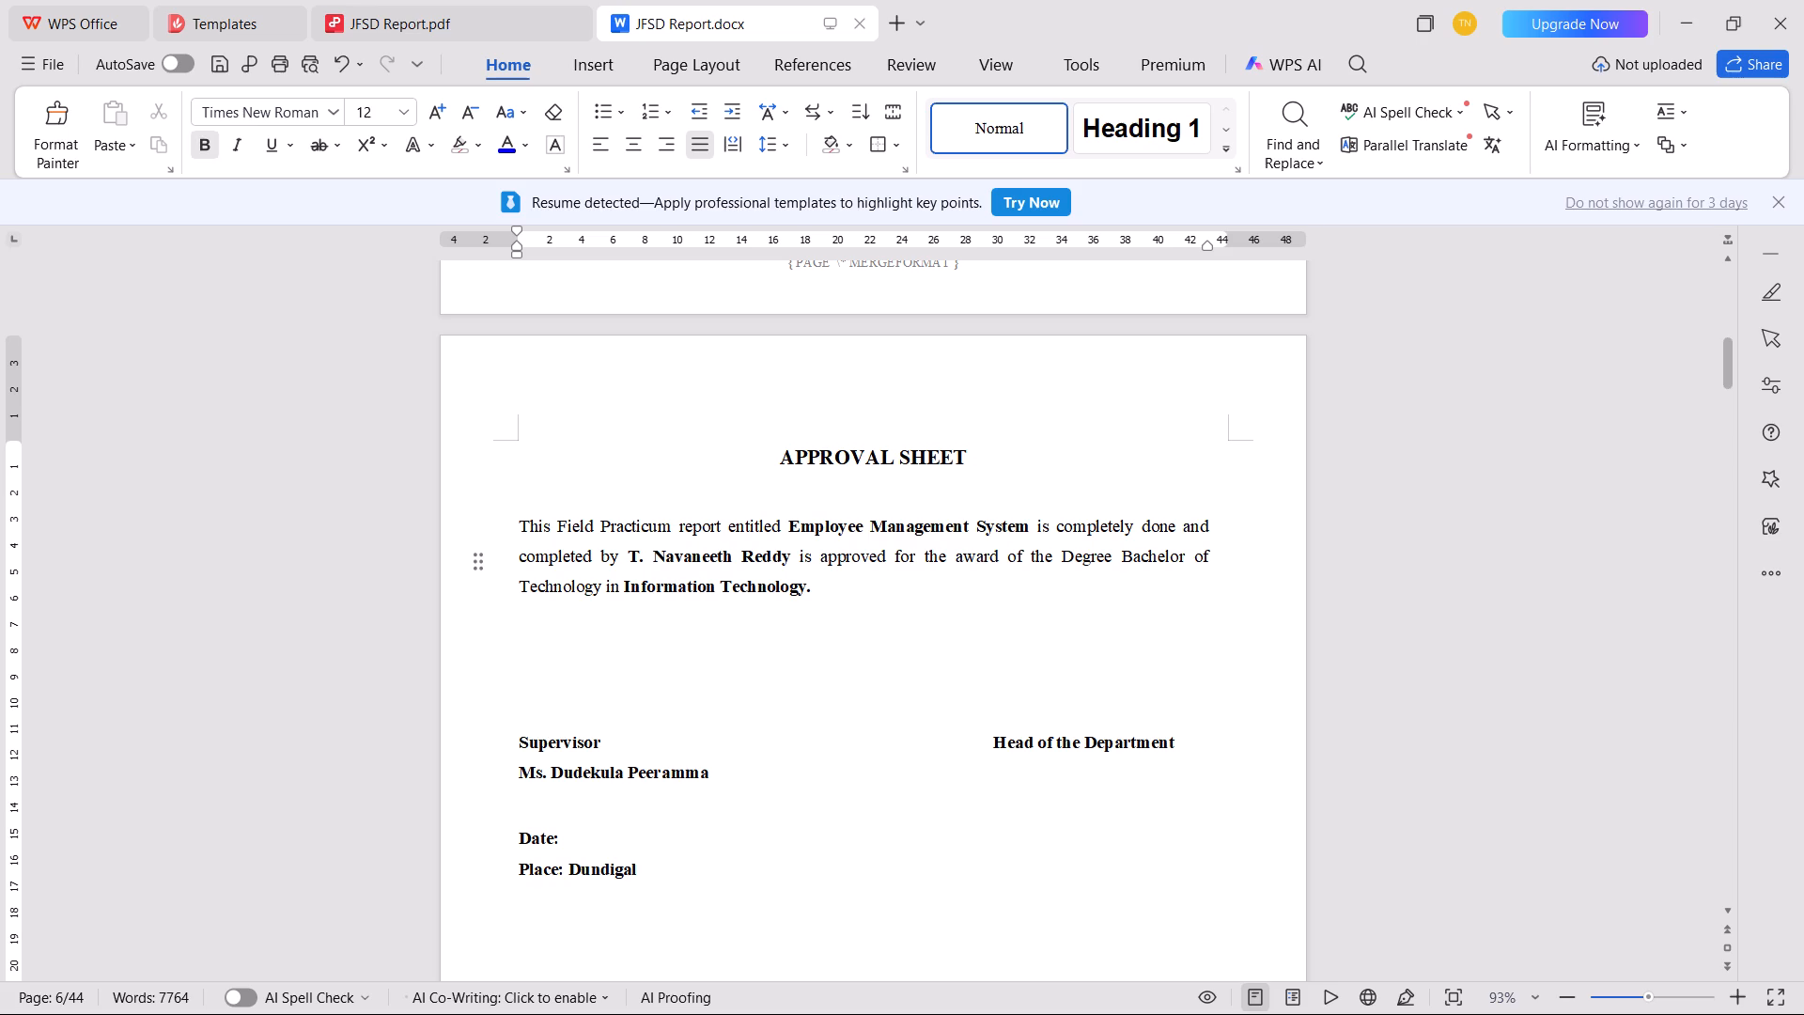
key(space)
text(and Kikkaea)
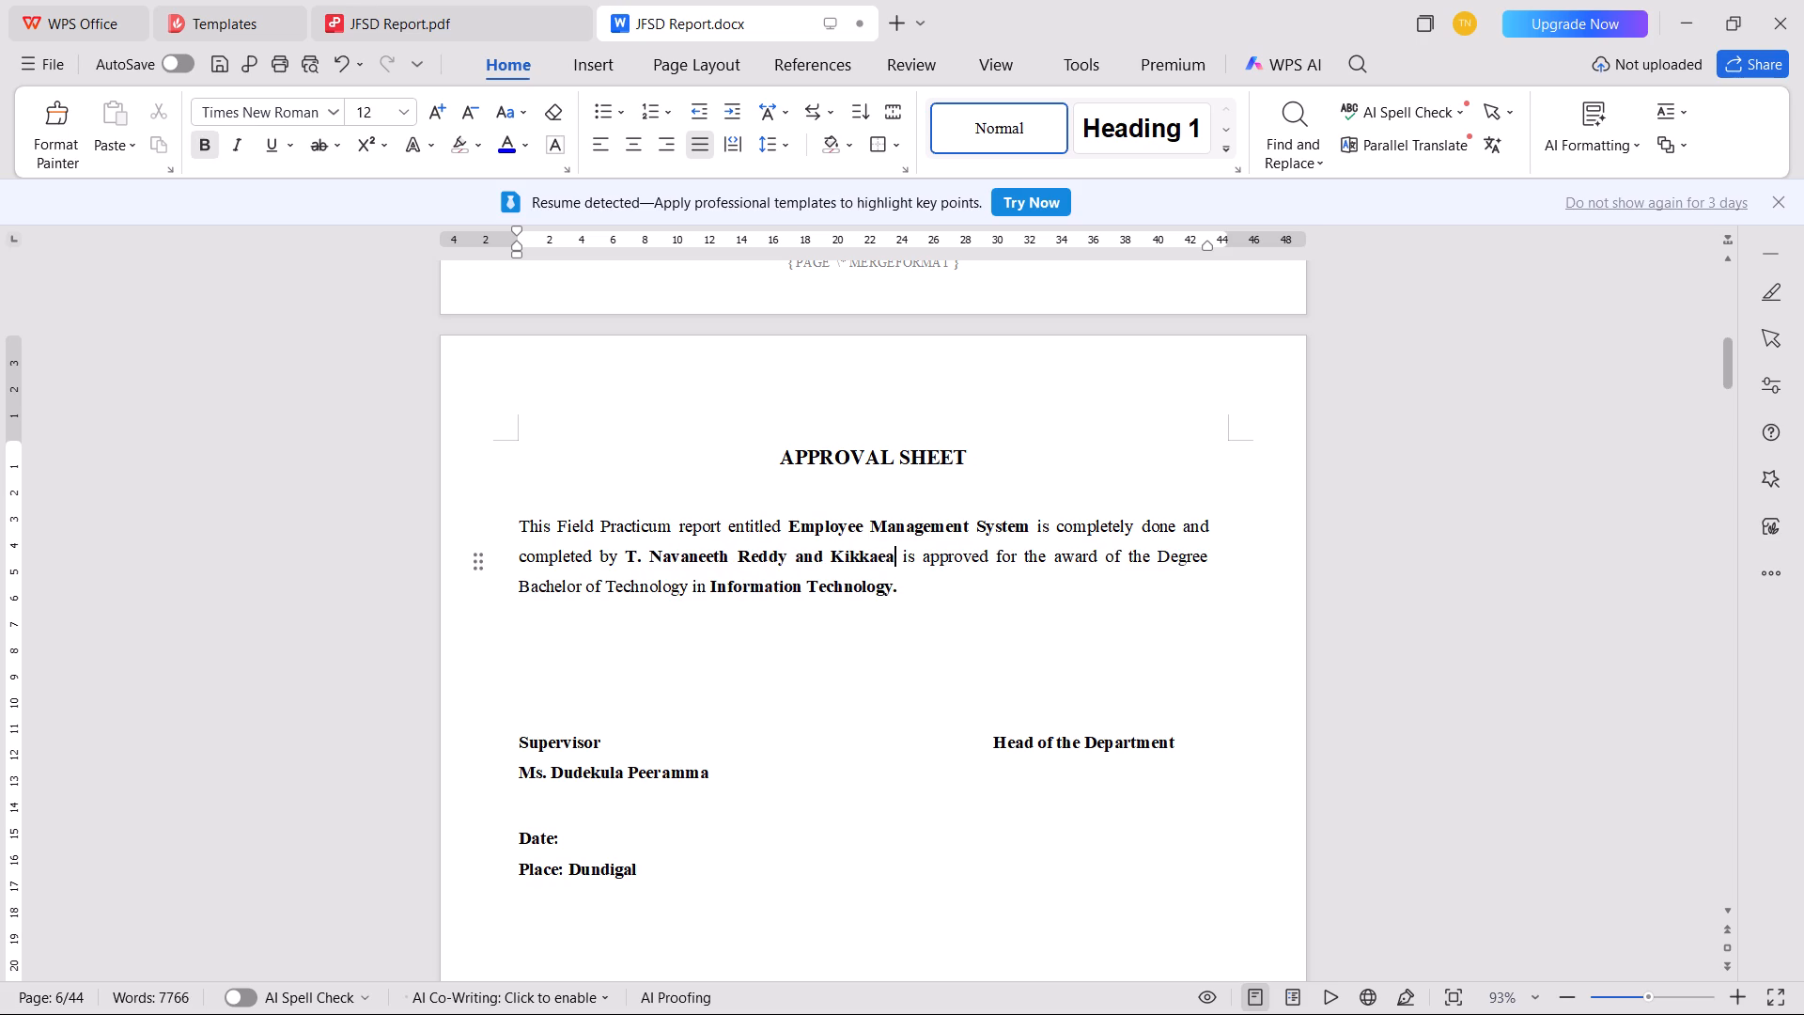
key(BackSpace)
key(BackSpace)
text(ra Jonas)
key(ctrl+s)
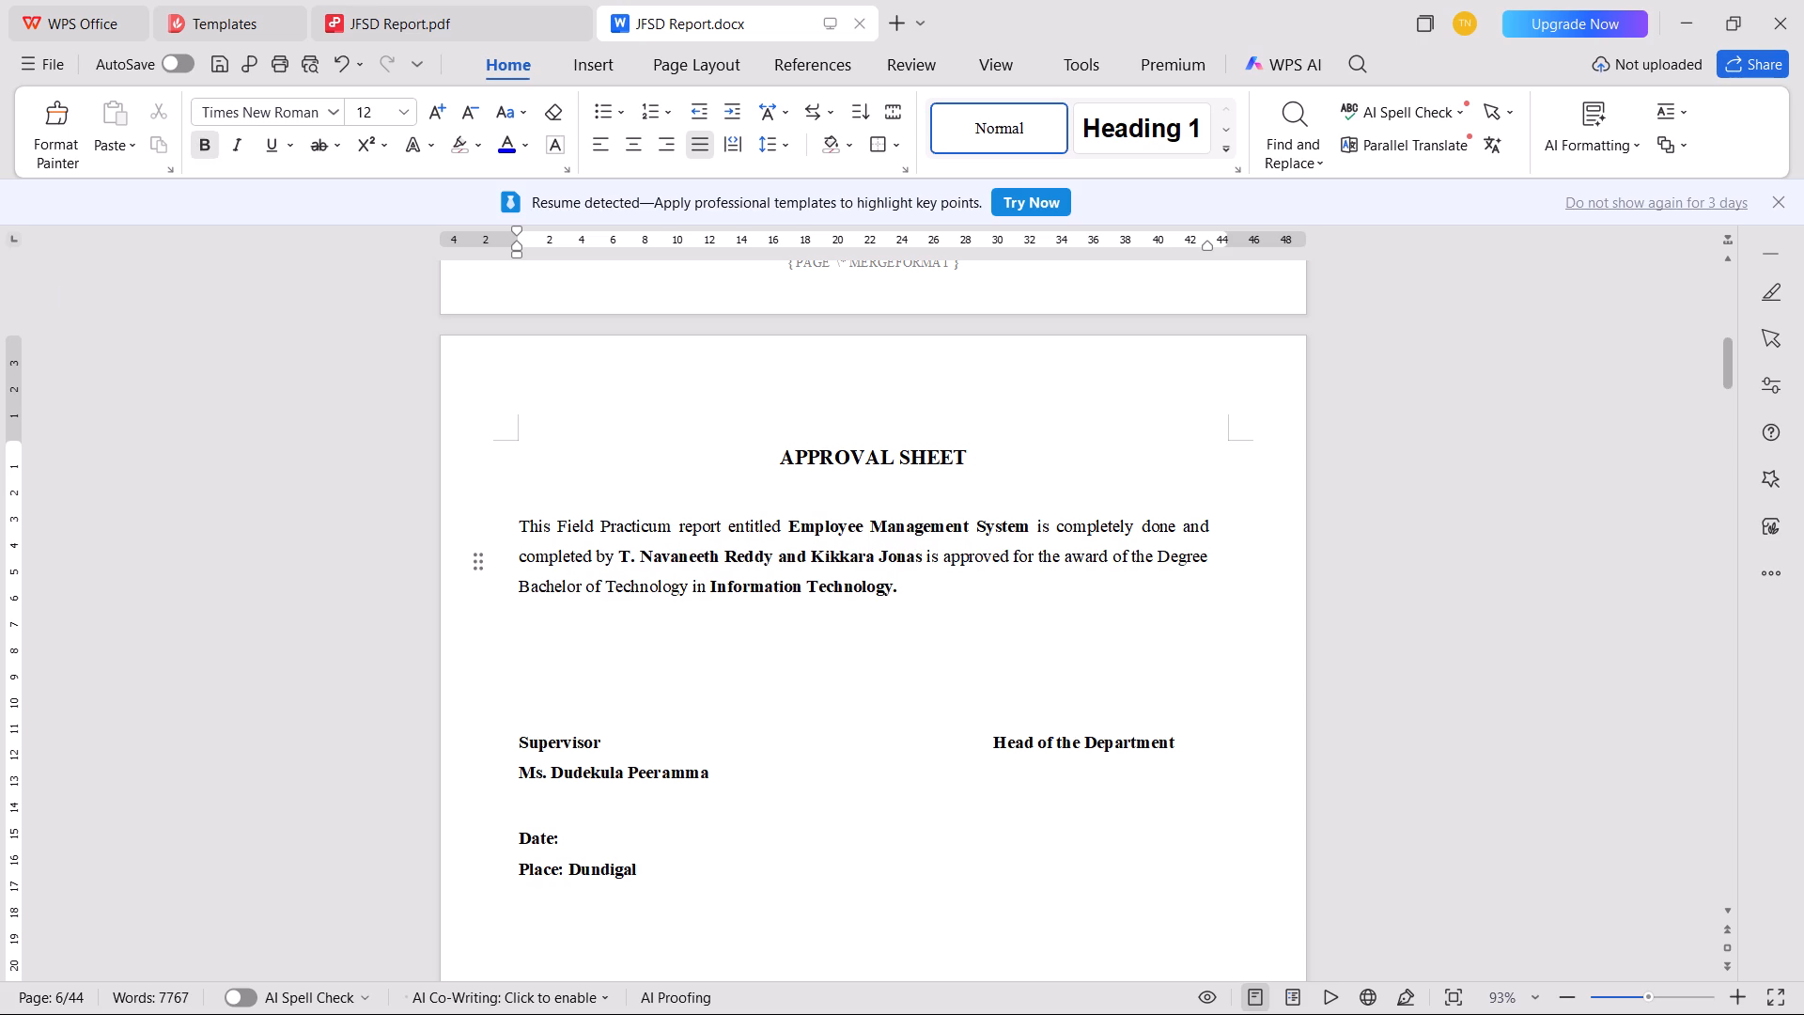
Look through the pages after the Approval Sheet, from the Abstract to the Contents table with its chapter and page listings.
scroll(755, 560, down, 8)
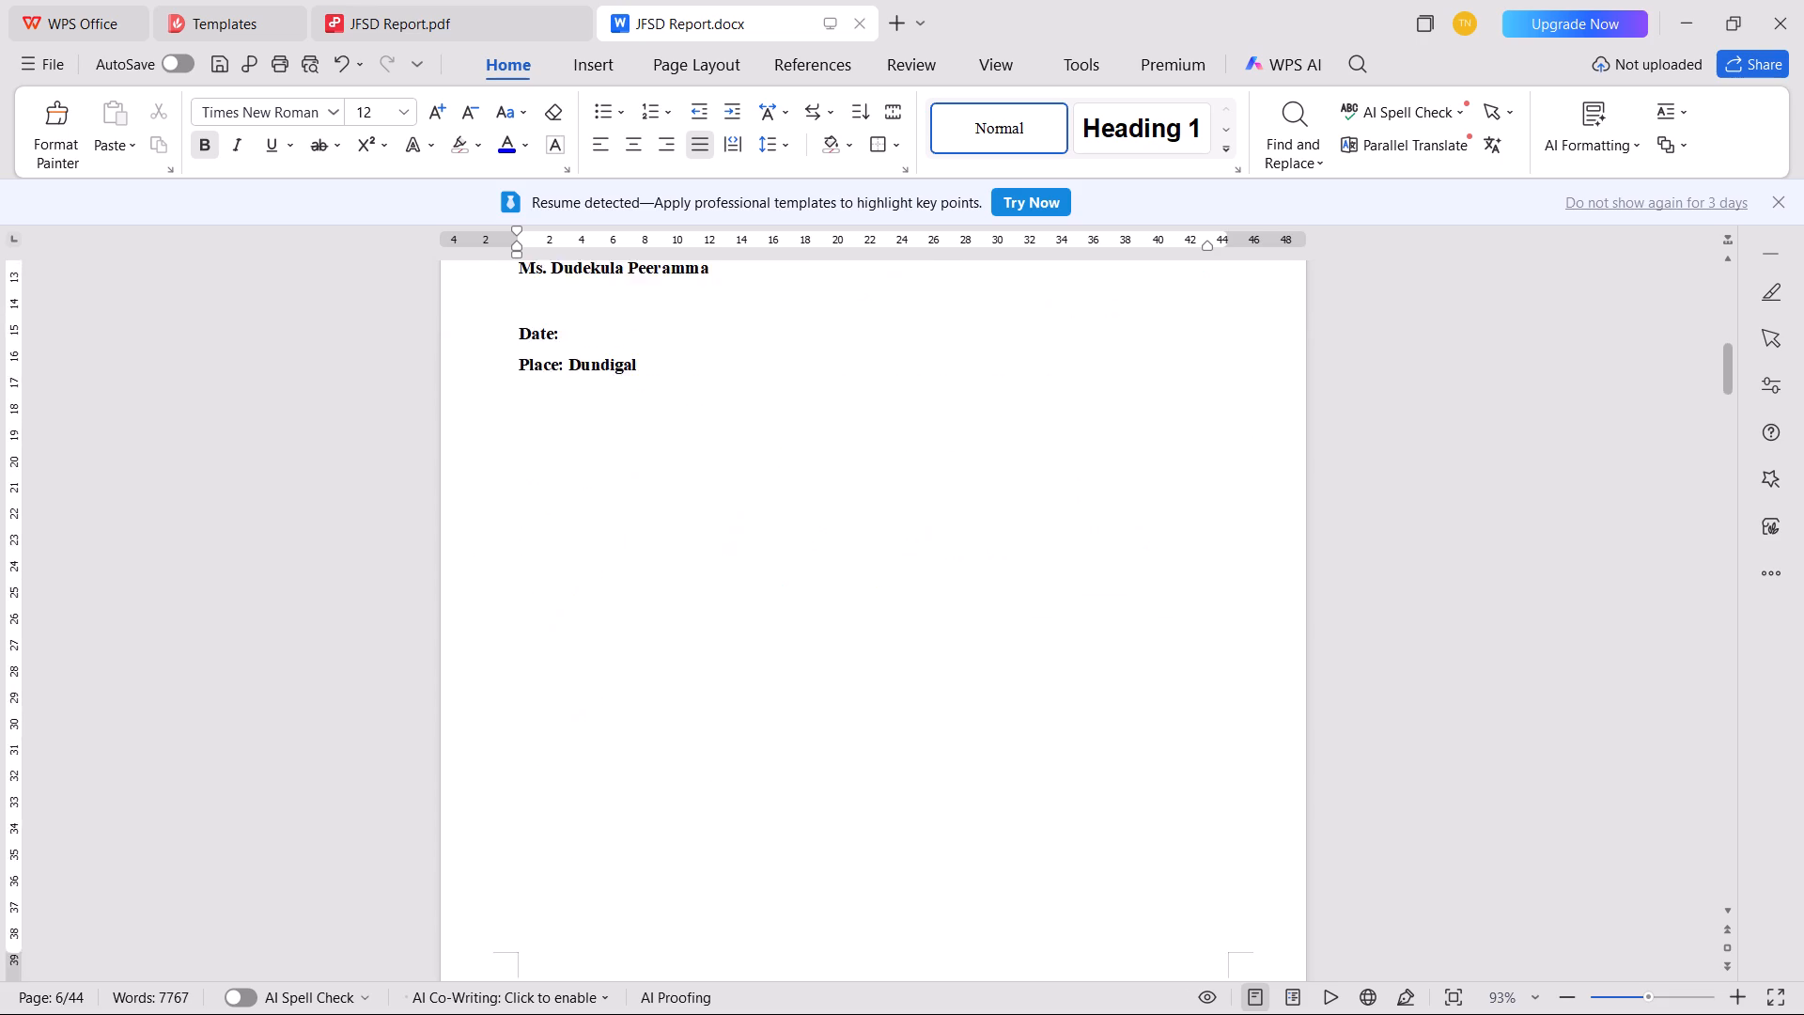
scroll(728, 593, down, 14)
scroll(785, 557, down, 8)
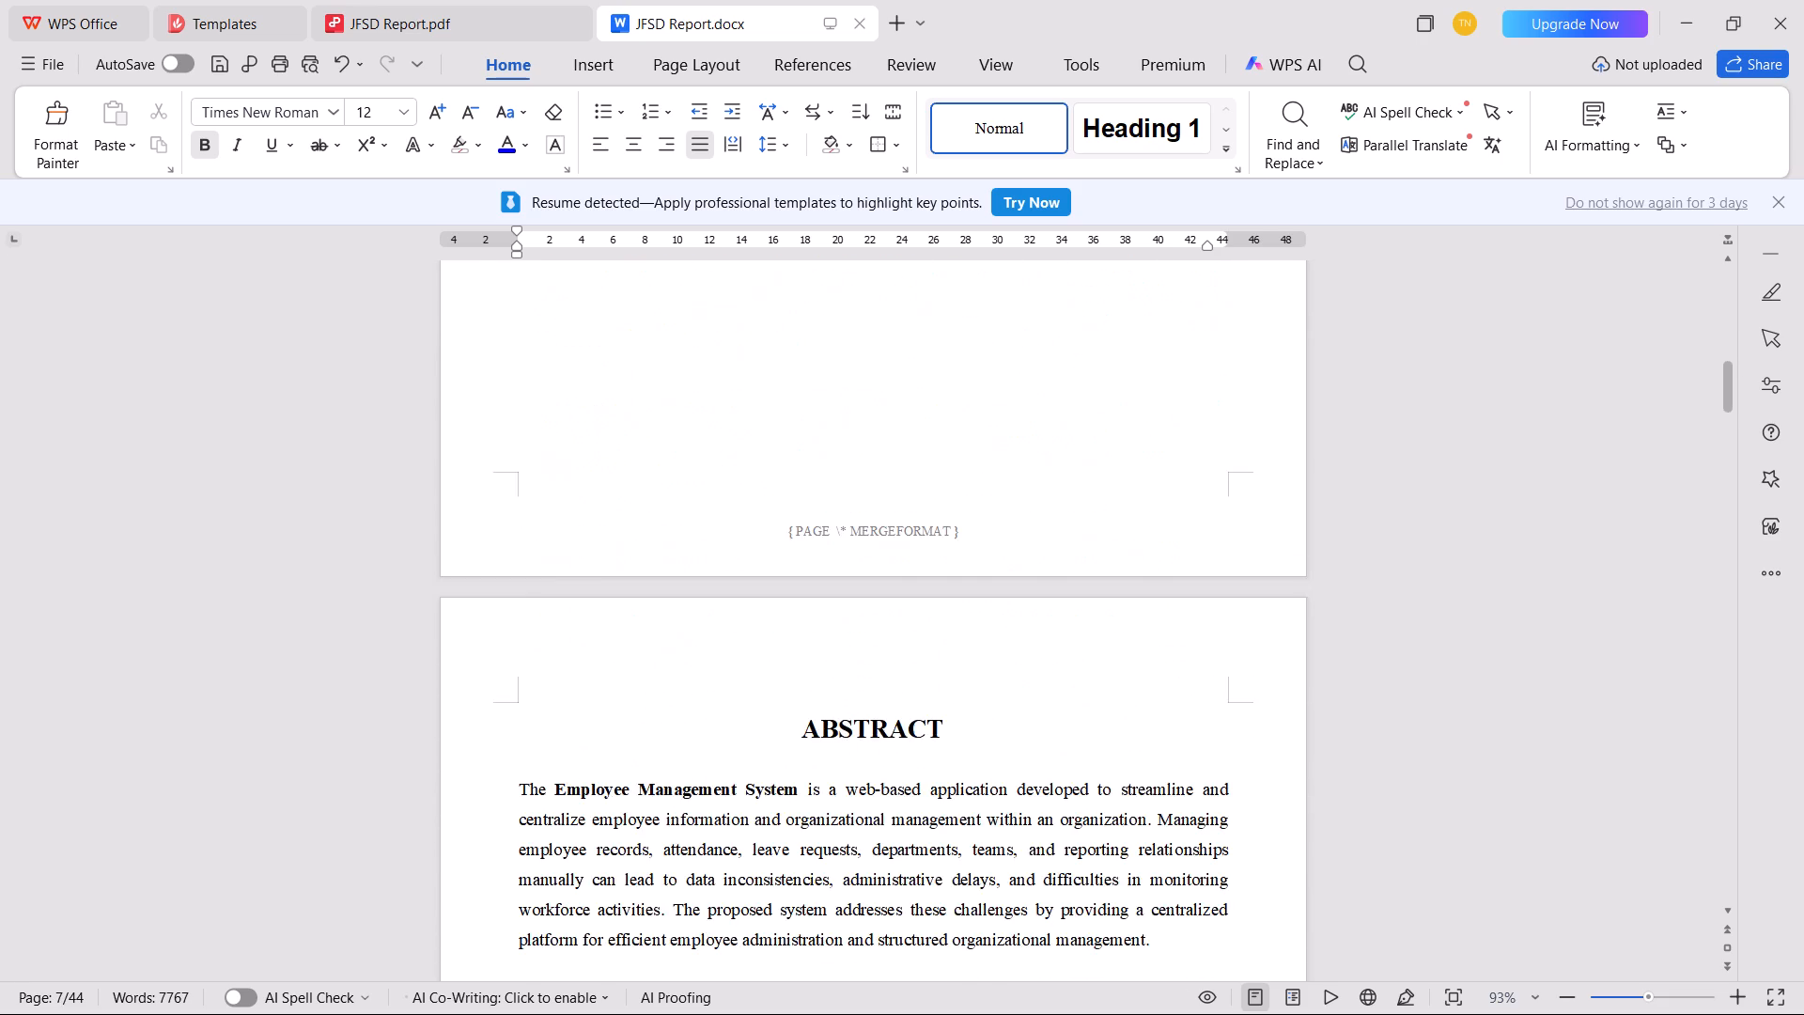
scroll(785, 557, down, 12)
scroll(787, 560, down, 15)
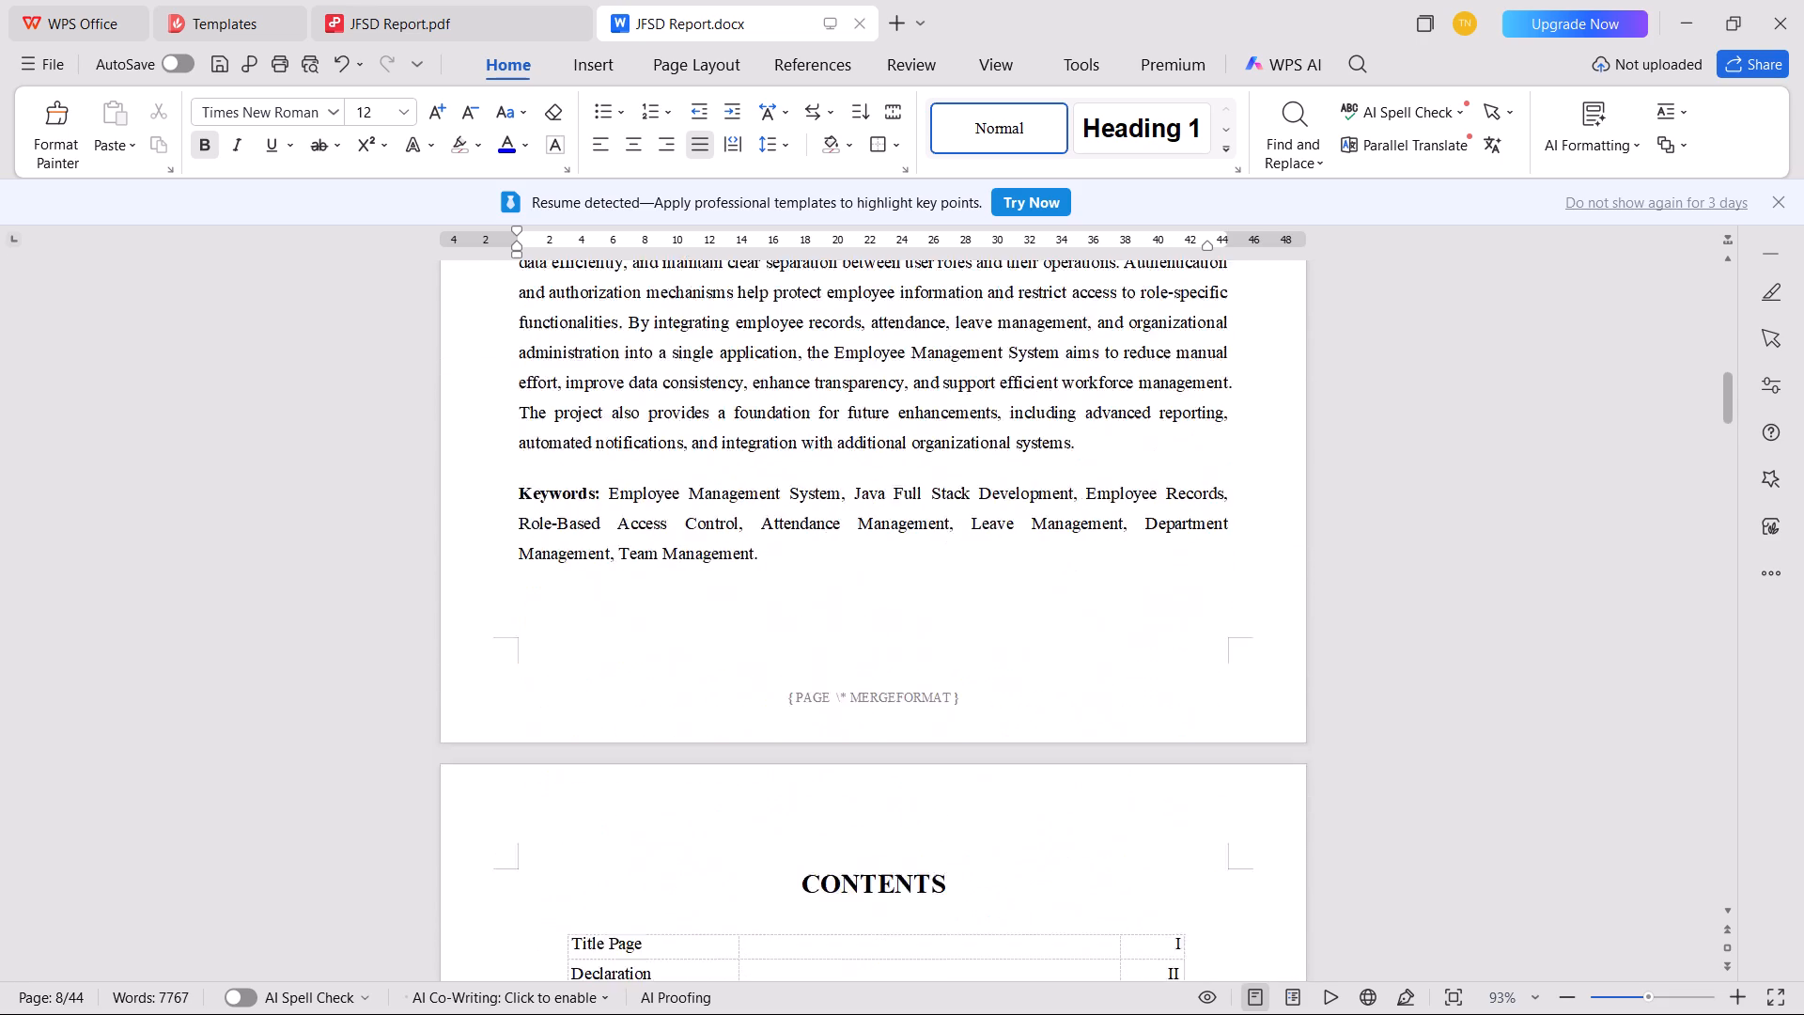
scroll(796, 537, down, 8)
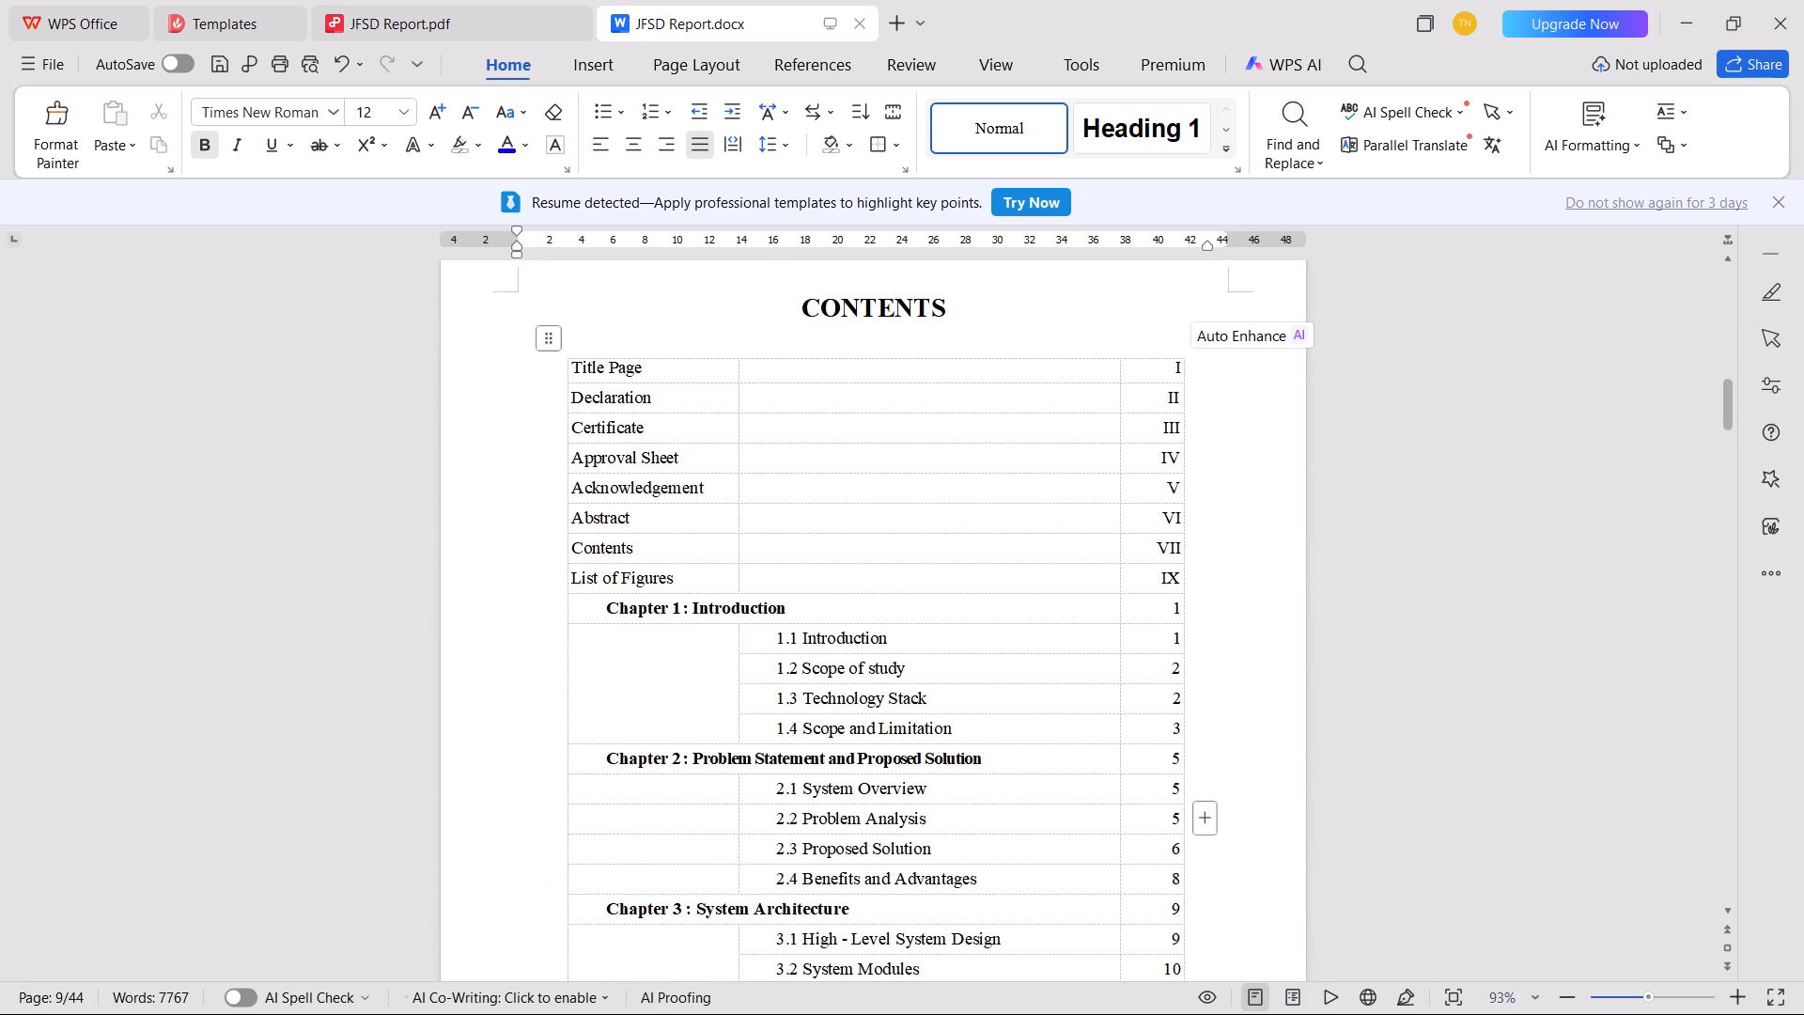
scroll(706, 610, down, 1)
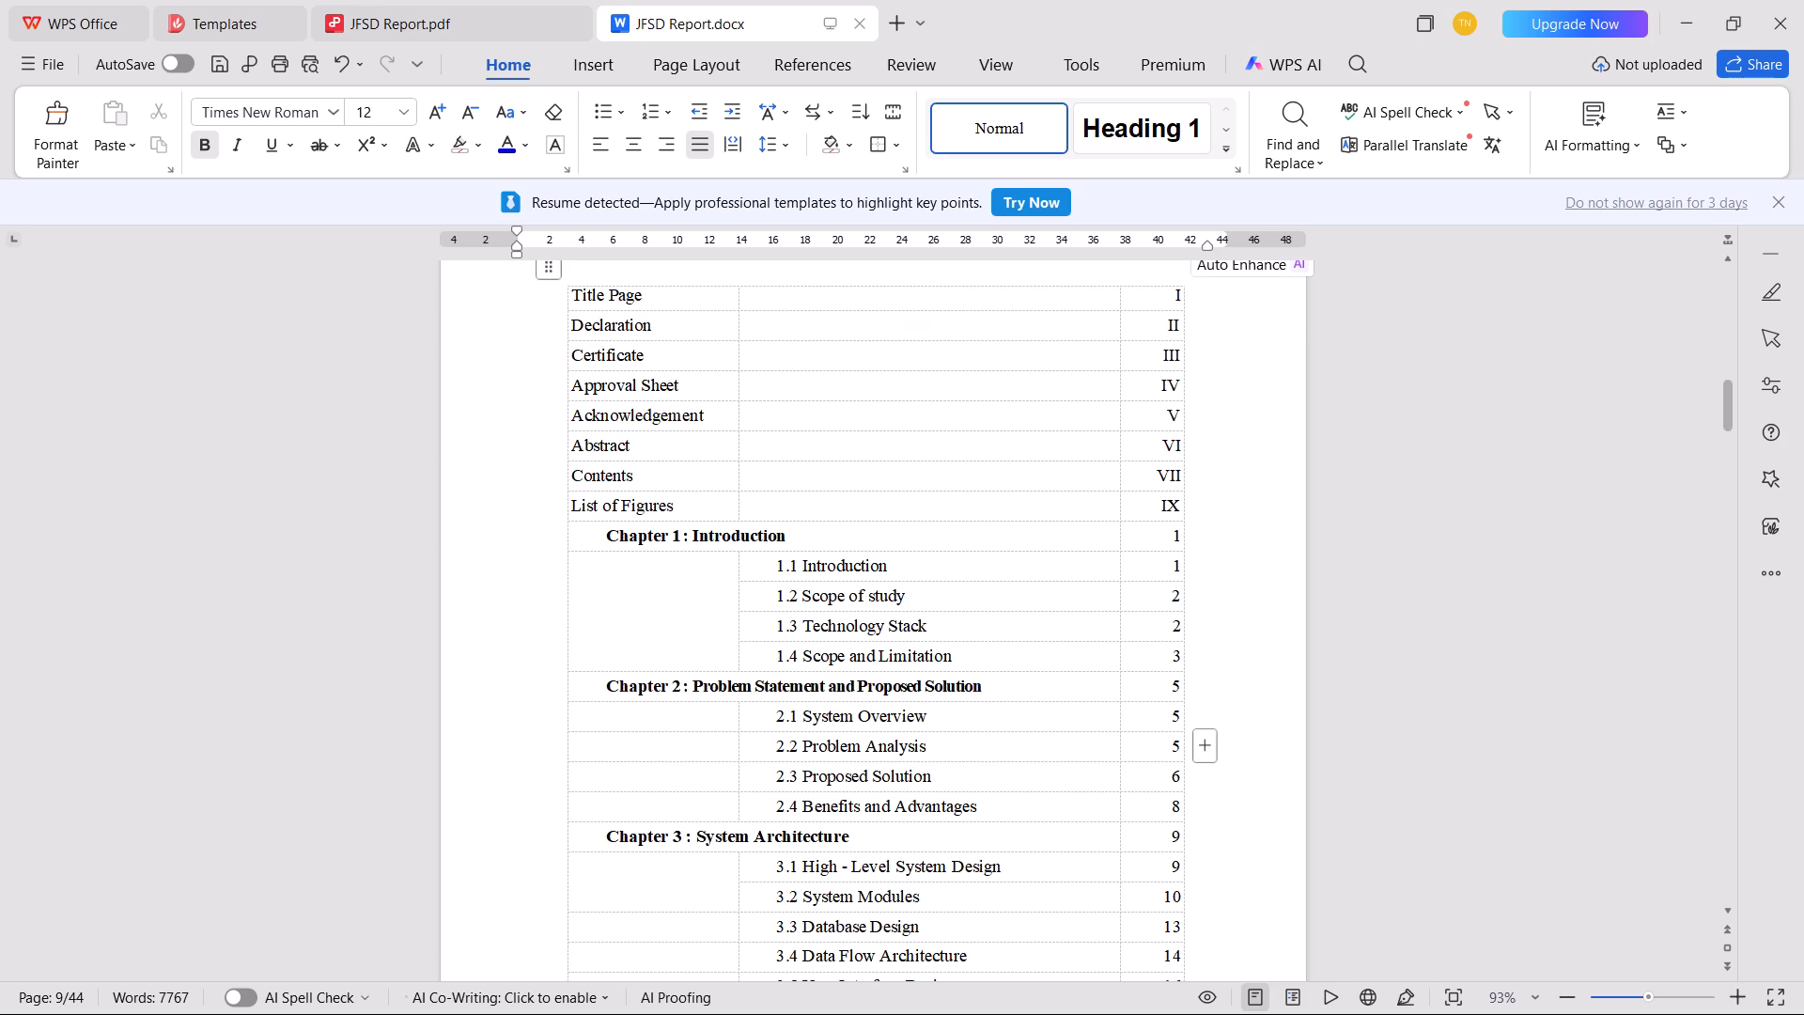
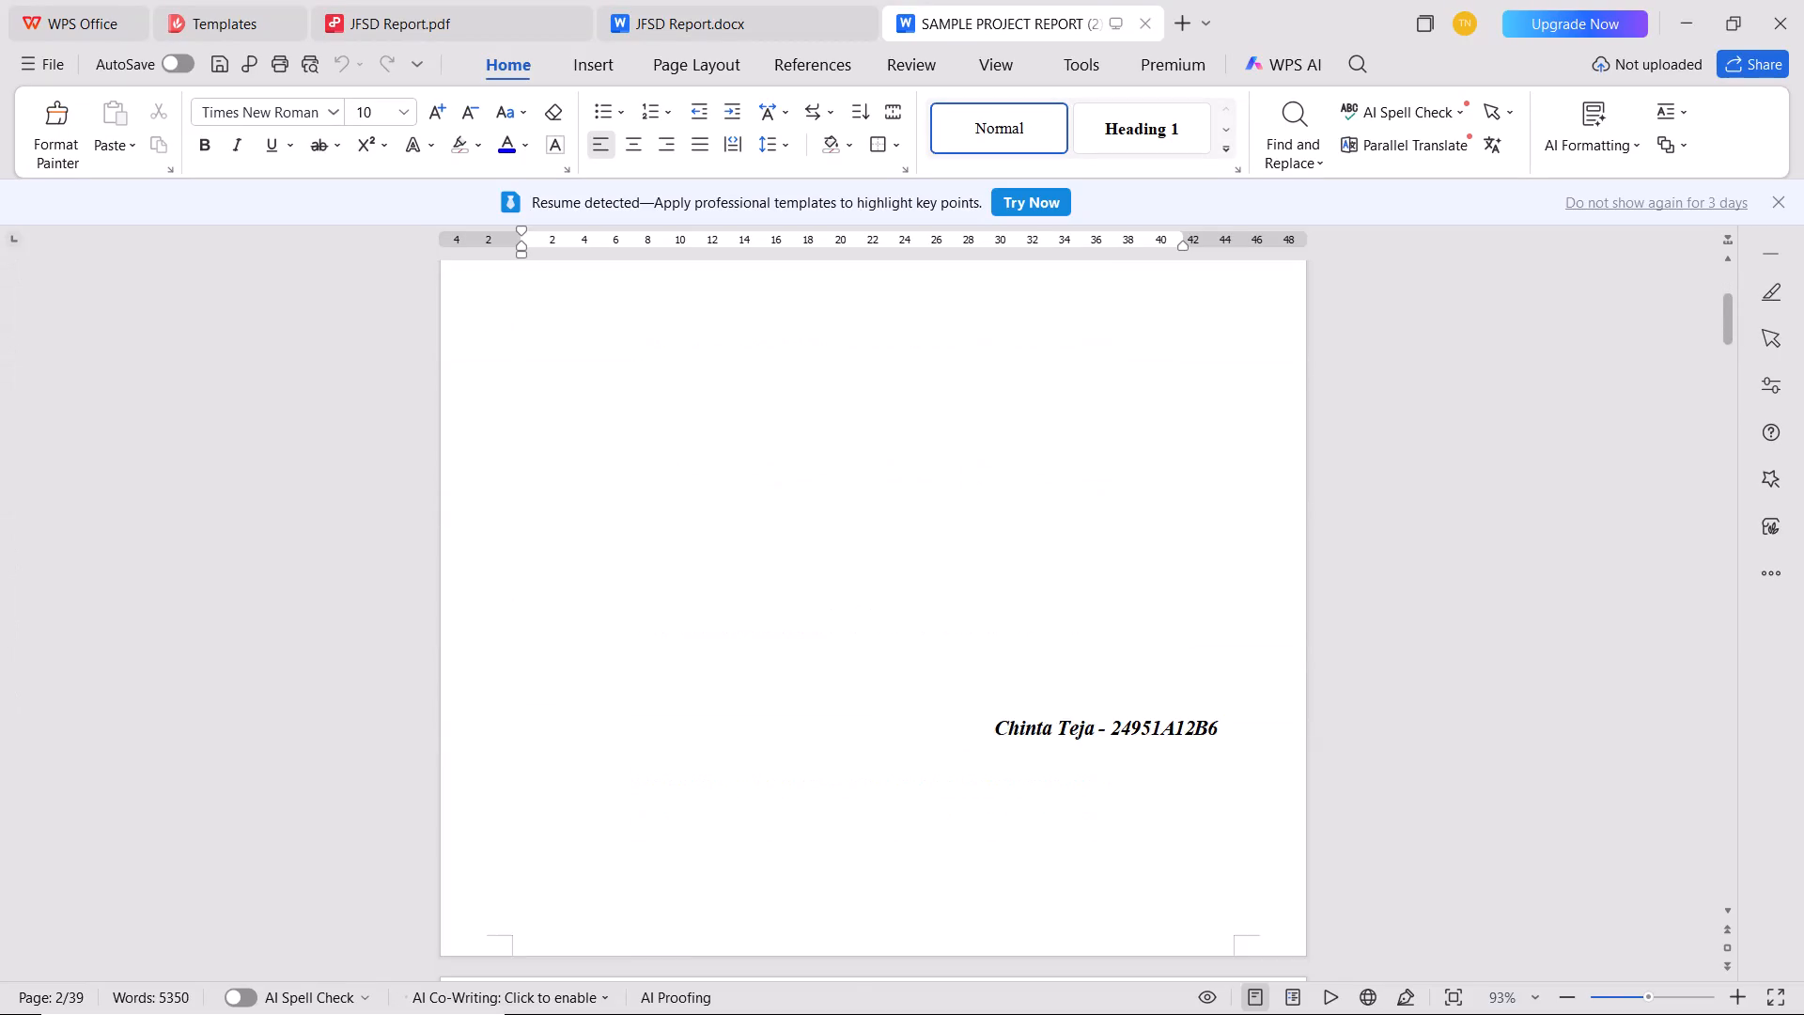
Look over the sample report's opening pages, checking the author lines, title page and copyright line up to the Declaration.
scroll(867, 592, up, 2)
scroll(867, 592, down, 5)
scroll(849, 629, up, 5)
scroll(817, 644, down, 2)
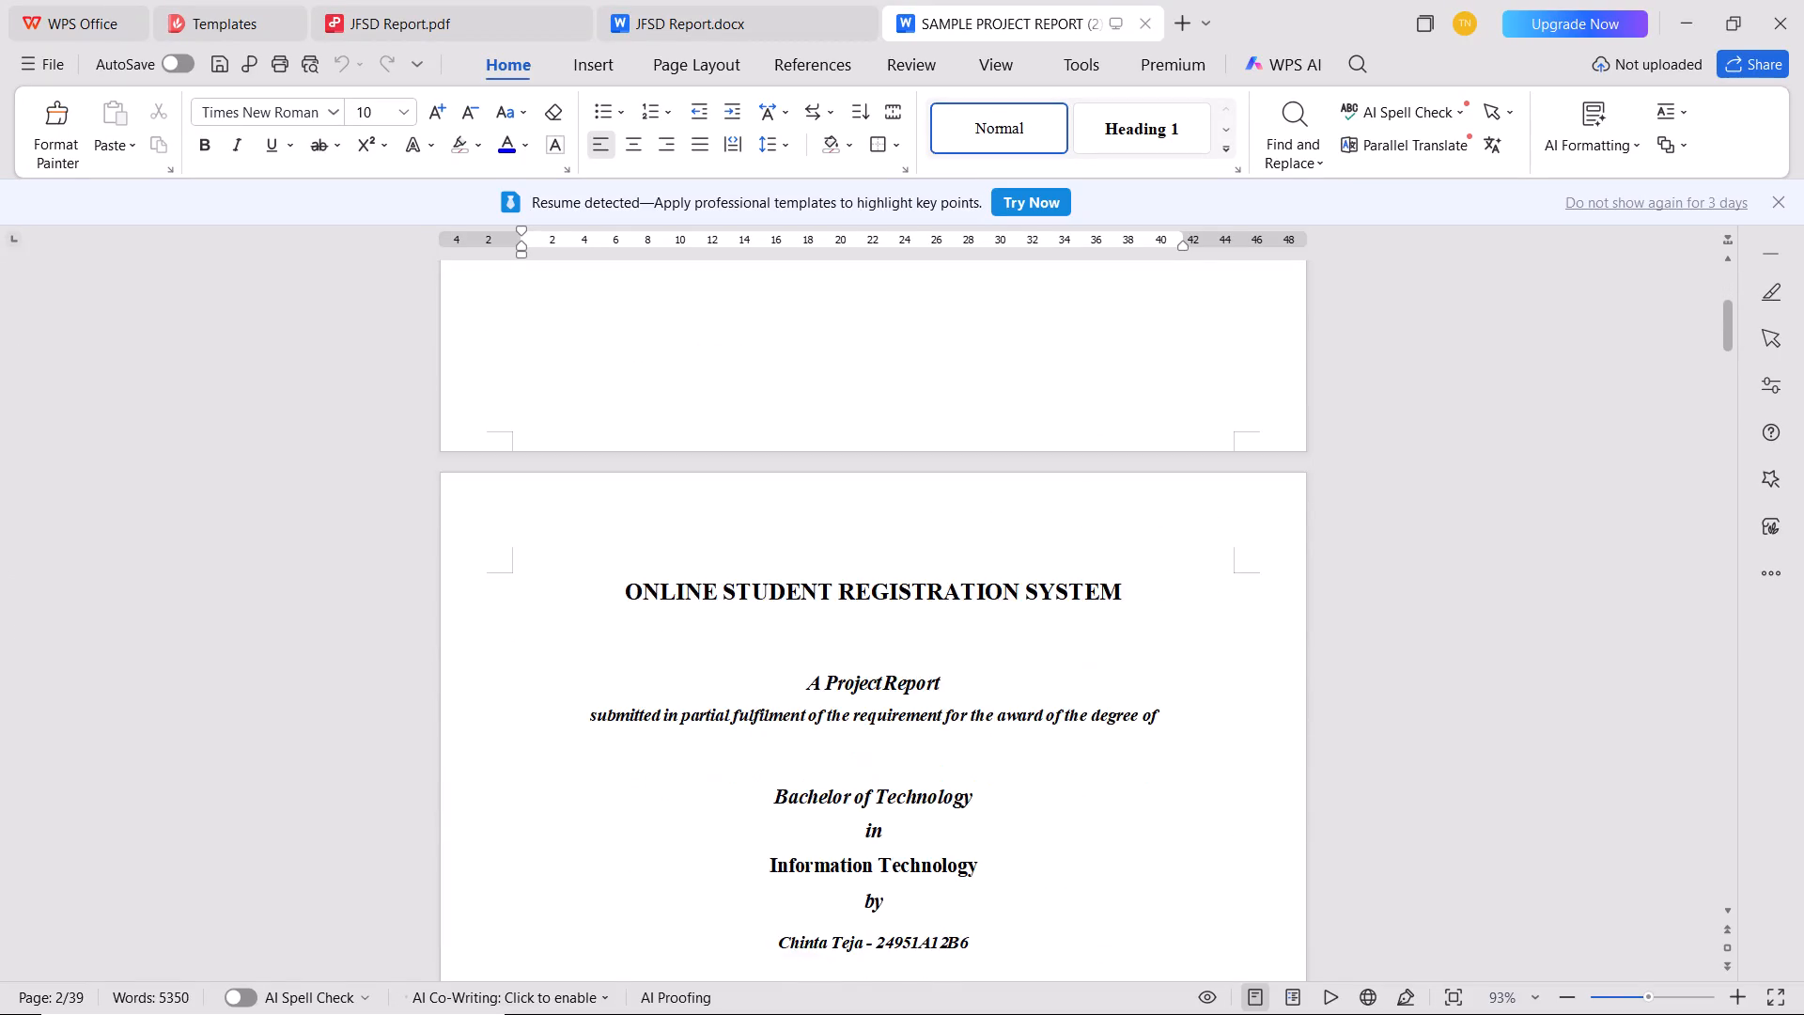
scroll(701, 659, down, 2)
scroll(682, 664, up, 1)
scroll(682, 664, down, 15)
scroll(735, 576, up, 1)
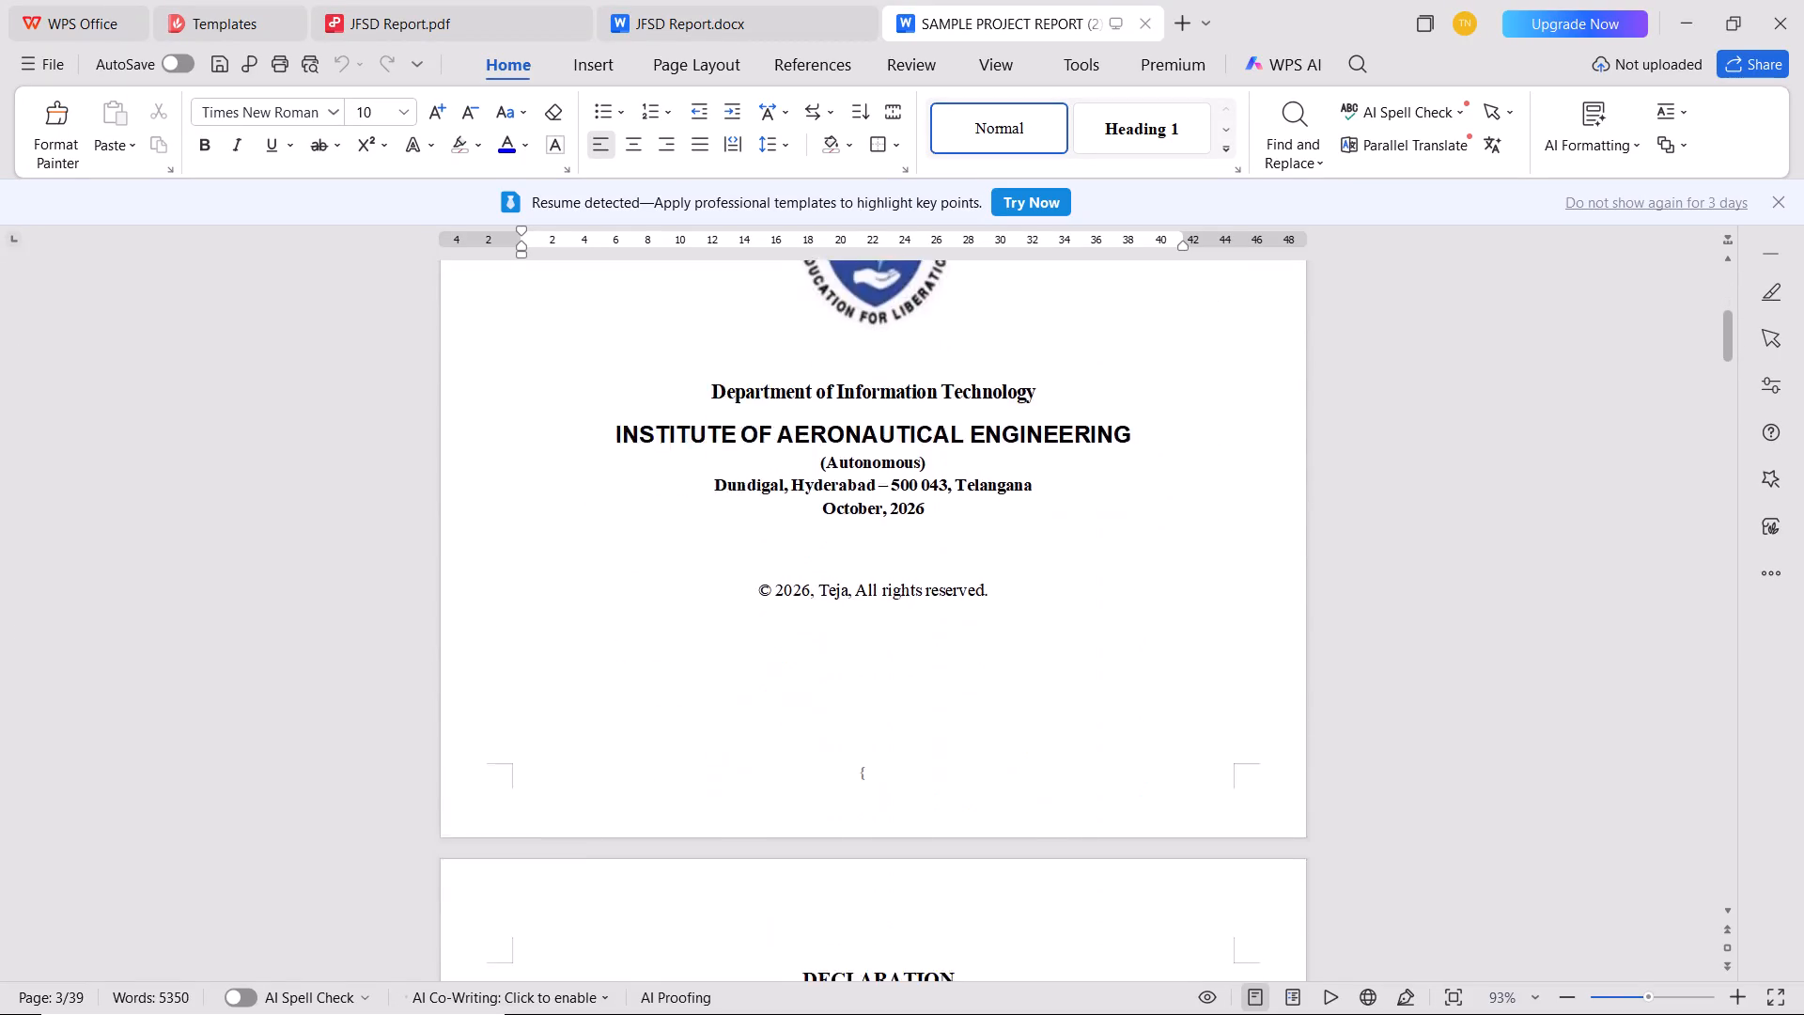
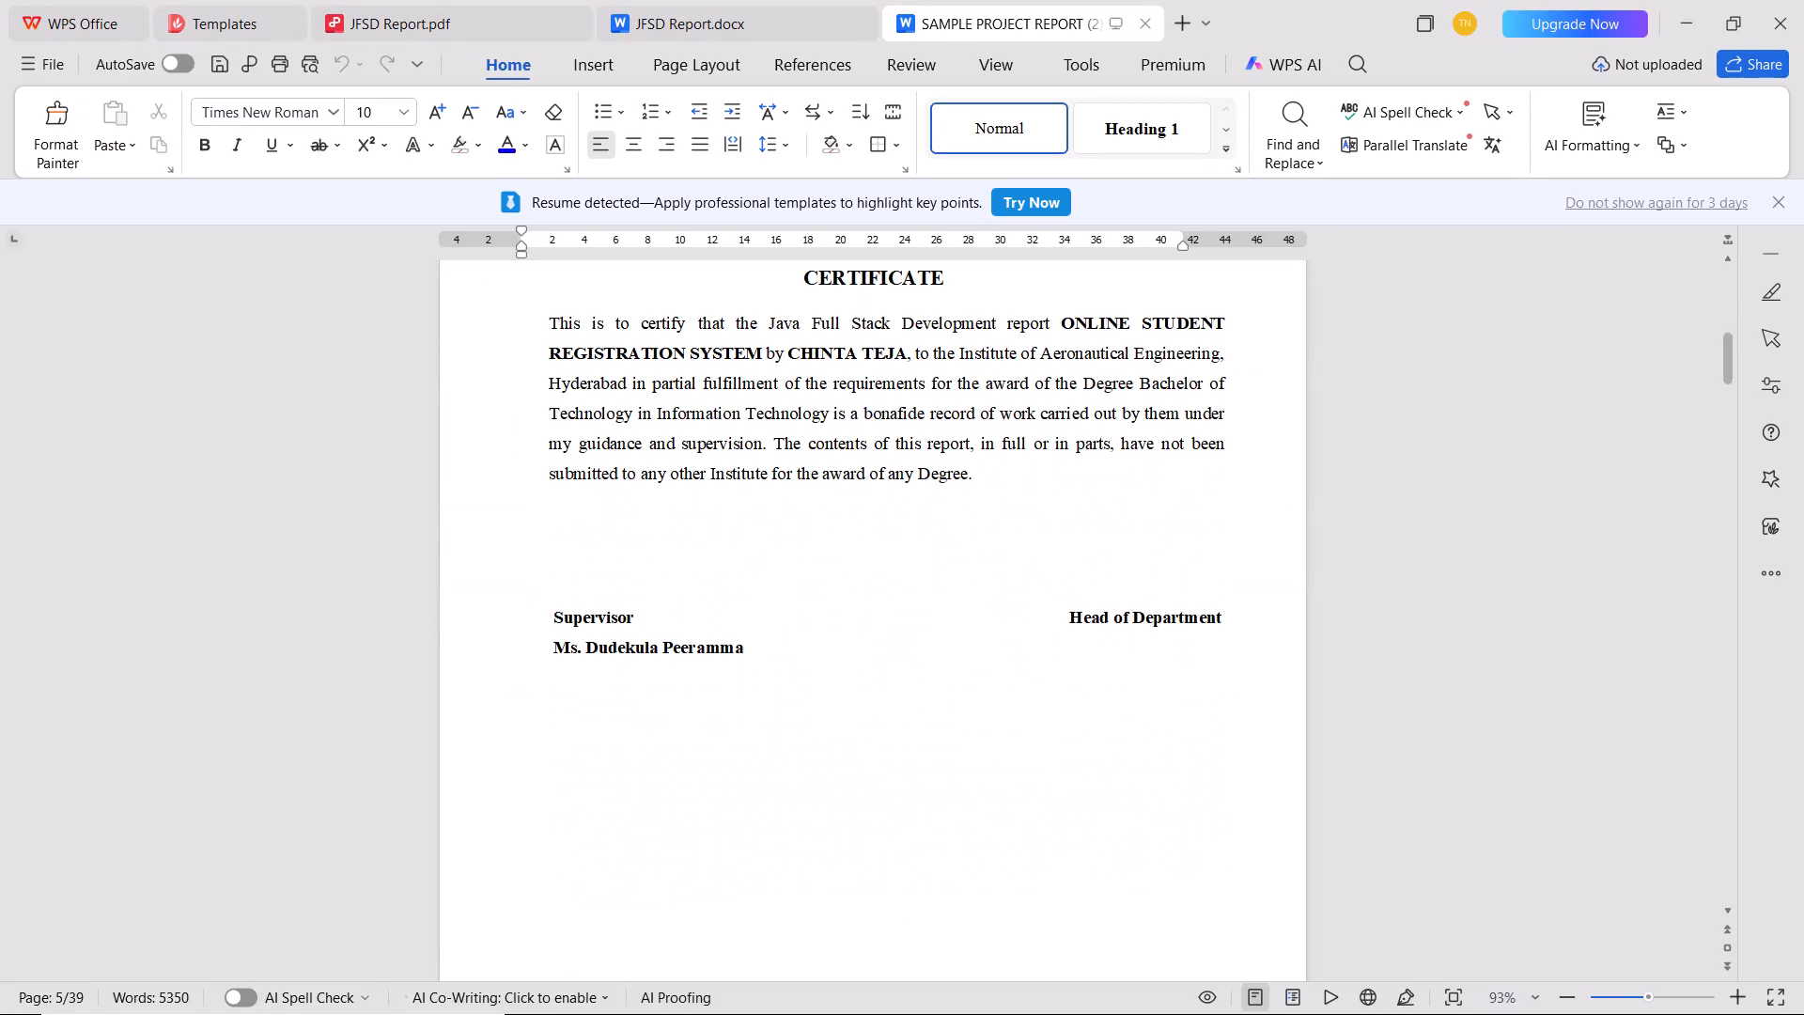
Review the sample project report's front matter from the Certificate through the Approval Sheet and Acknowledgement to the Abstract.
scroll(946, 591, down, 10)
scroll(929, 641, up, 1)
scroll(936, 646, down, 17)
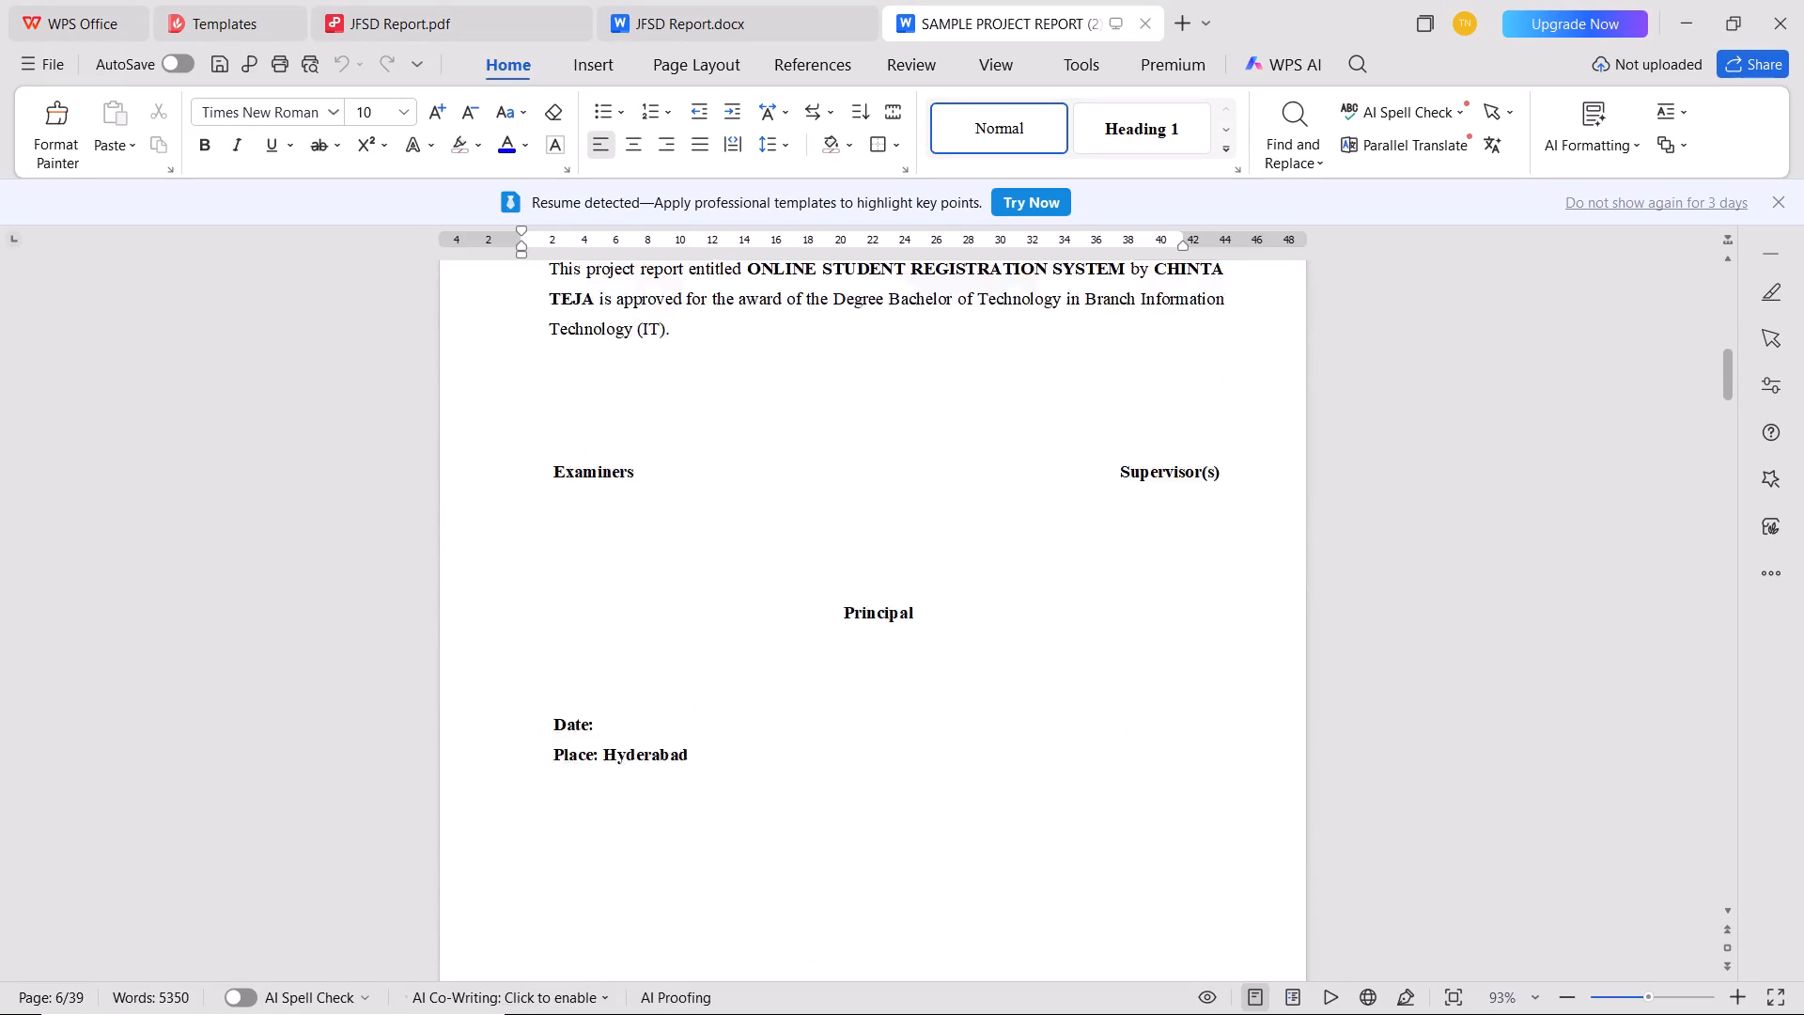
scroll(905, 574, up, 8)
scroll(902, 581, down, 15)
scroll(905, 613, up, 3)
scroll(894, 574, down, 3)
scroll(881, 618, up, 2)
scroll(880, 619, down, 3)
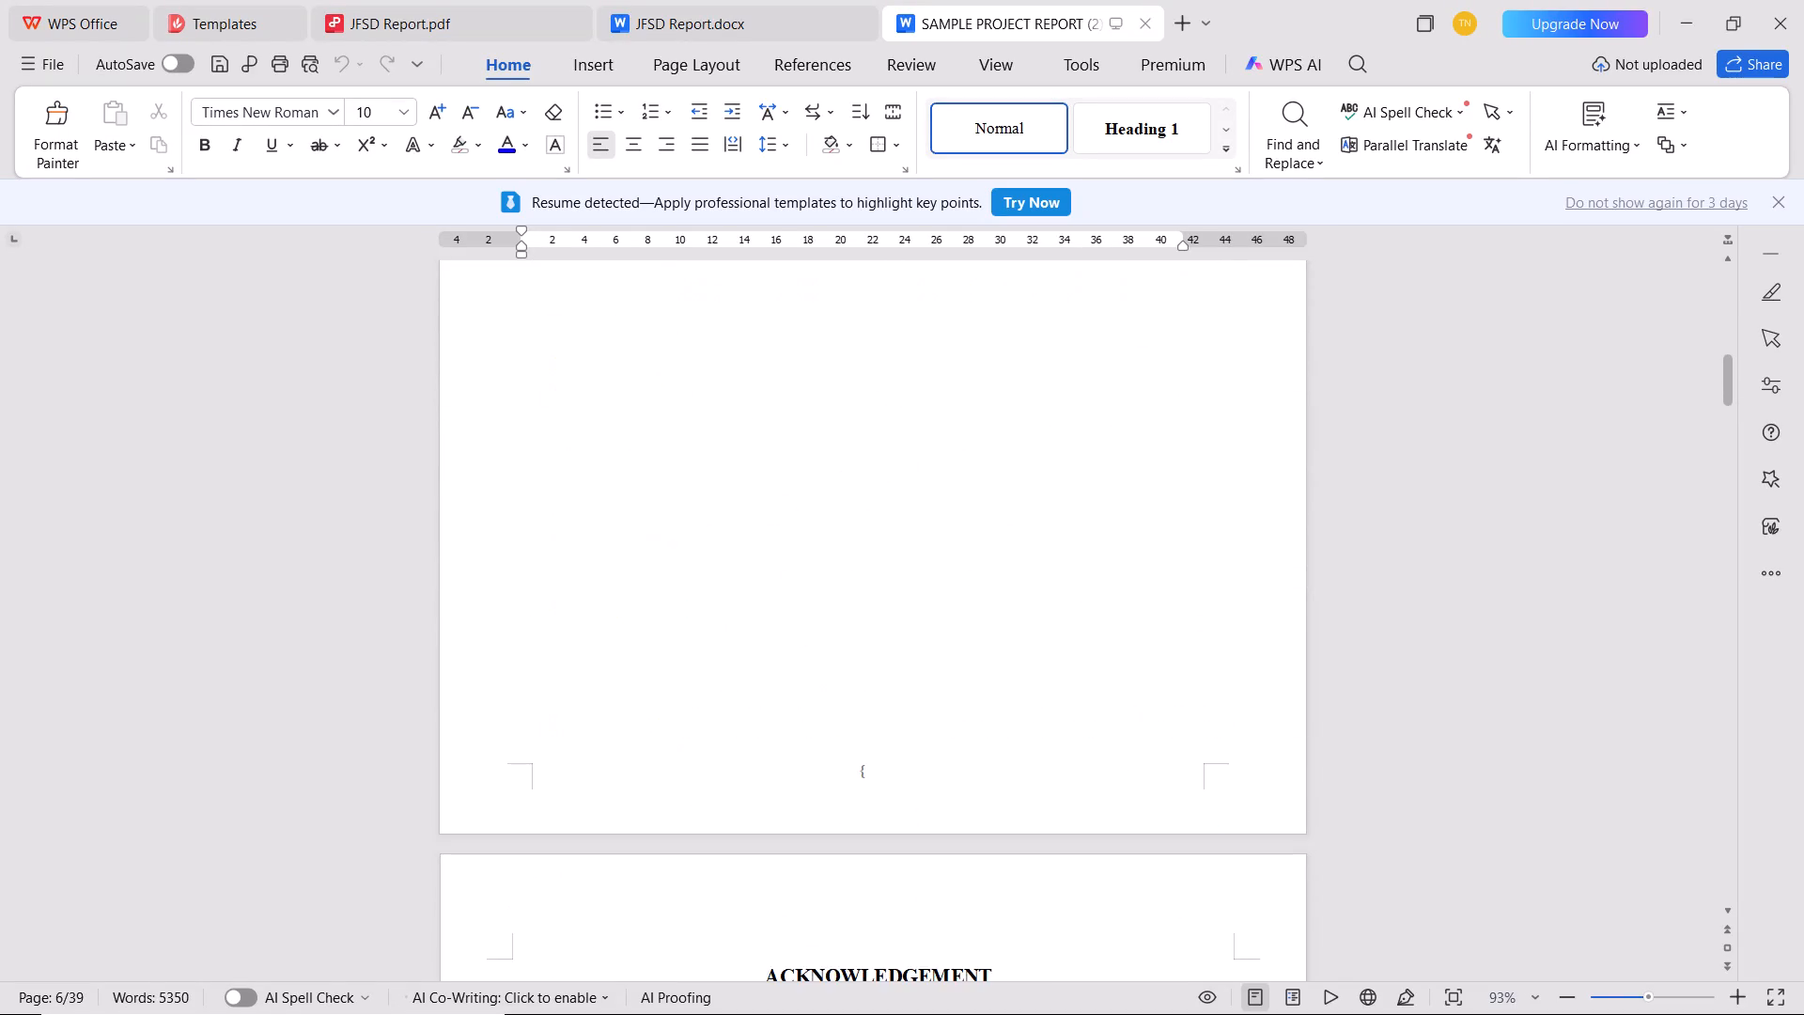
scroll(886, 605, up, 1)
scroll(886, 605, down, 20)
scroll(879, 617, up, 1)
scroll(879, 617, down, 9)
scroll(879, 608, up, 1)
scroll(879, 604, down, 4)
scroll(879, 604, up, 1)
scroll(879, 604, down, 1)
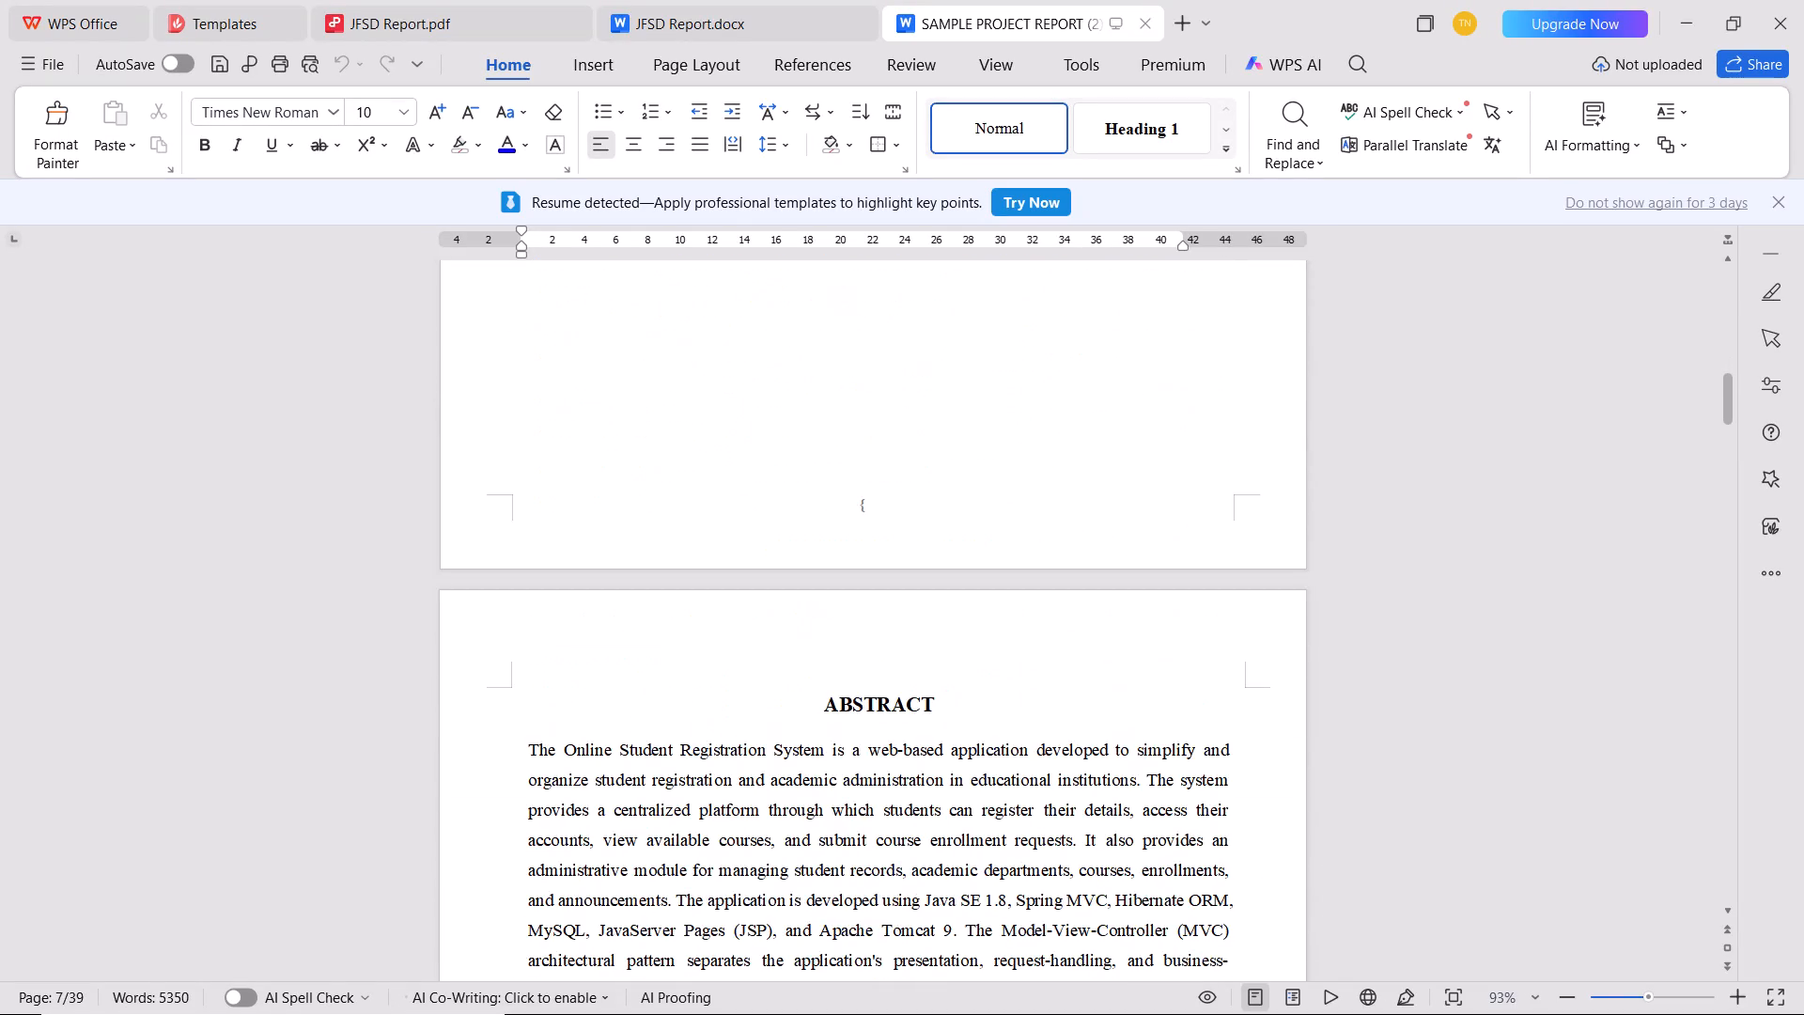
Examine the sample report's Contents table, from the Title Page entry through the chapters and Appendix A to References.
scroll(910, 571, down, 4)
scroll(910, 571, up, 1)
scroll(910, 571, down, 5)
scroll(910, 571, up, 2)
scroll(910, 570, down, 2)
scroll(910, 570, up, 1)
scroll(910, 570, down, 4)
scroll(910, 569, up, 2)
scroll(910, 571, down, 20)
scroll(910, 571, down, 11)
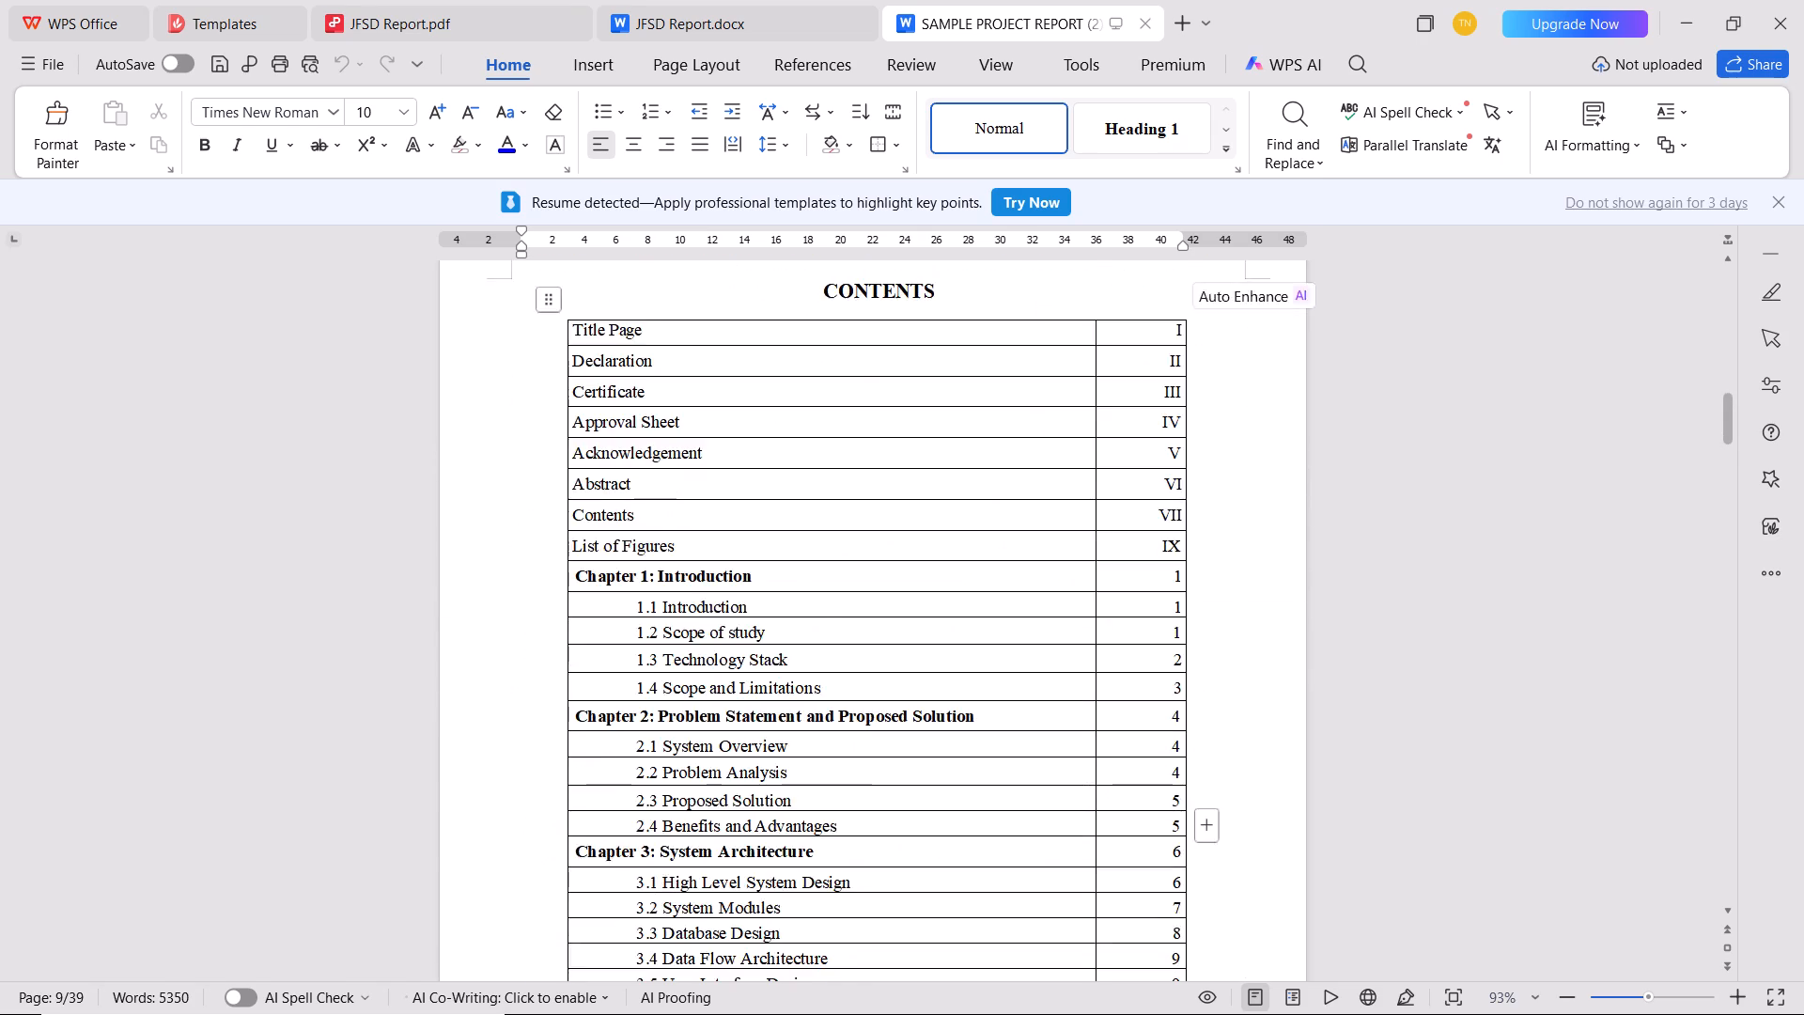
scroll(880, 593, down, 2)
scroll(879, 601, up, 1)
scroll(876, 603, down, 12)
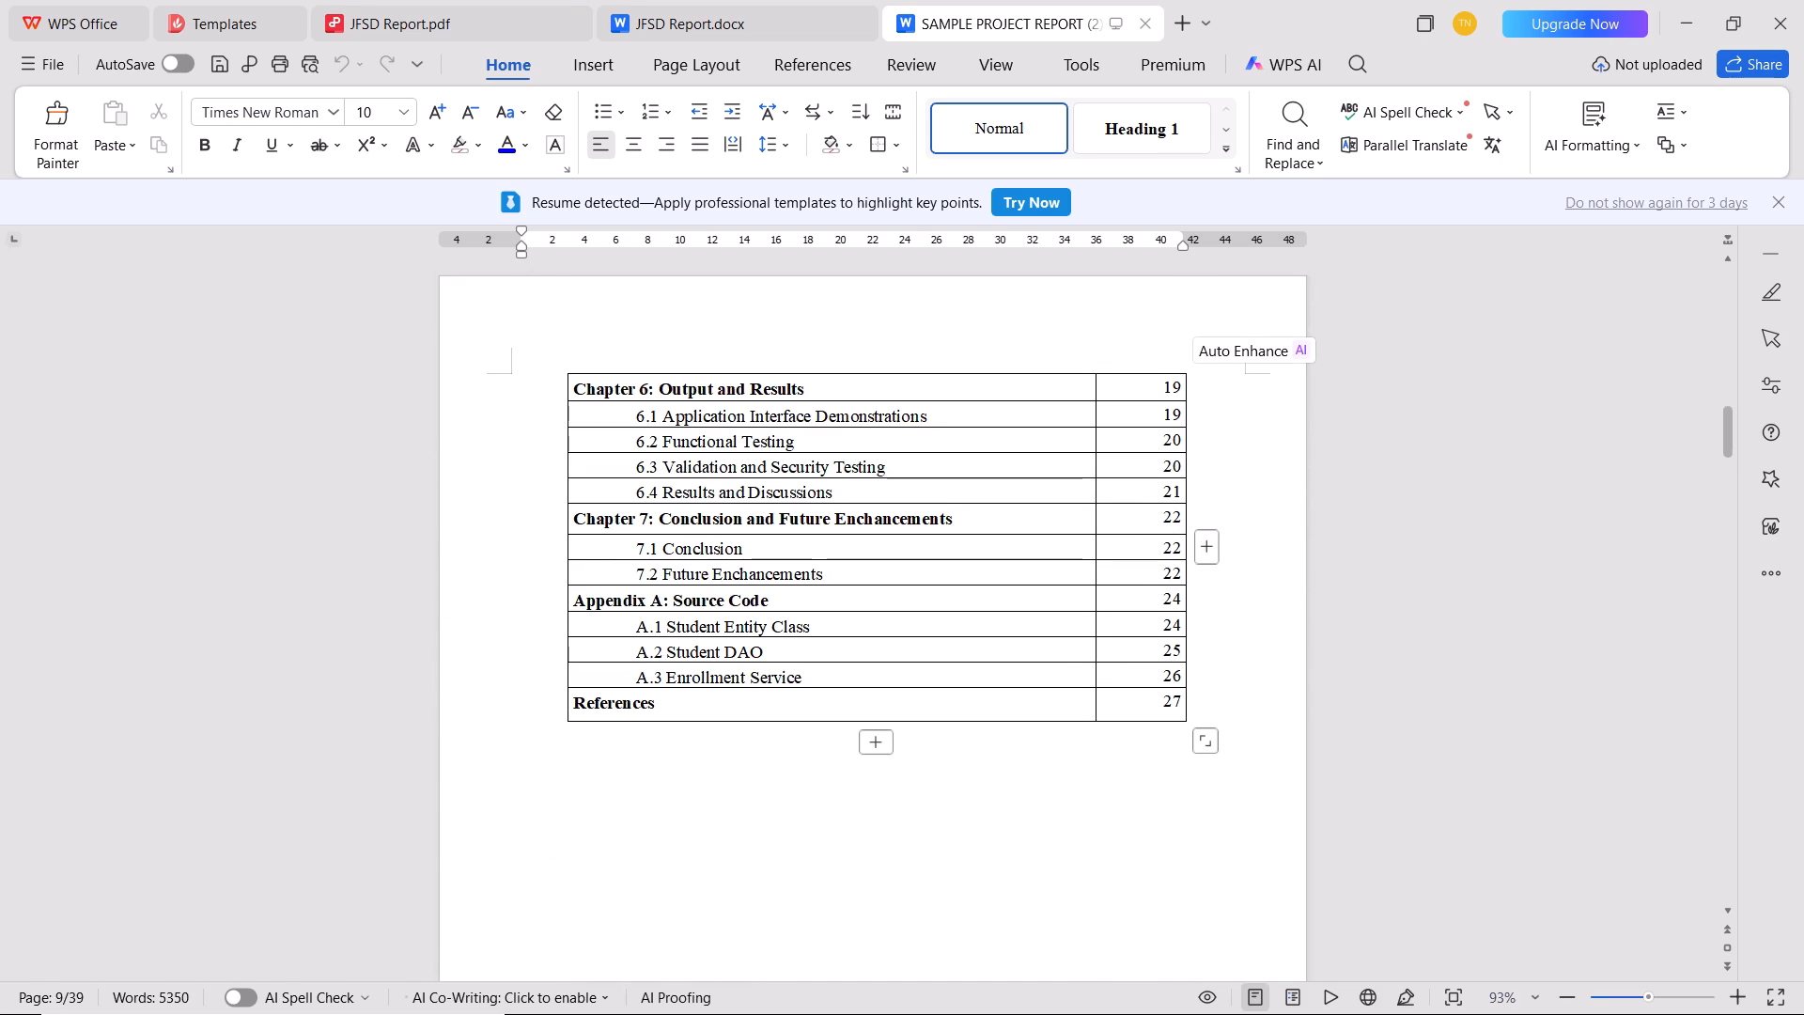
In JFSD Report.docx, insert one row above the References row in the table of contents.
click(708, 7)
scroll(605, 631, down, 5)
scroll(614, 632, up, 1)
scroll(615, 635, down, 5)
scroll(579, 711, down, 11)
scroll(584, 721, up, 1)
scroll(586, 722, down, 5)
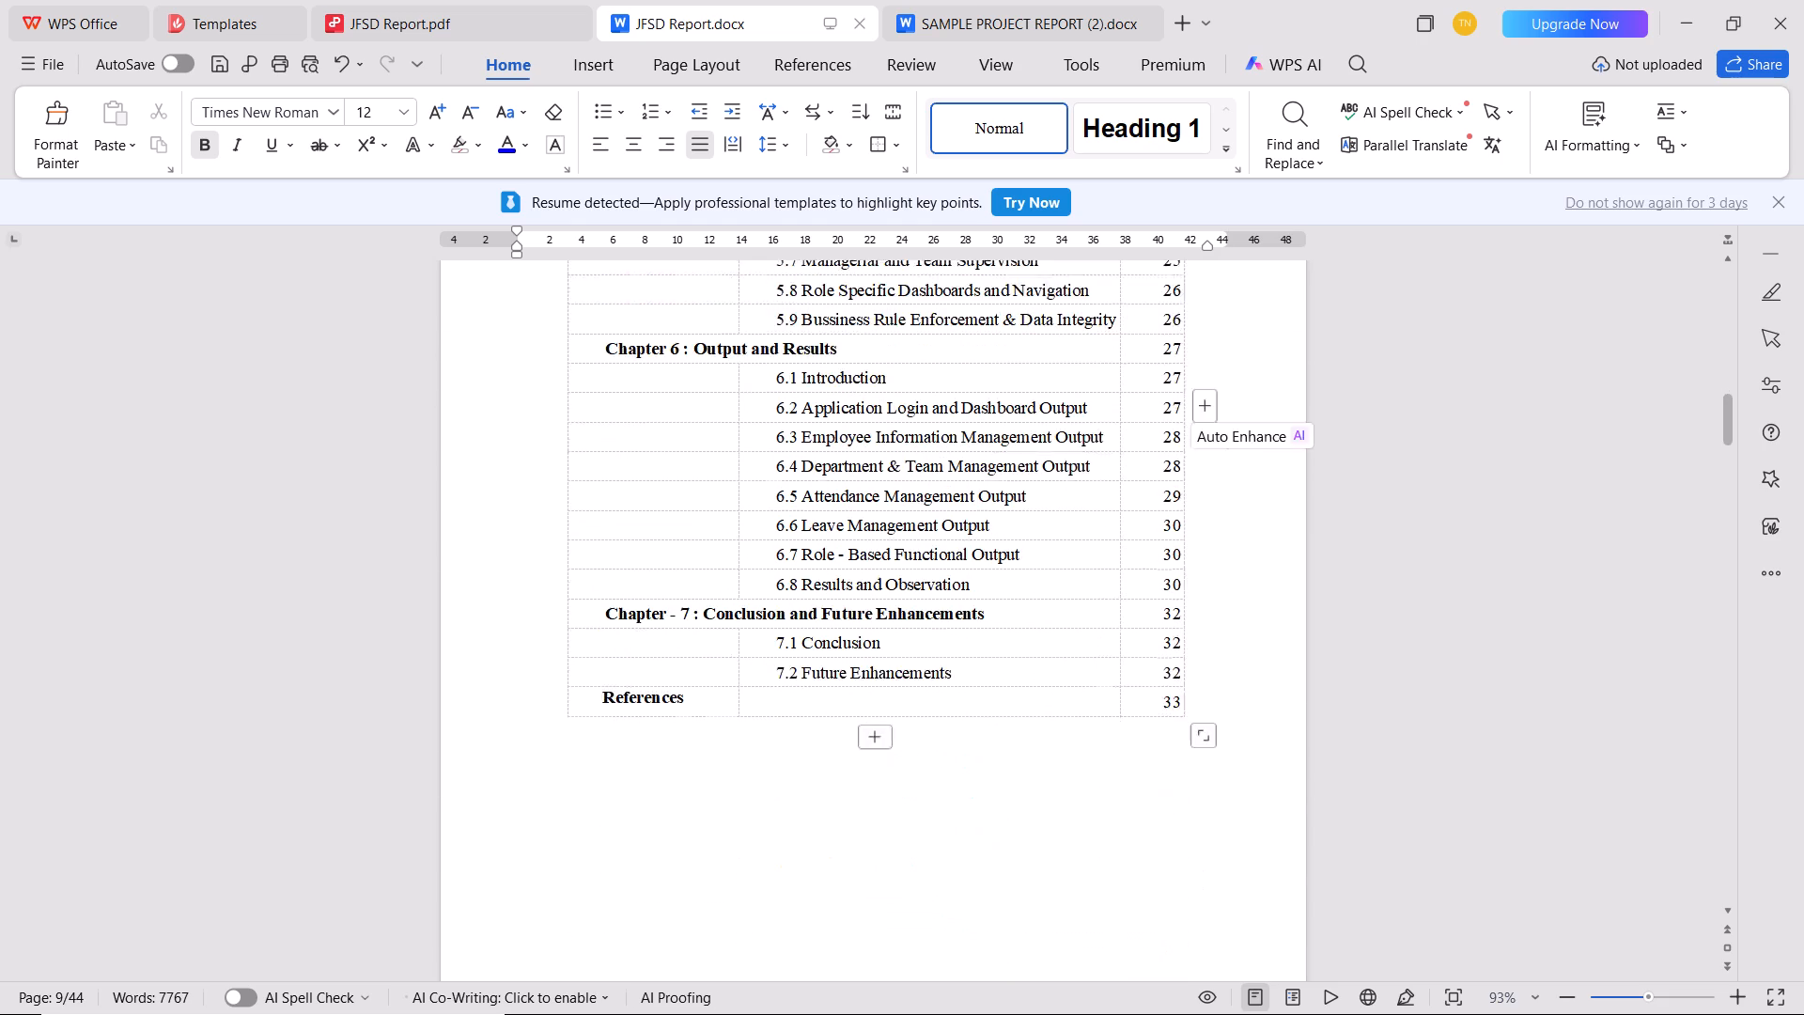
scroll(588, 723, down, 1)
right_click(617, 548)
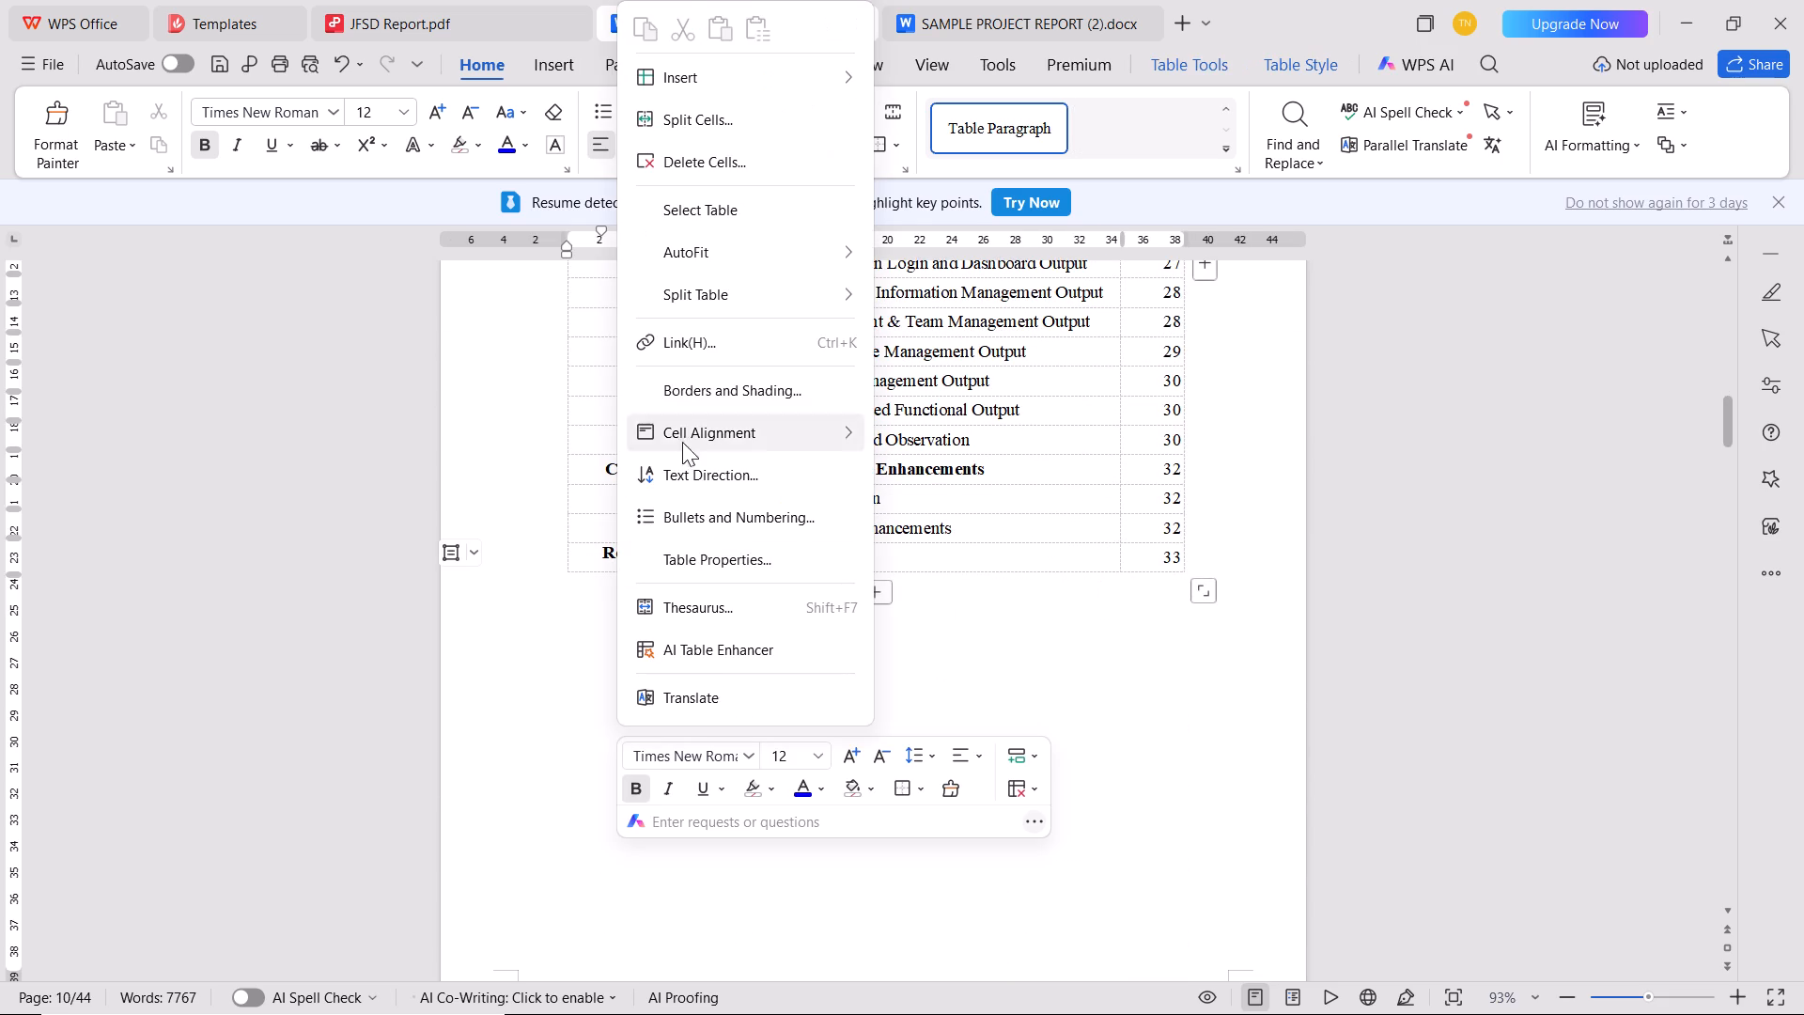
click(709, 87)
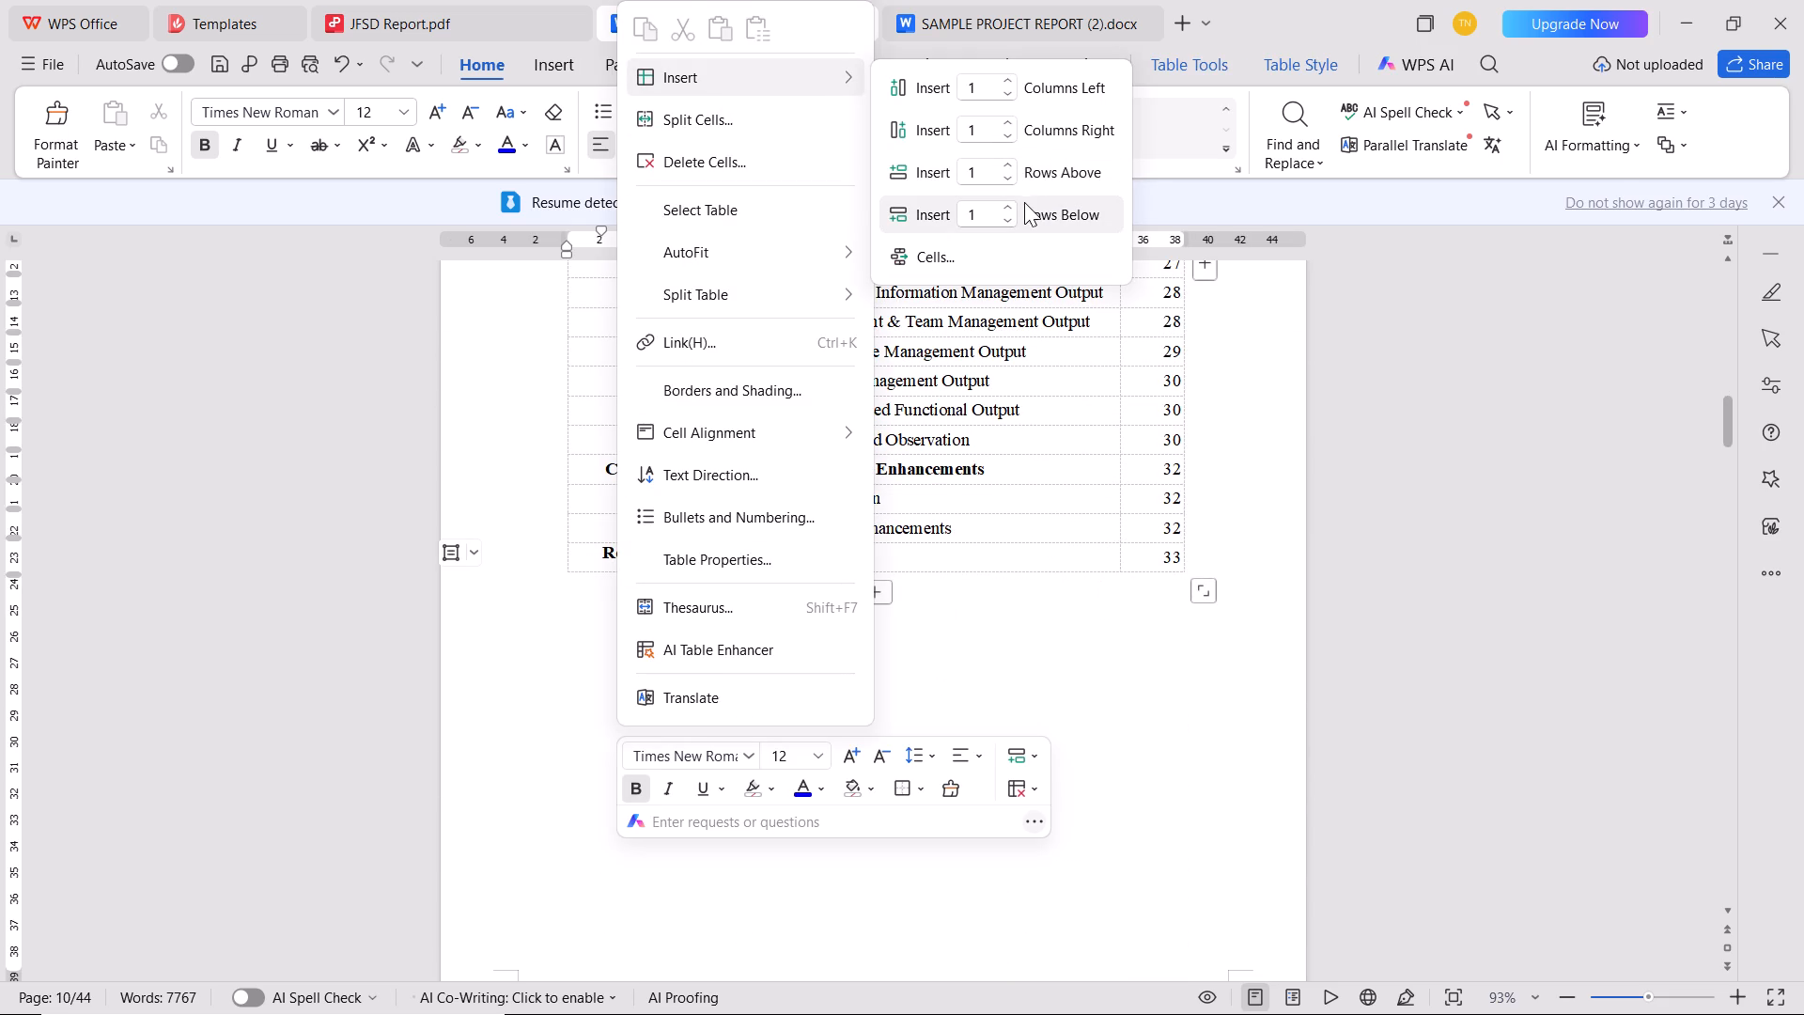
click(1033, 181)
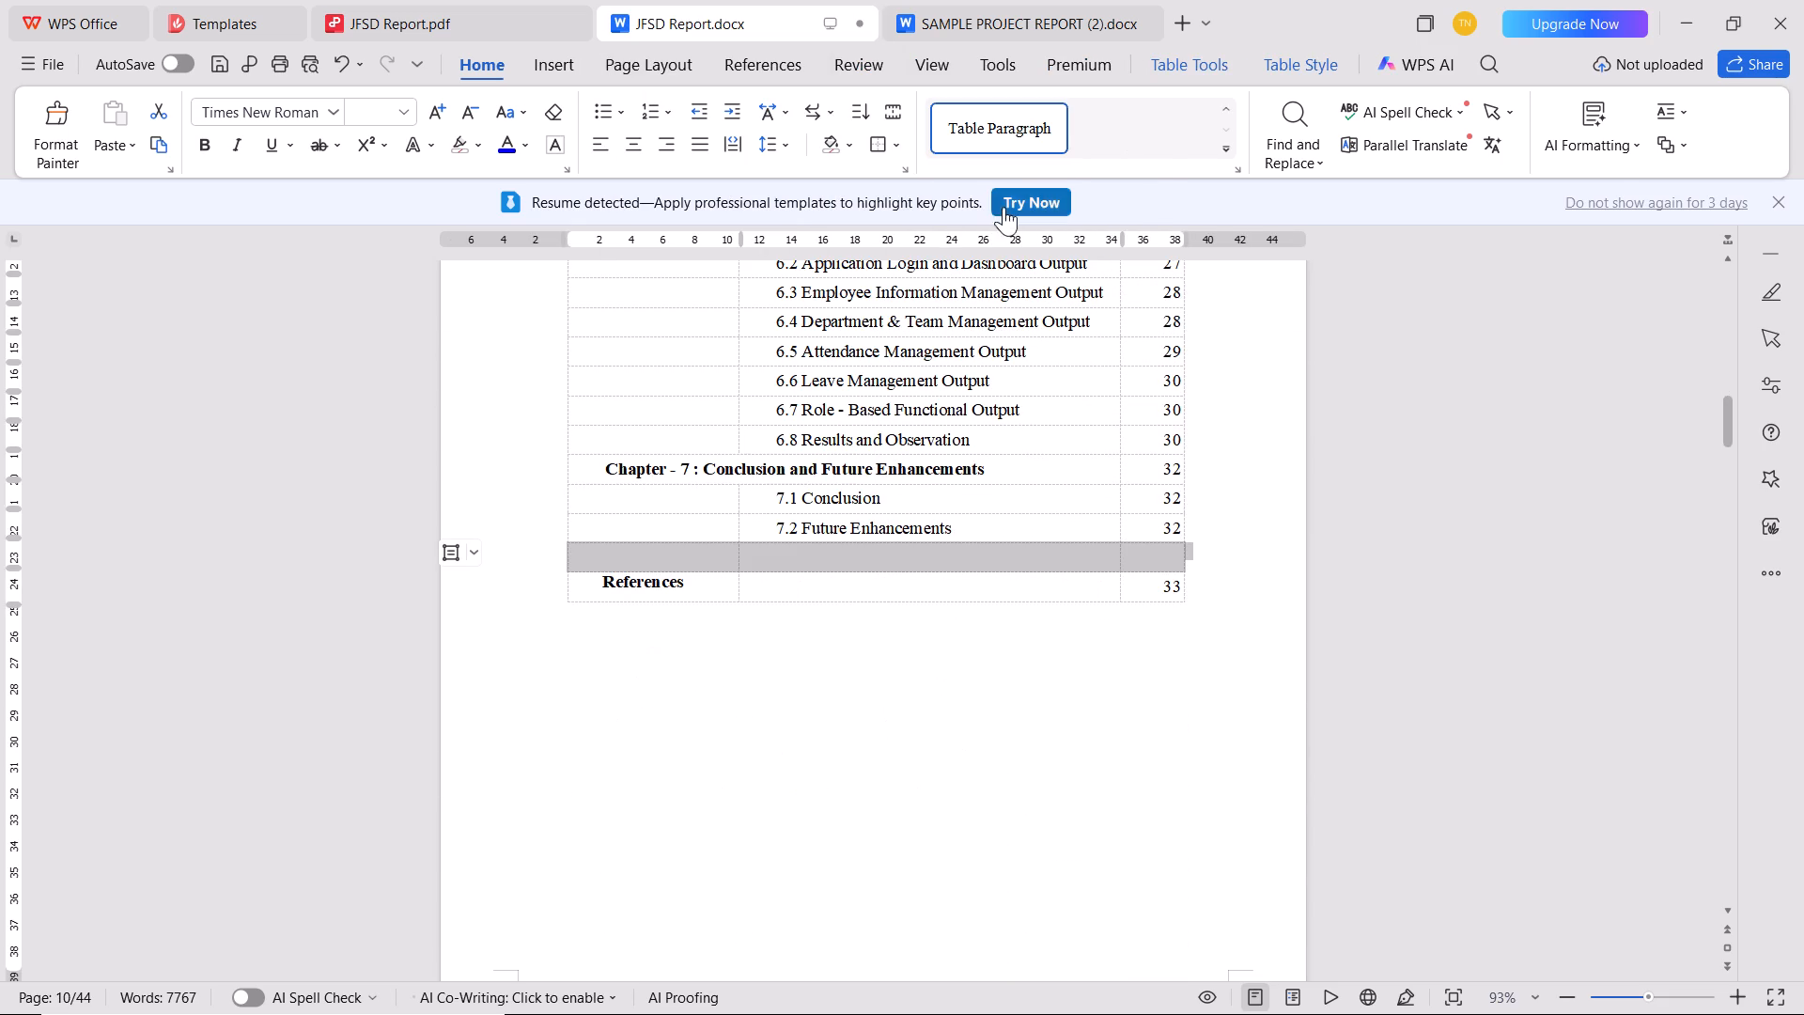
Merge the first two cells of the new empty row above References.
click(703, 553)
drag(687, 553, 796, 553)
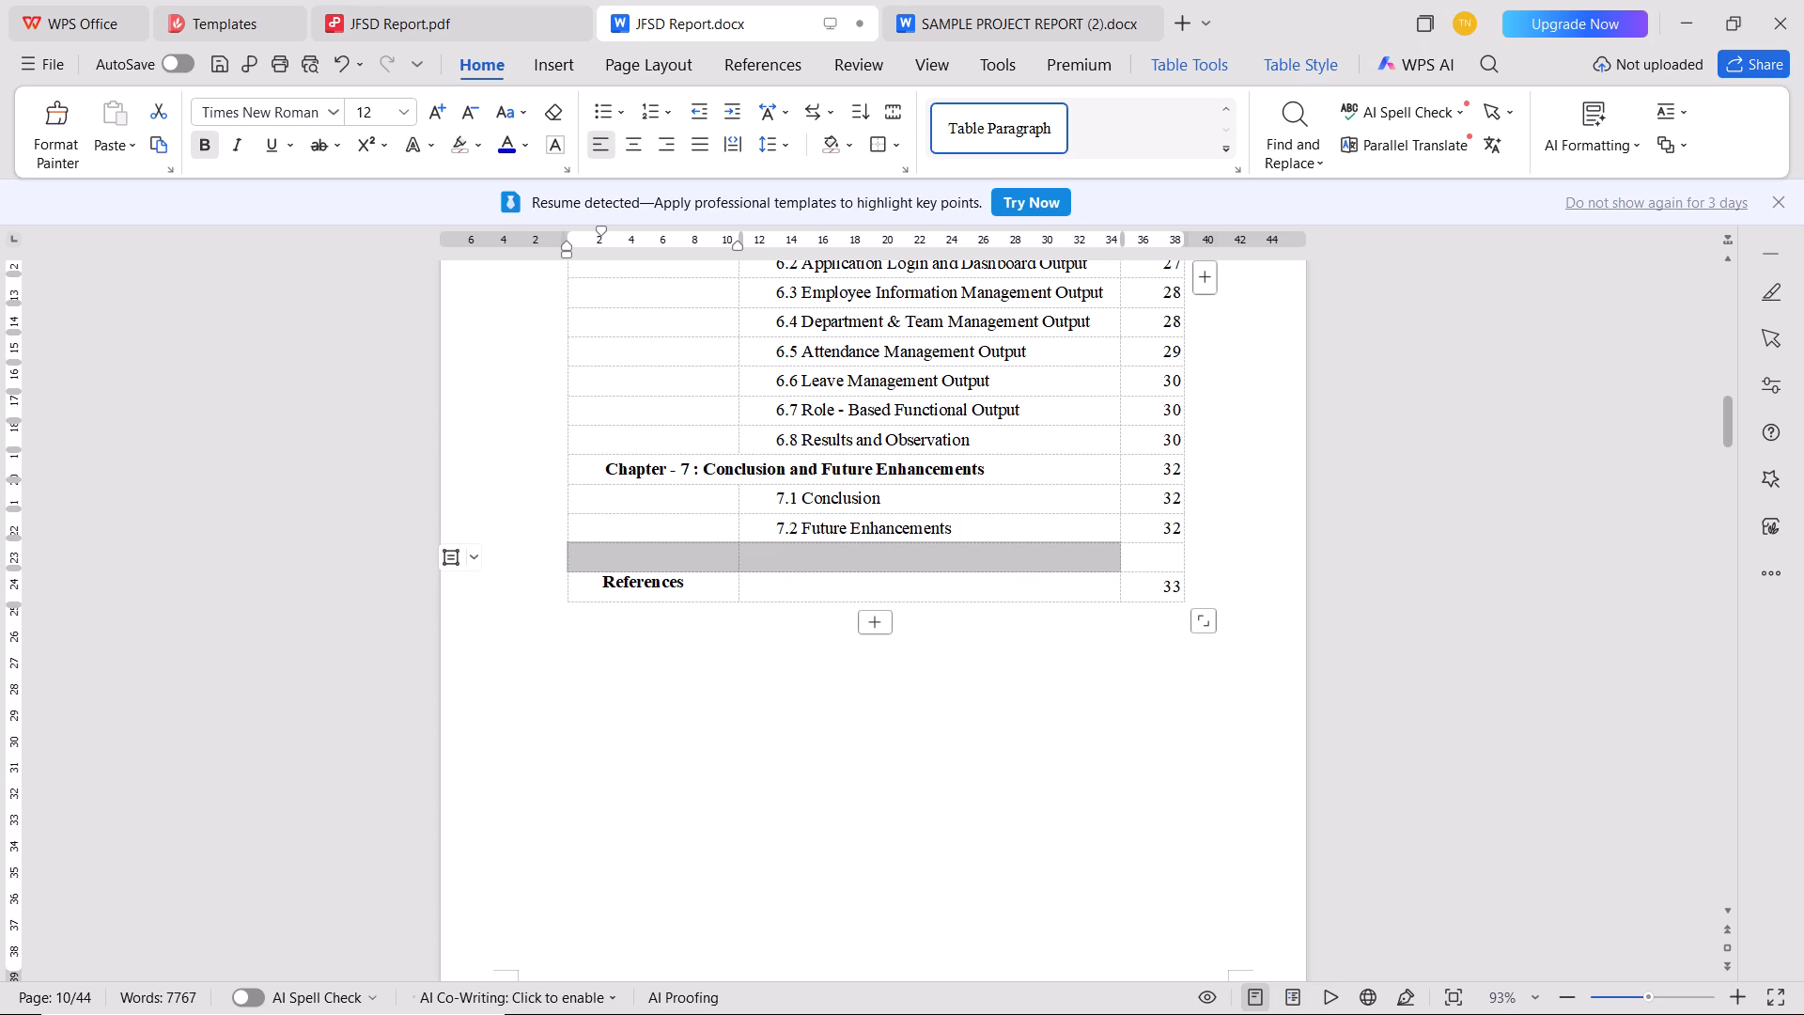
click(1151, 73)
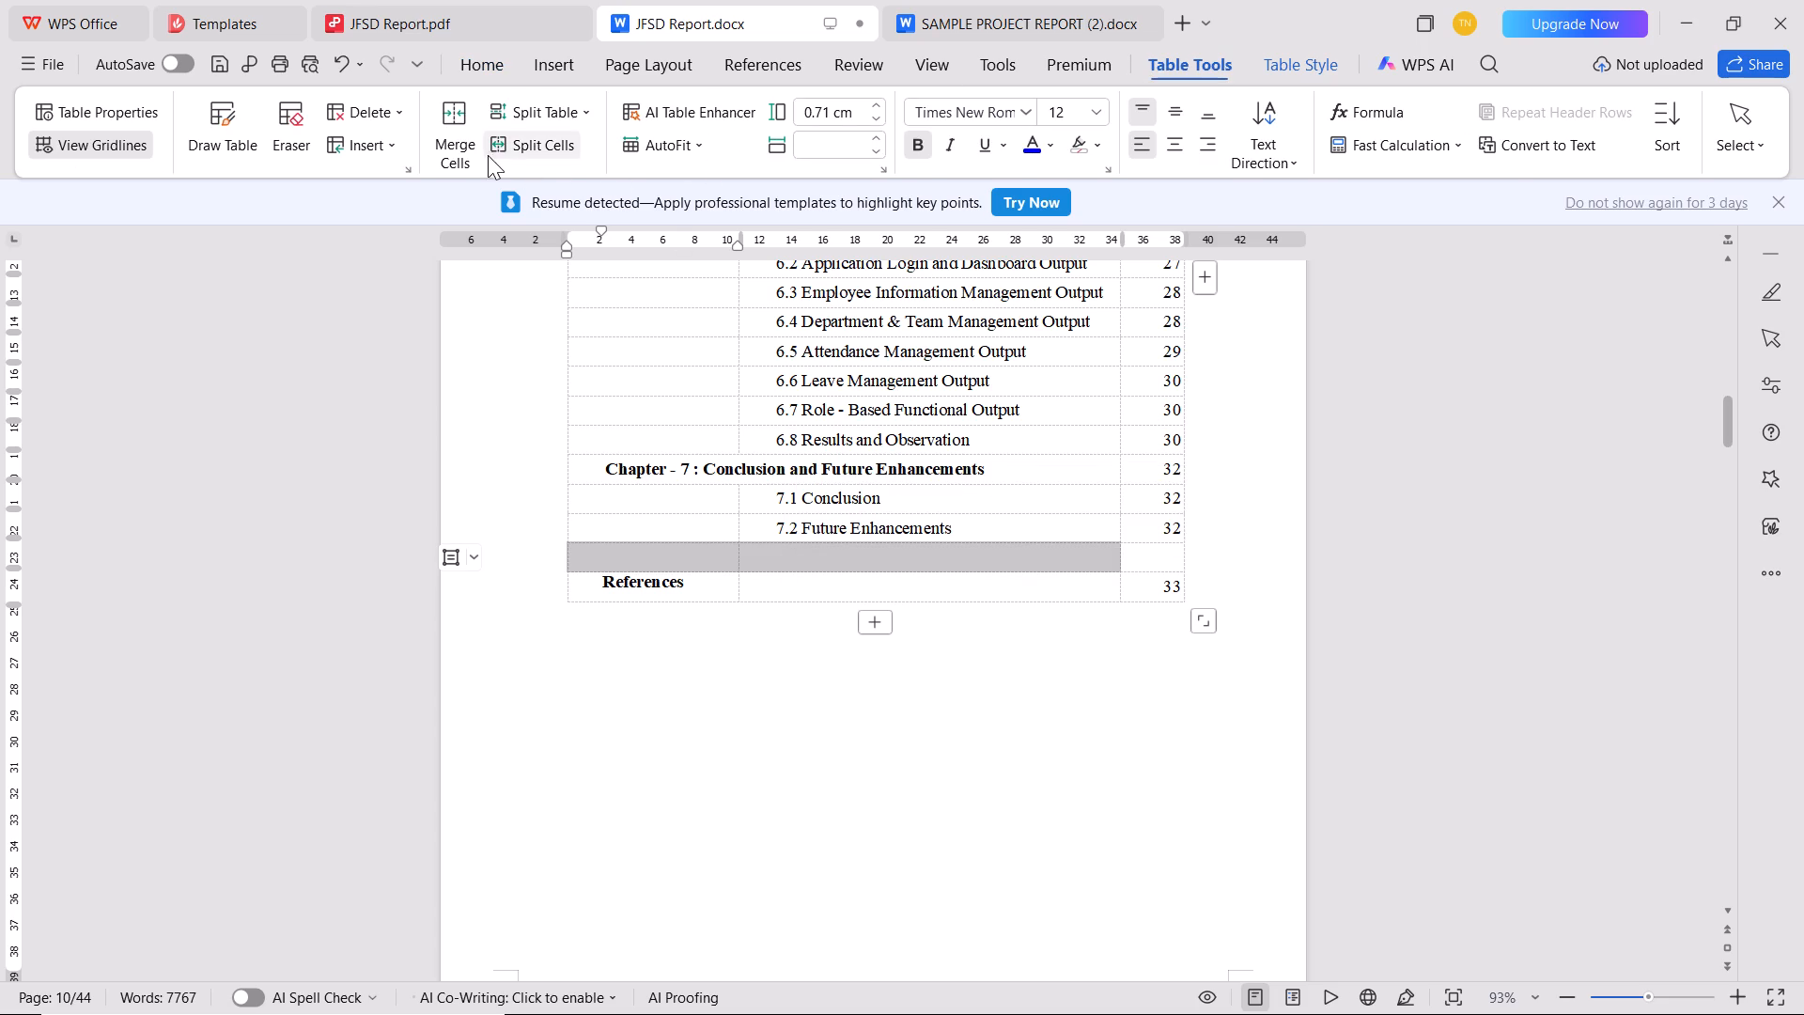
click(463, 161)
Enter "Appendix - A :Source Code" in the merged cell above References.
click(651, 556)
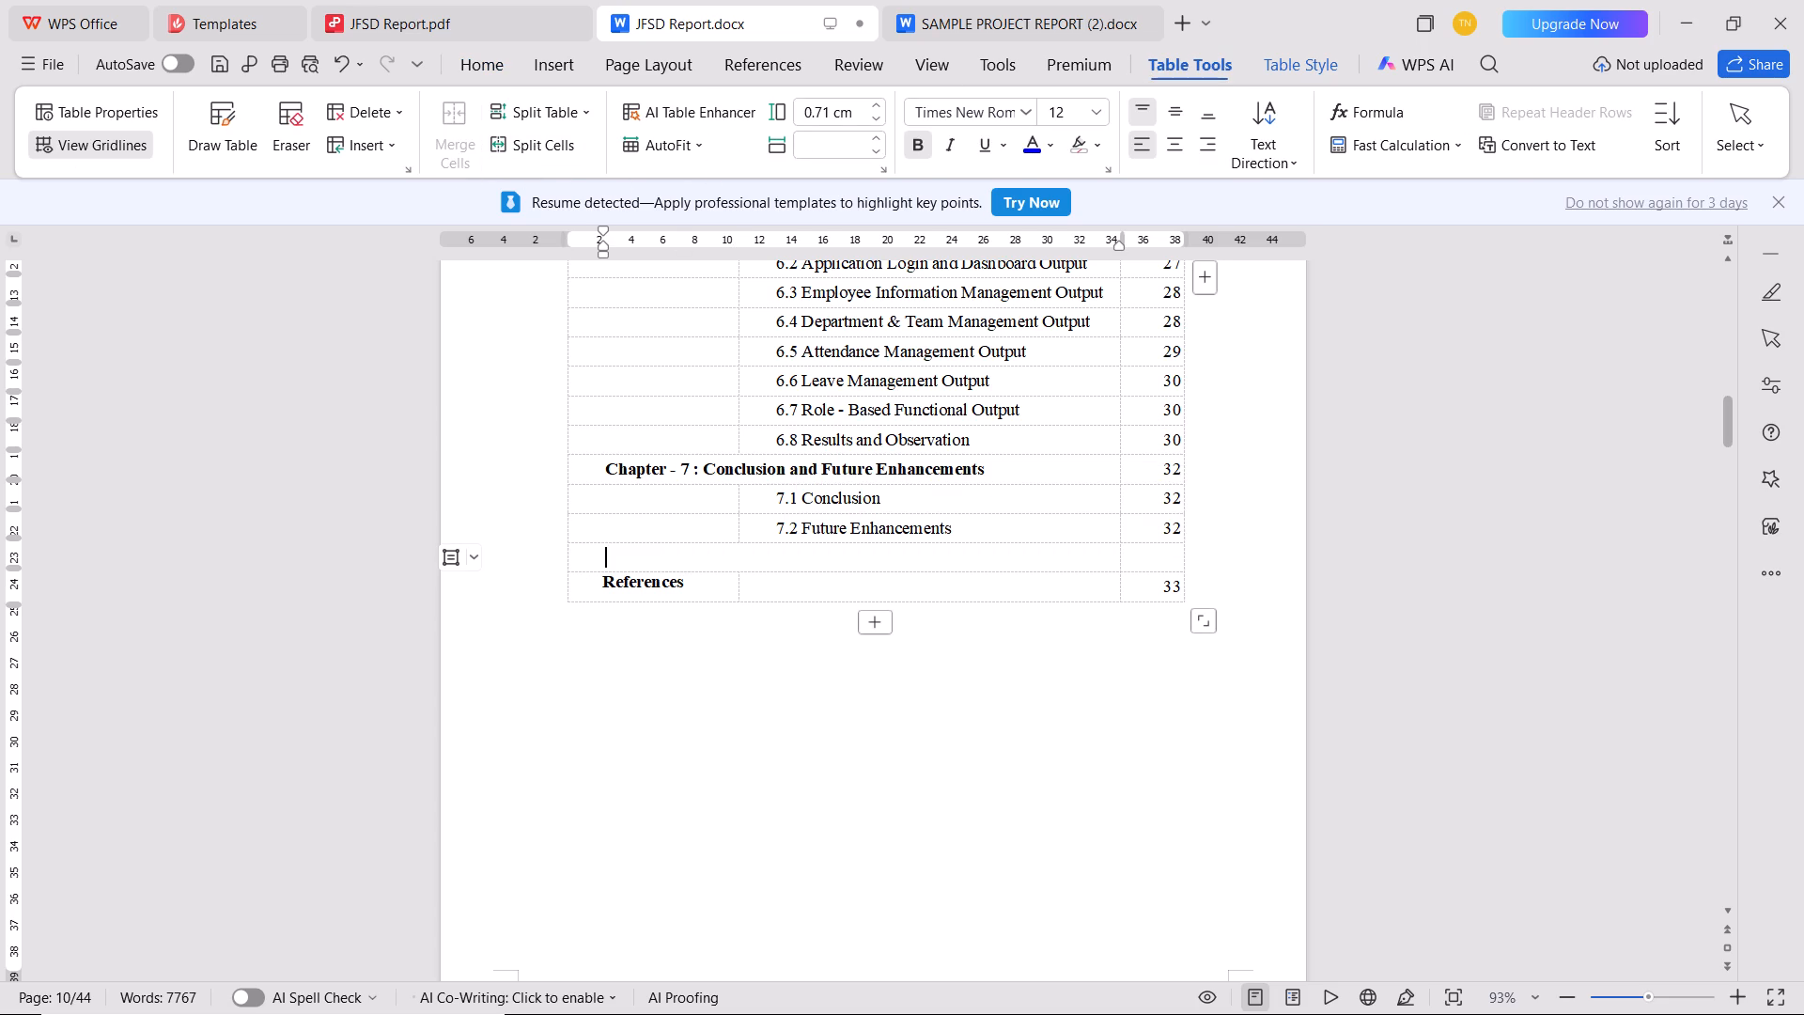
text(Appendix)
key(space)
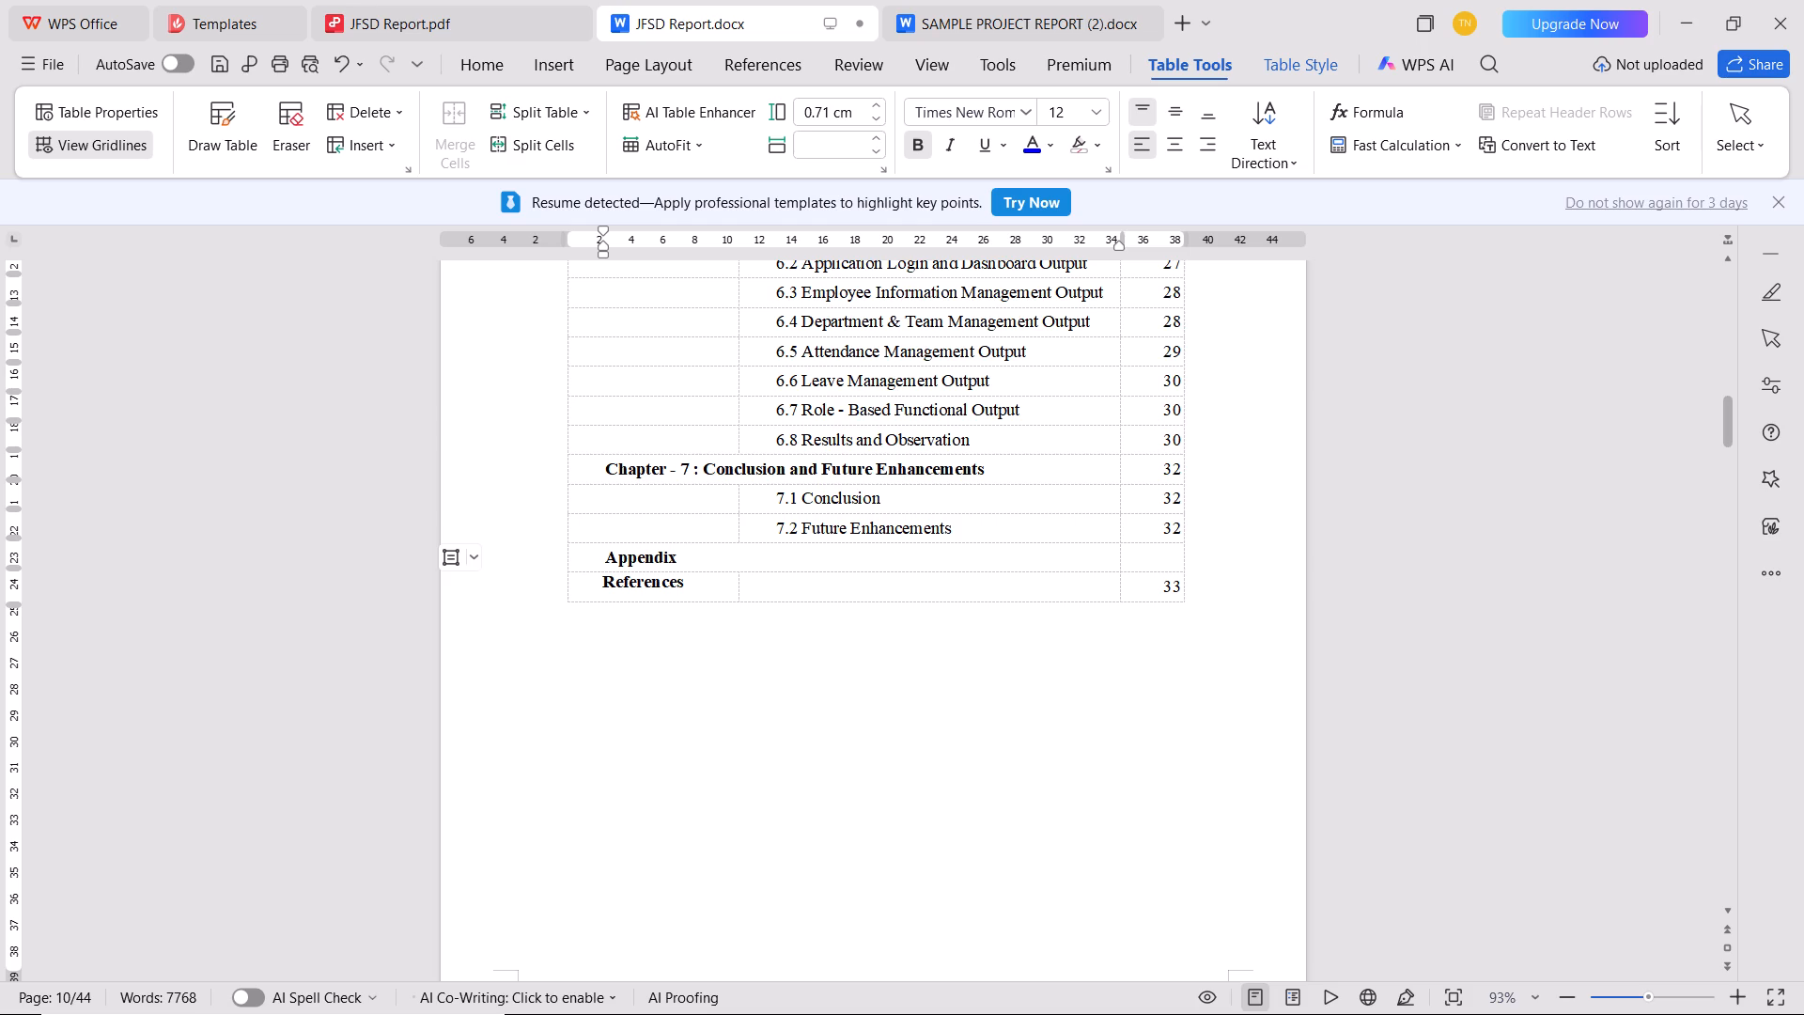
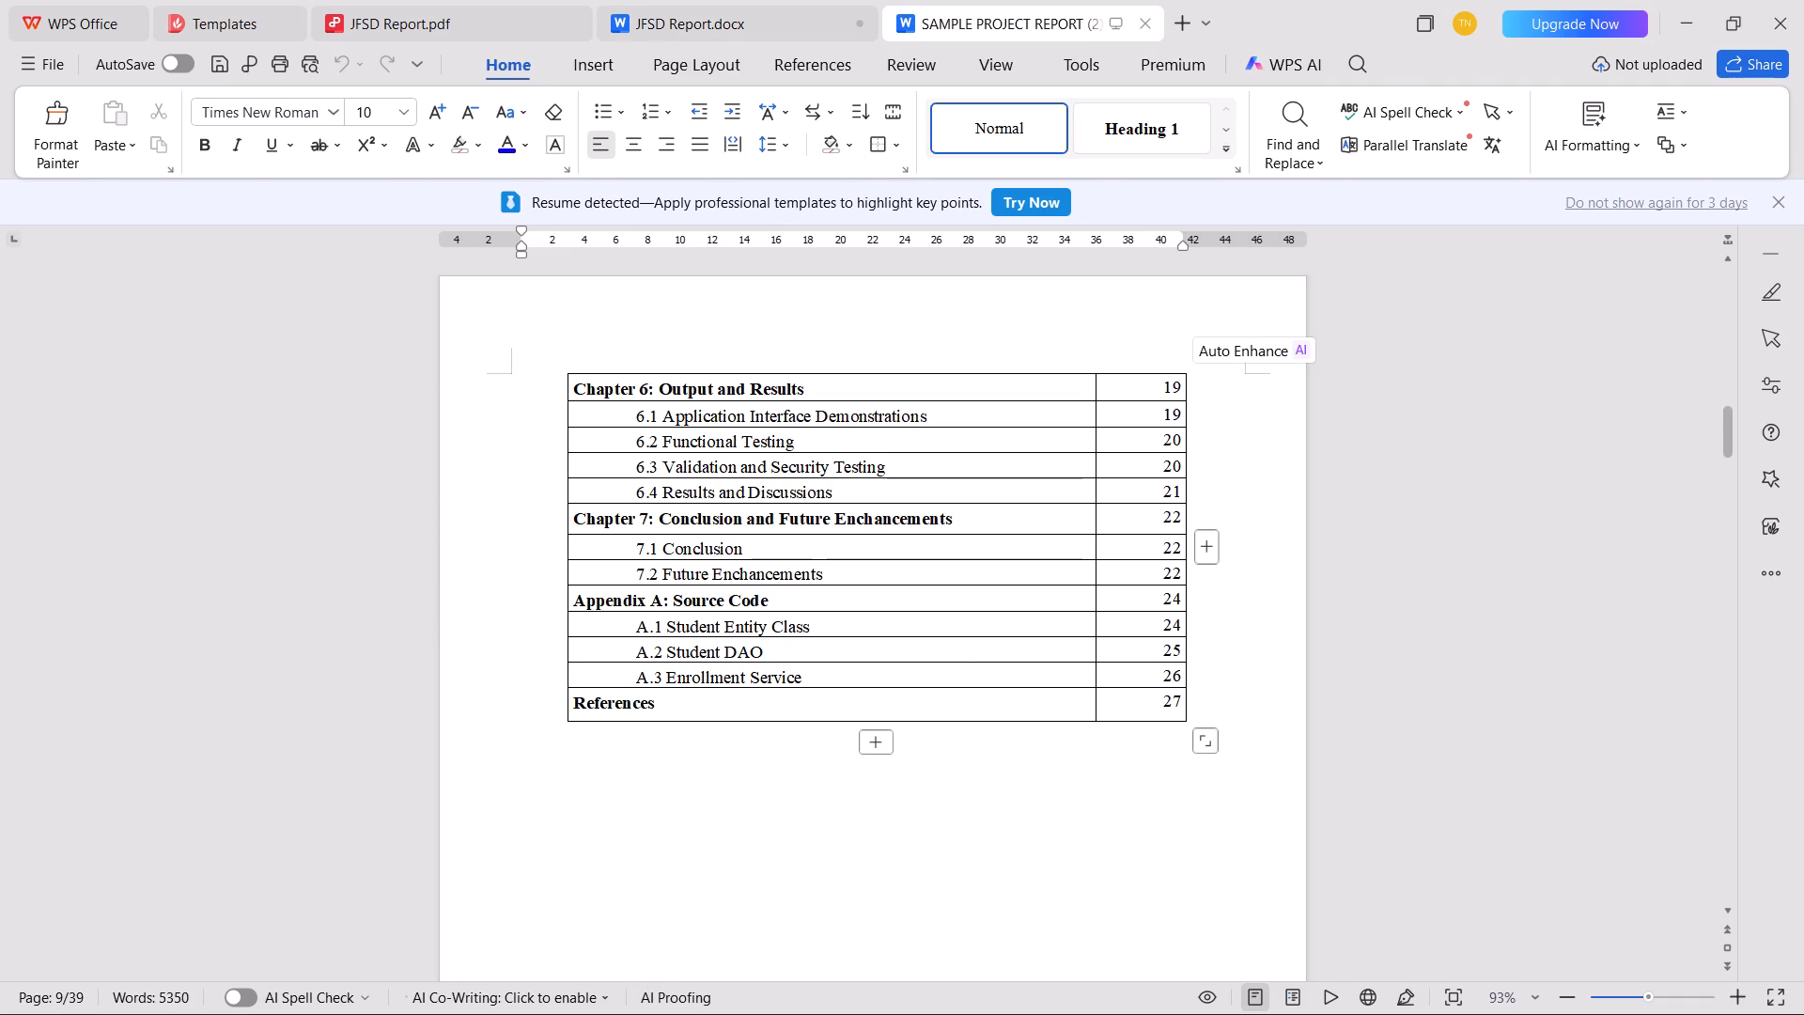
click(733, 37)
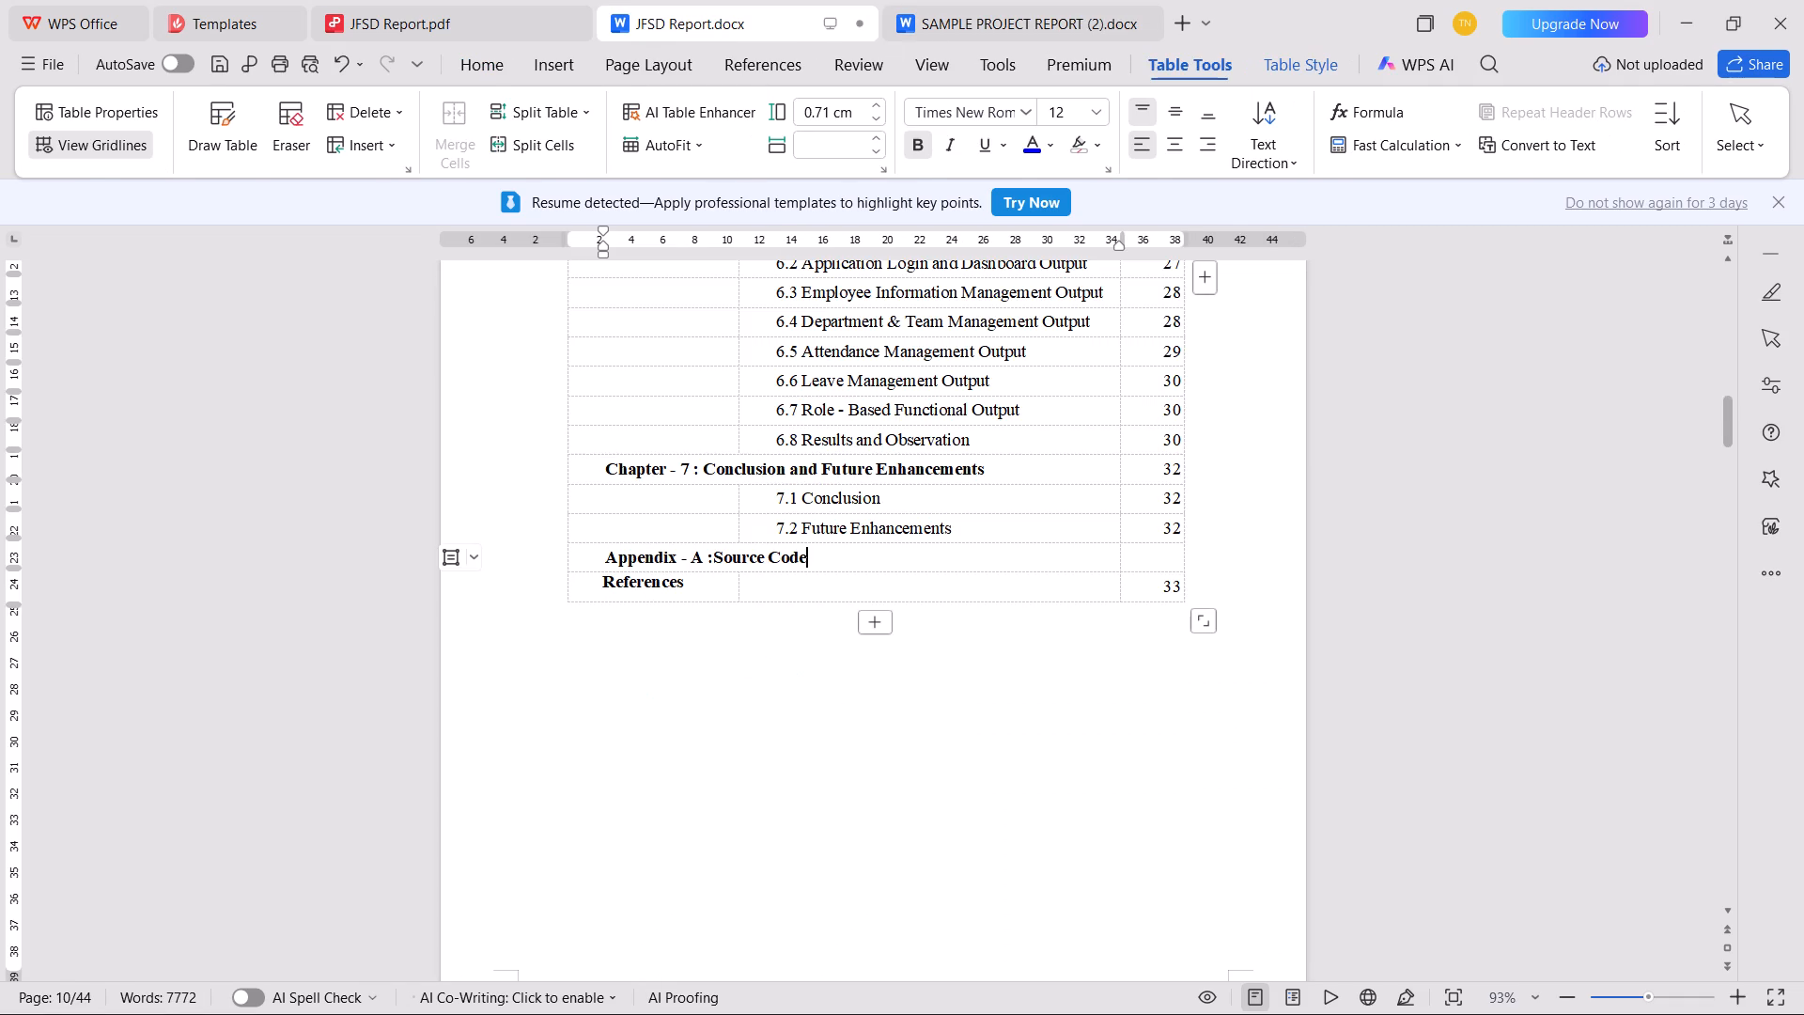
key(alt+Tab)
key(alt+Tab)
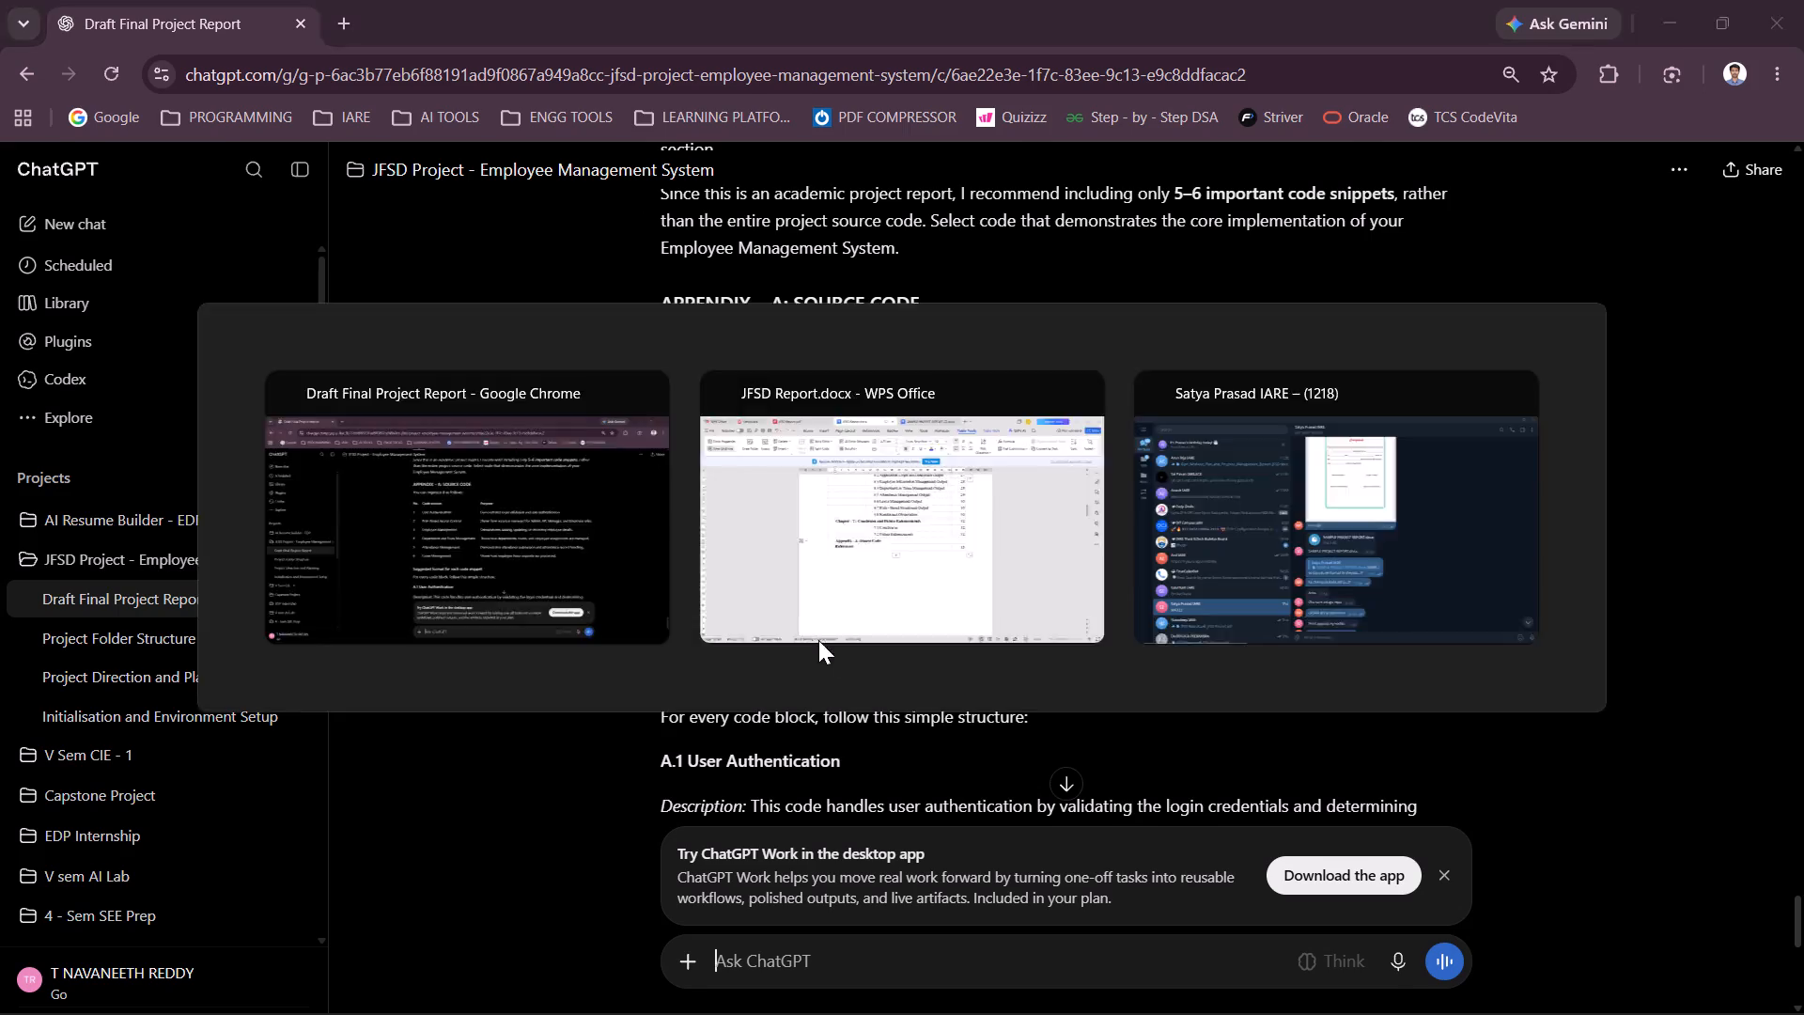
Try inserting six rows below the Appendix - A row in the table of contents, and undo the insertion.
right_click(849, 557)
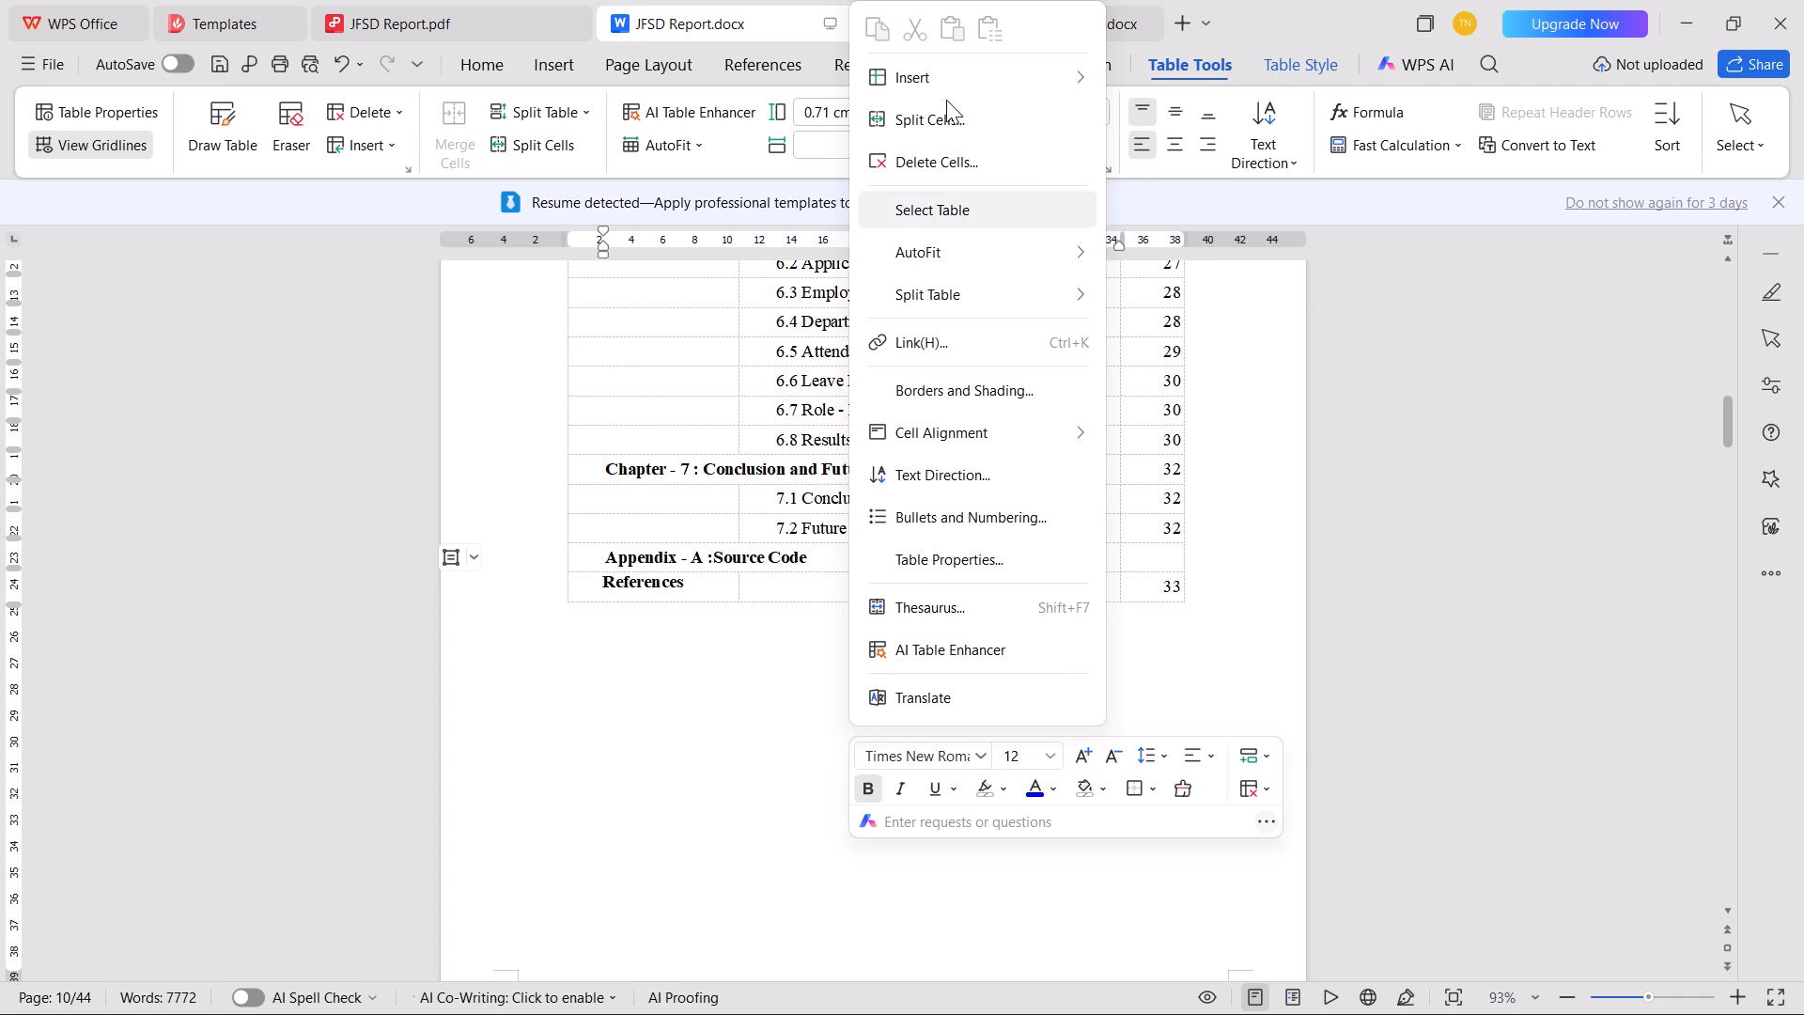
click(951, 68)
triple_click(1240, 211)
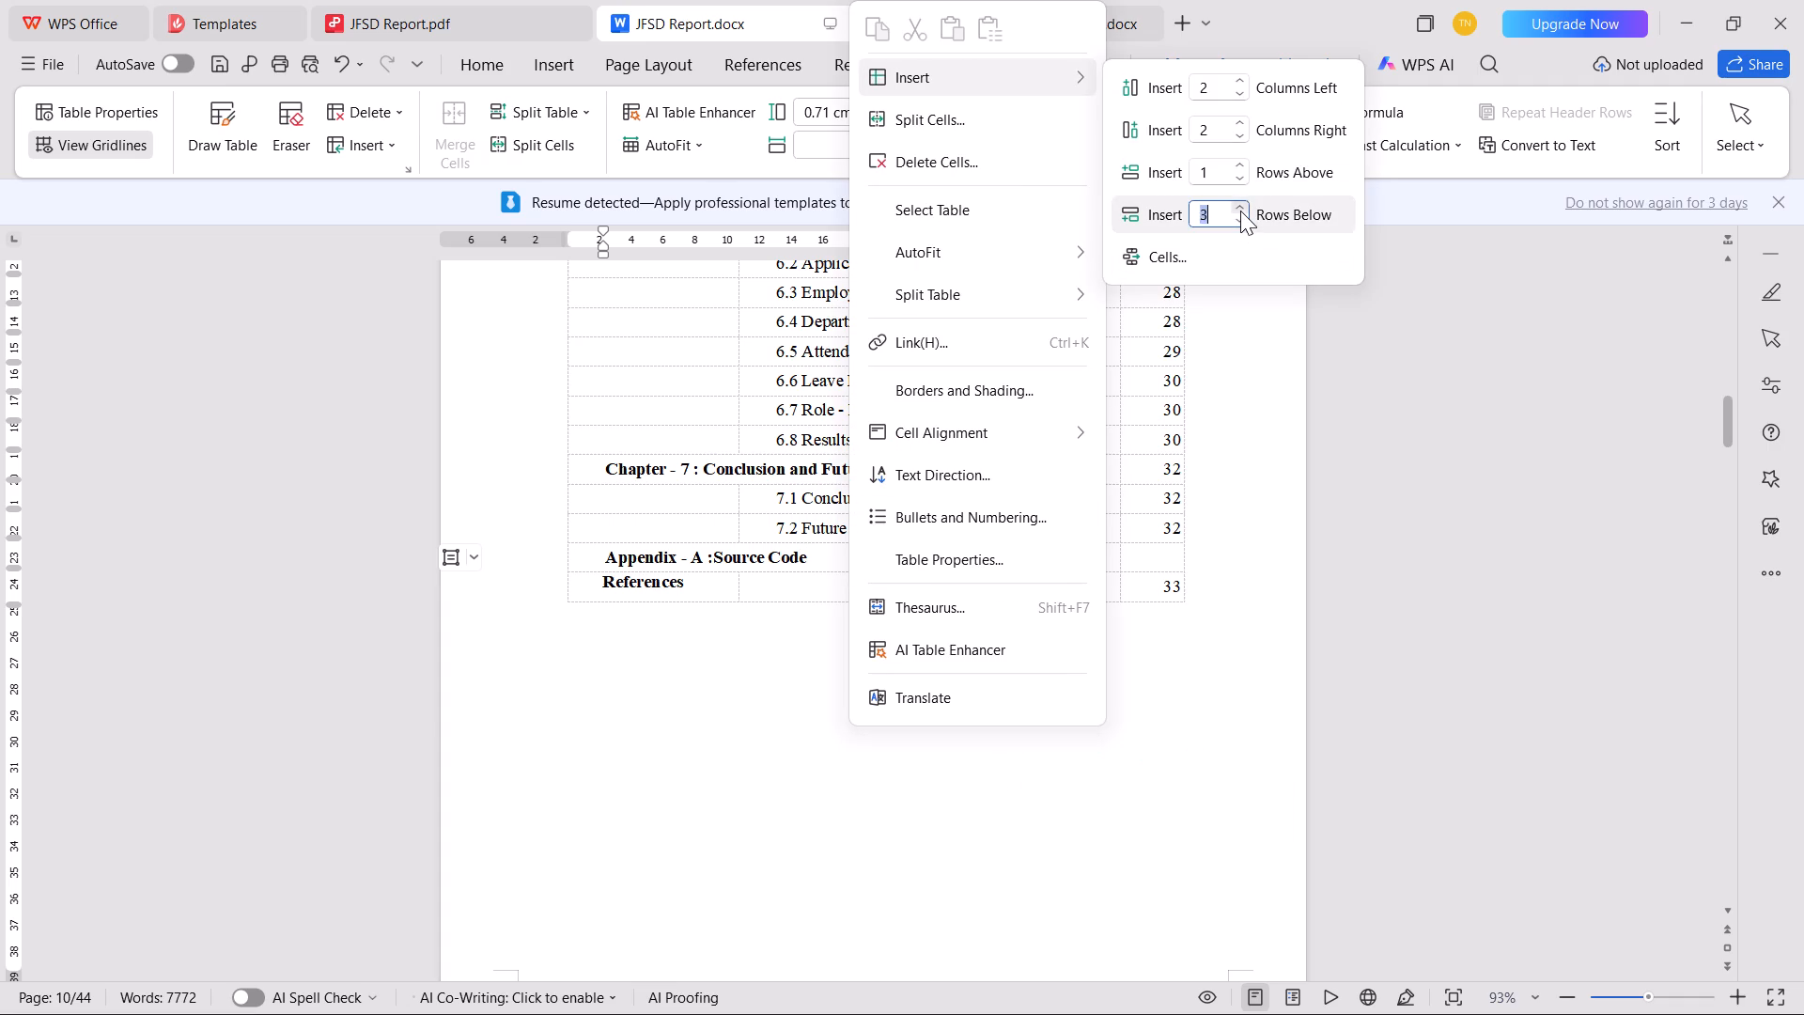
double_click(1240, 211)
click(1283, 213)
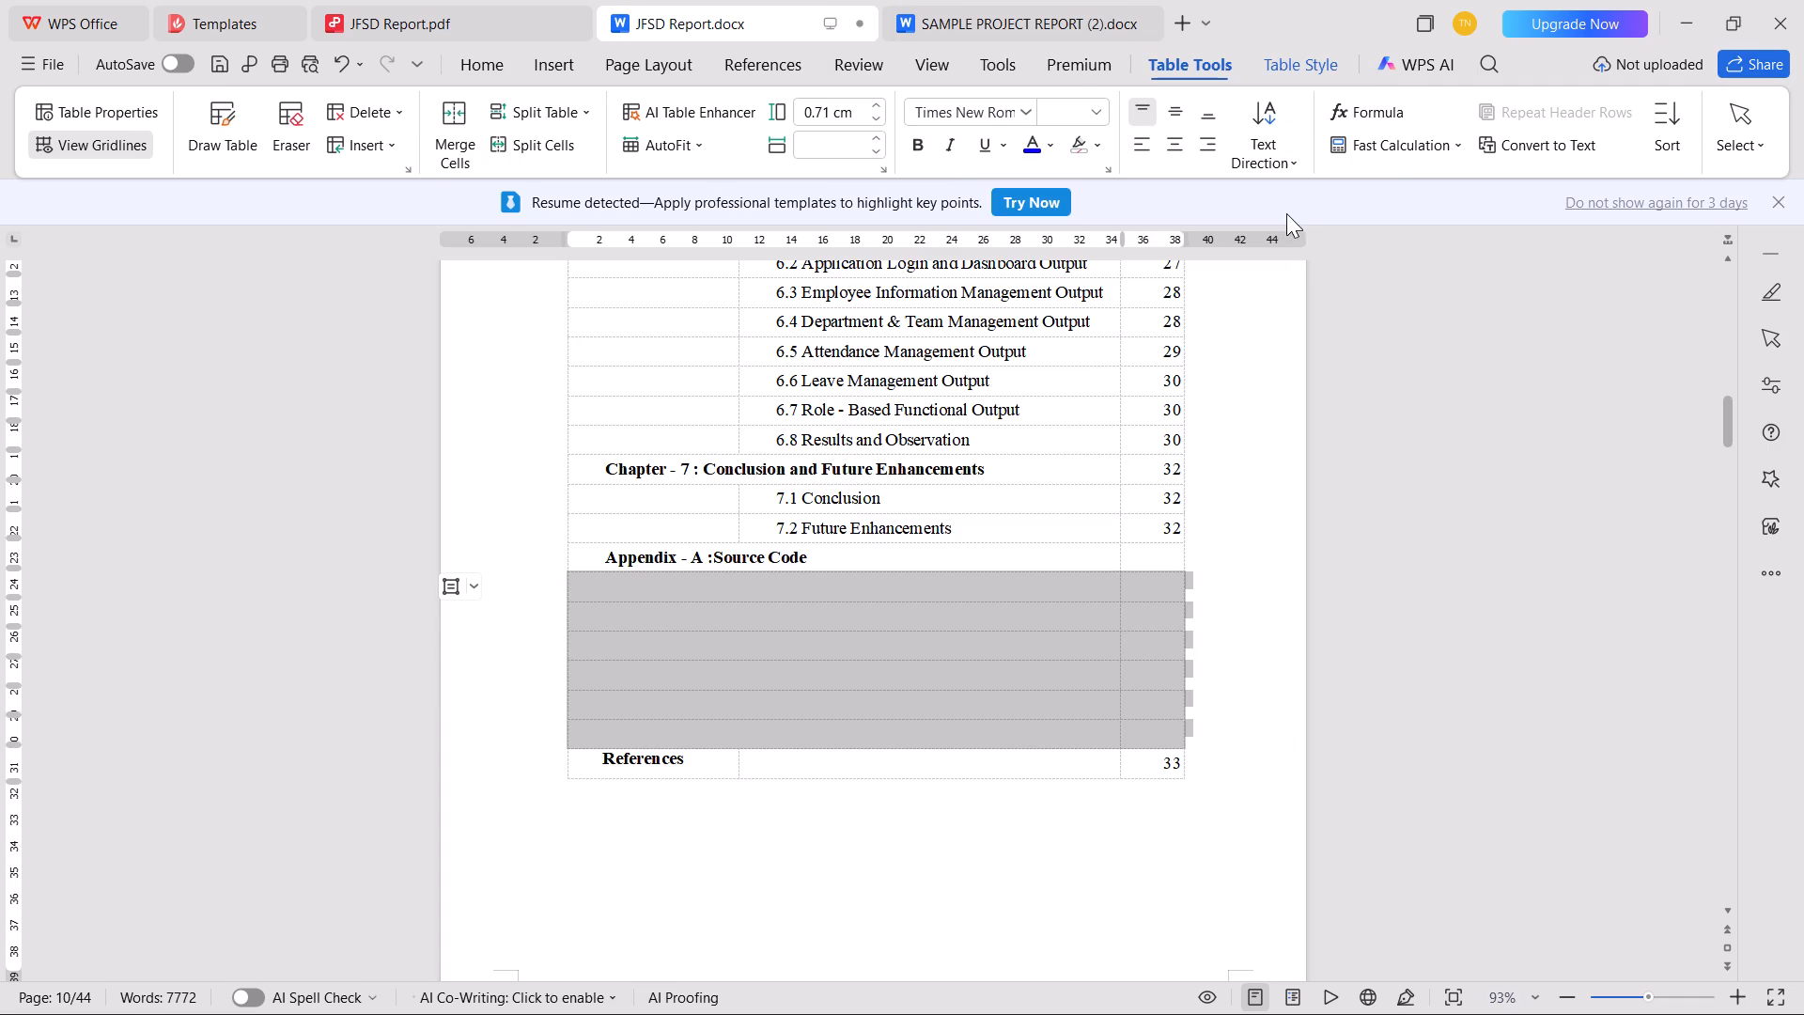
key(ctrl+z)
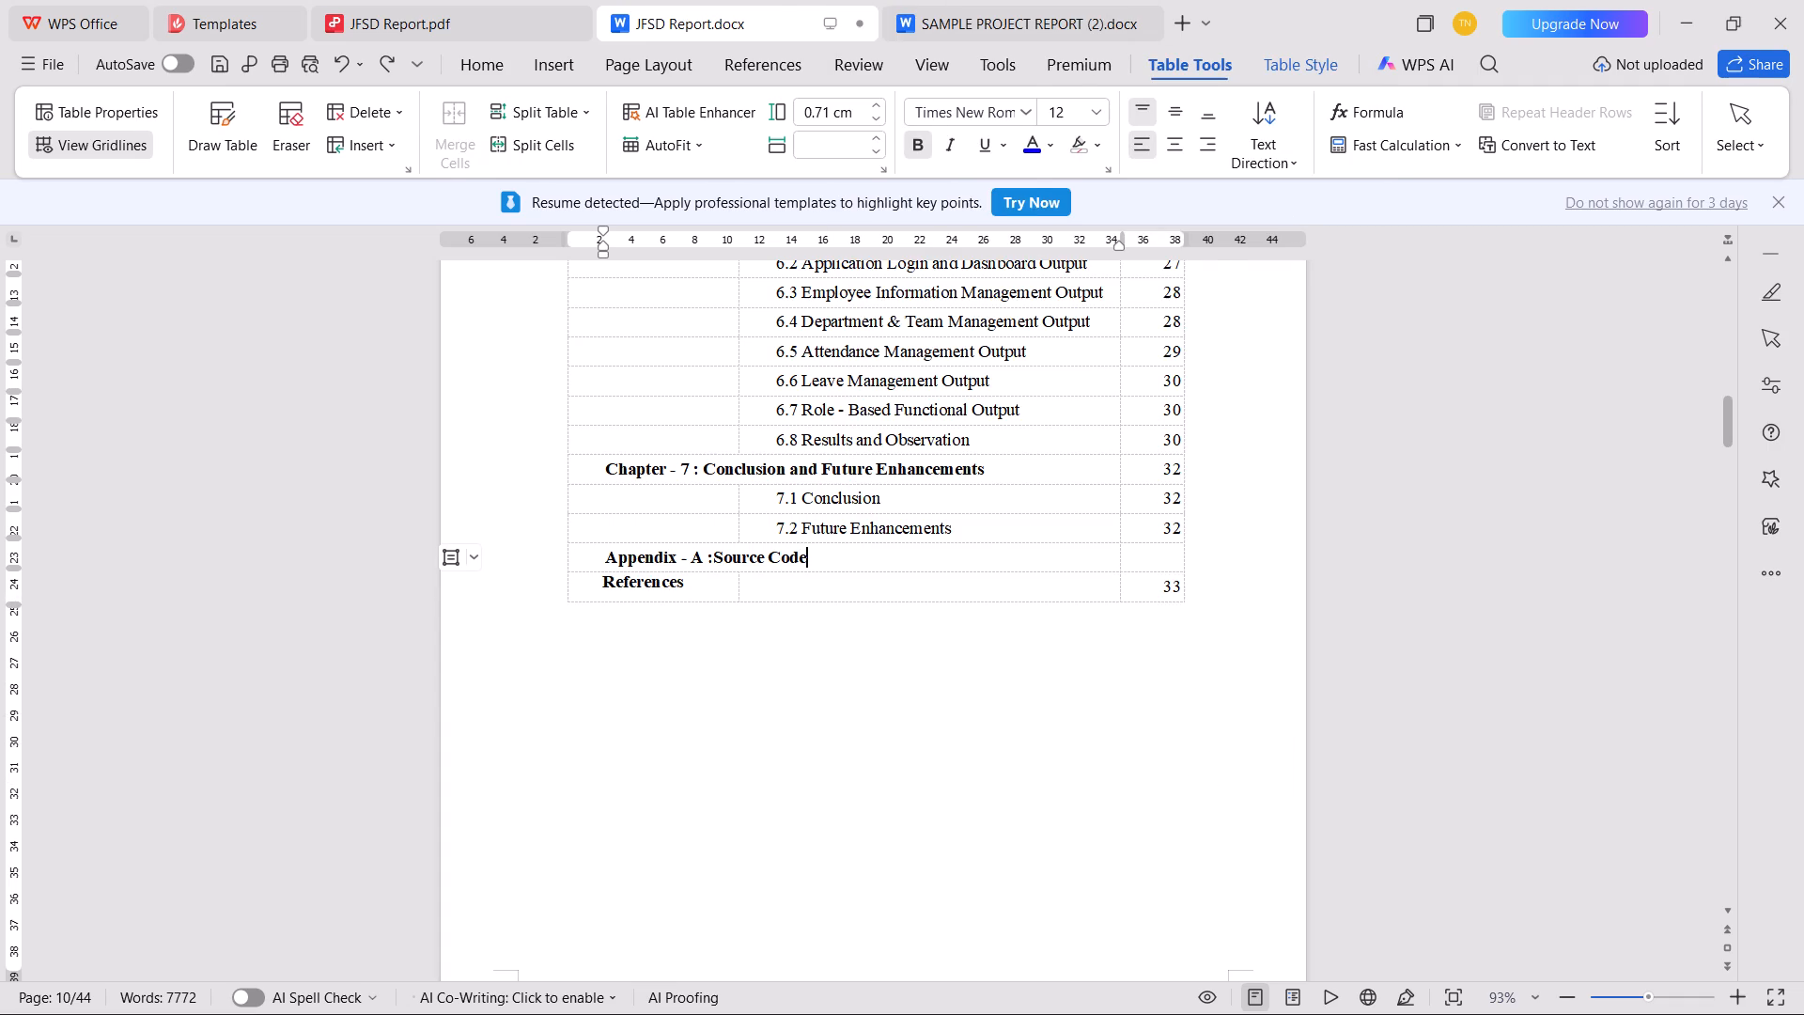
Insert six rows above the References row in the table of contents.
right_click(782, 592)
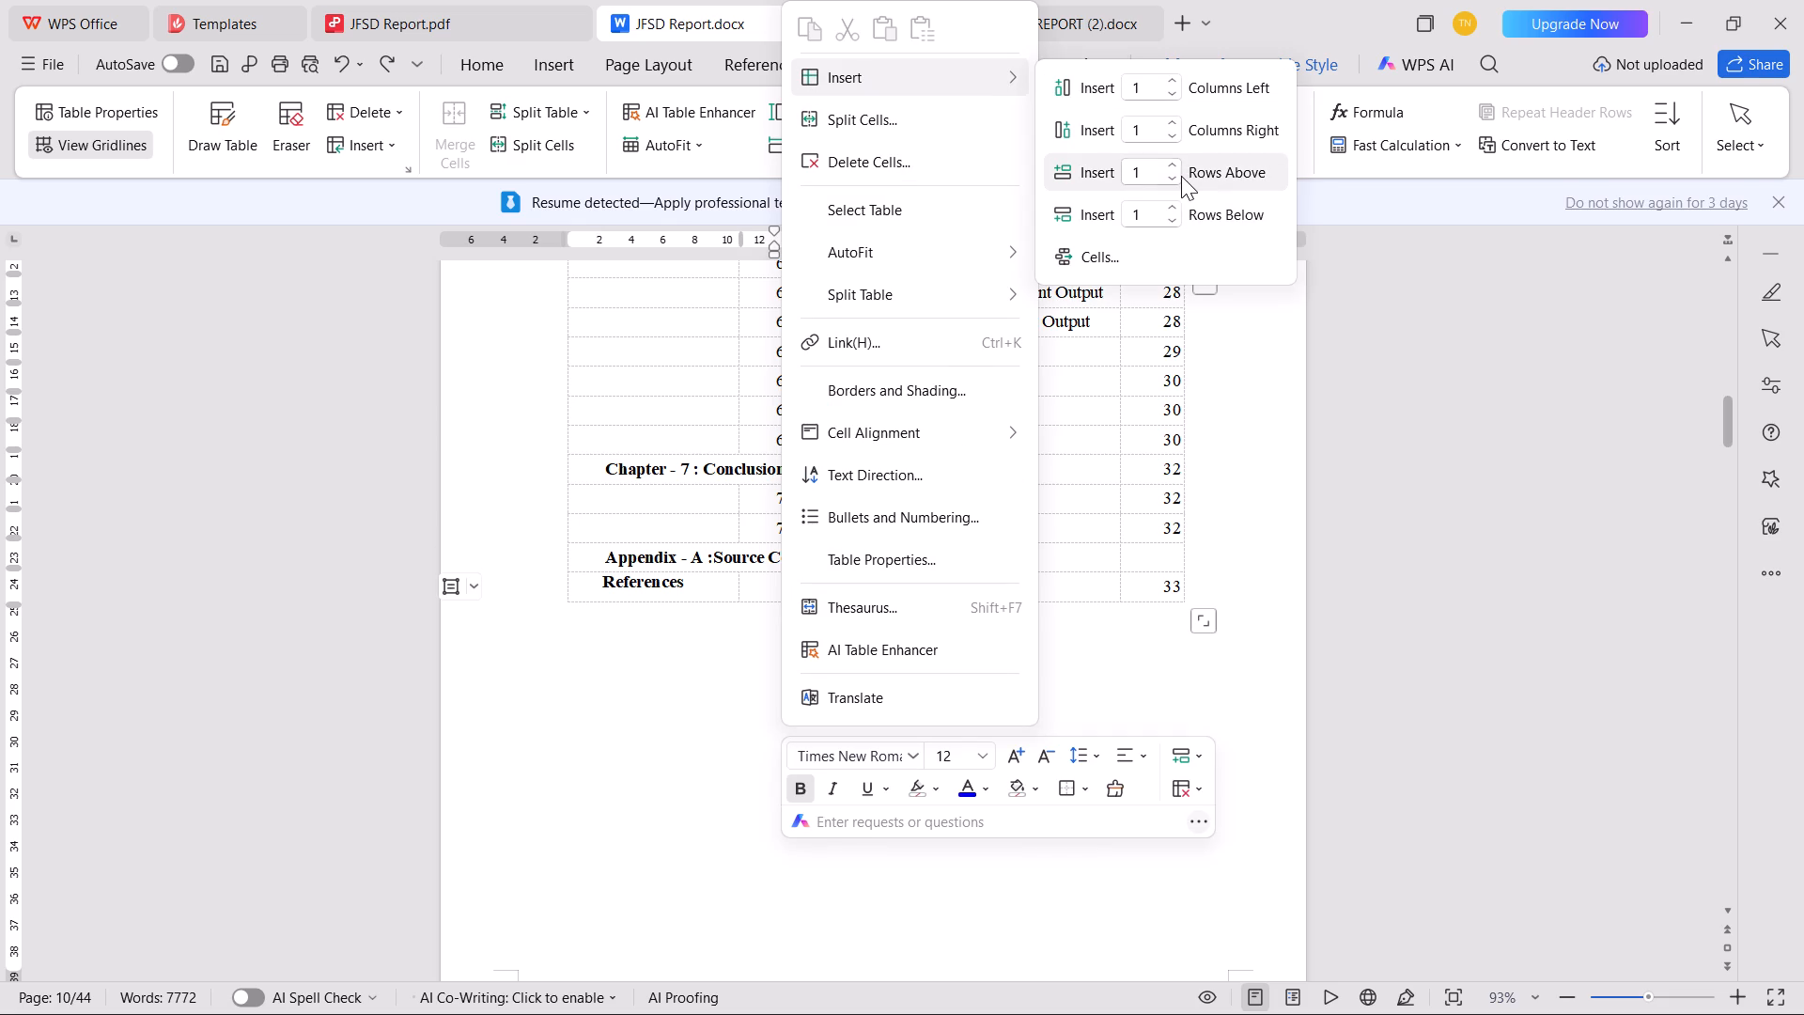
triple_click(1174, 170)
double_click(1174, 170)
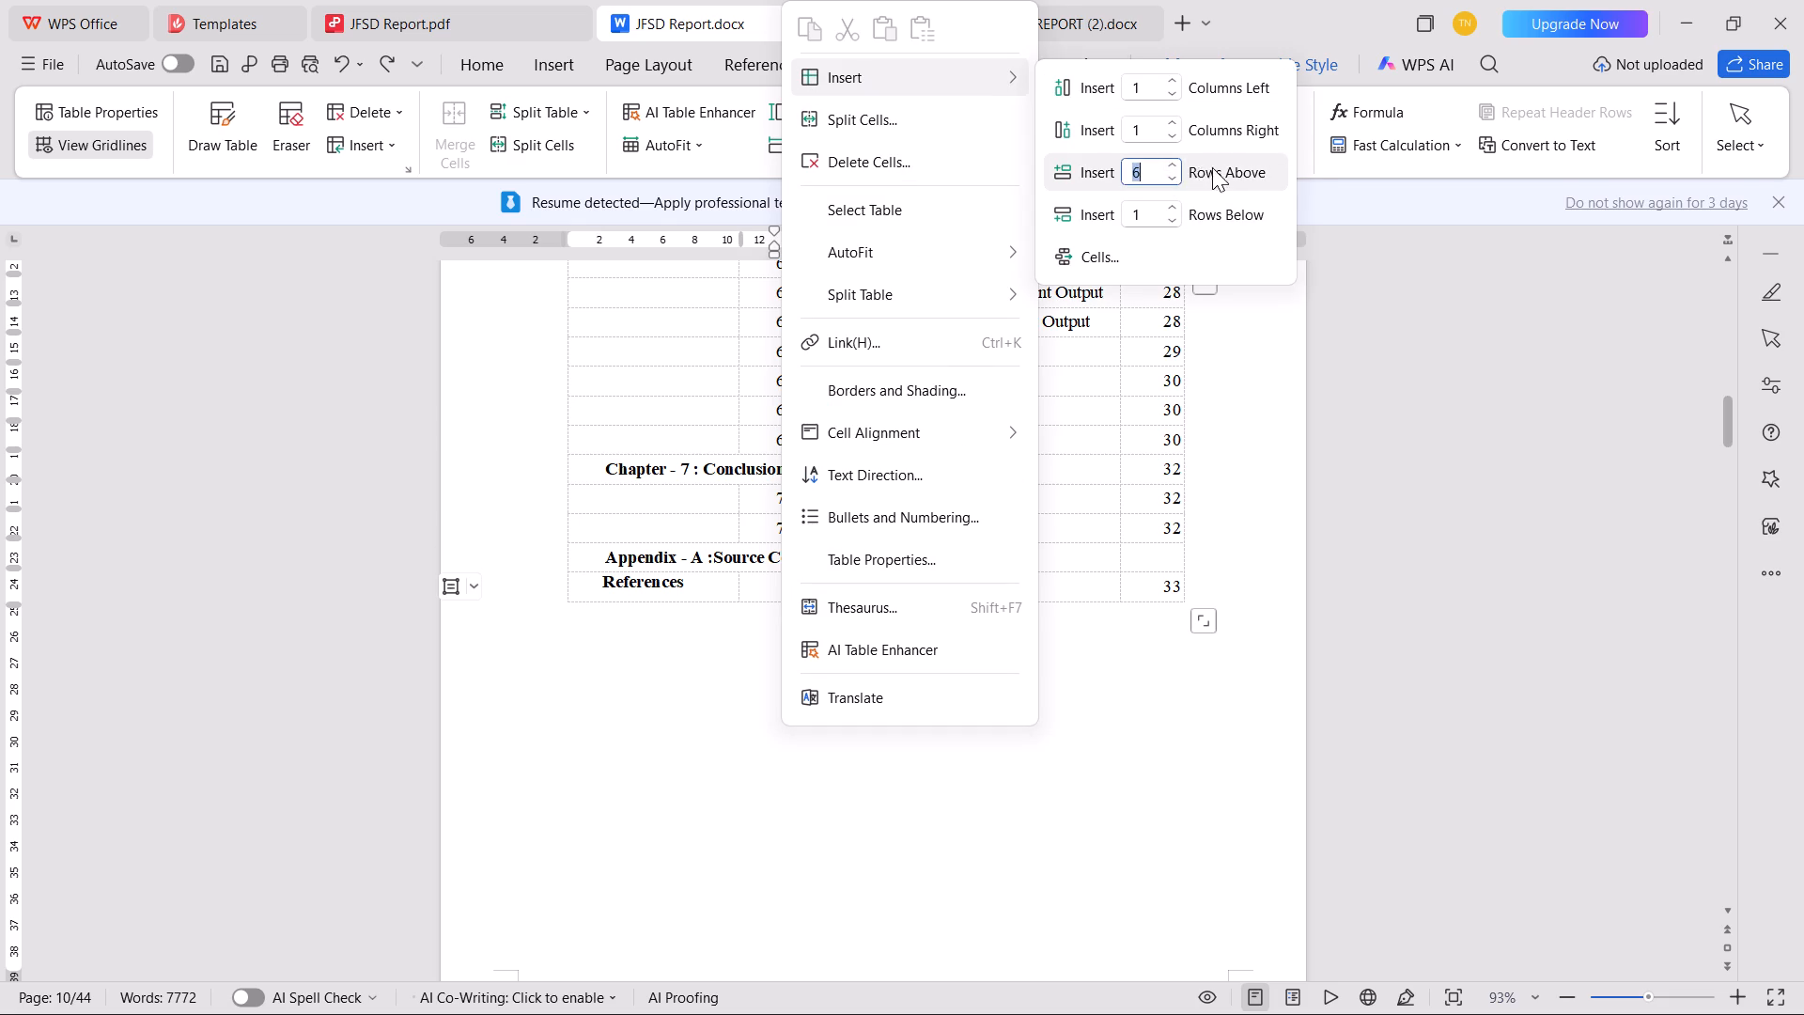
click(1215, 167)
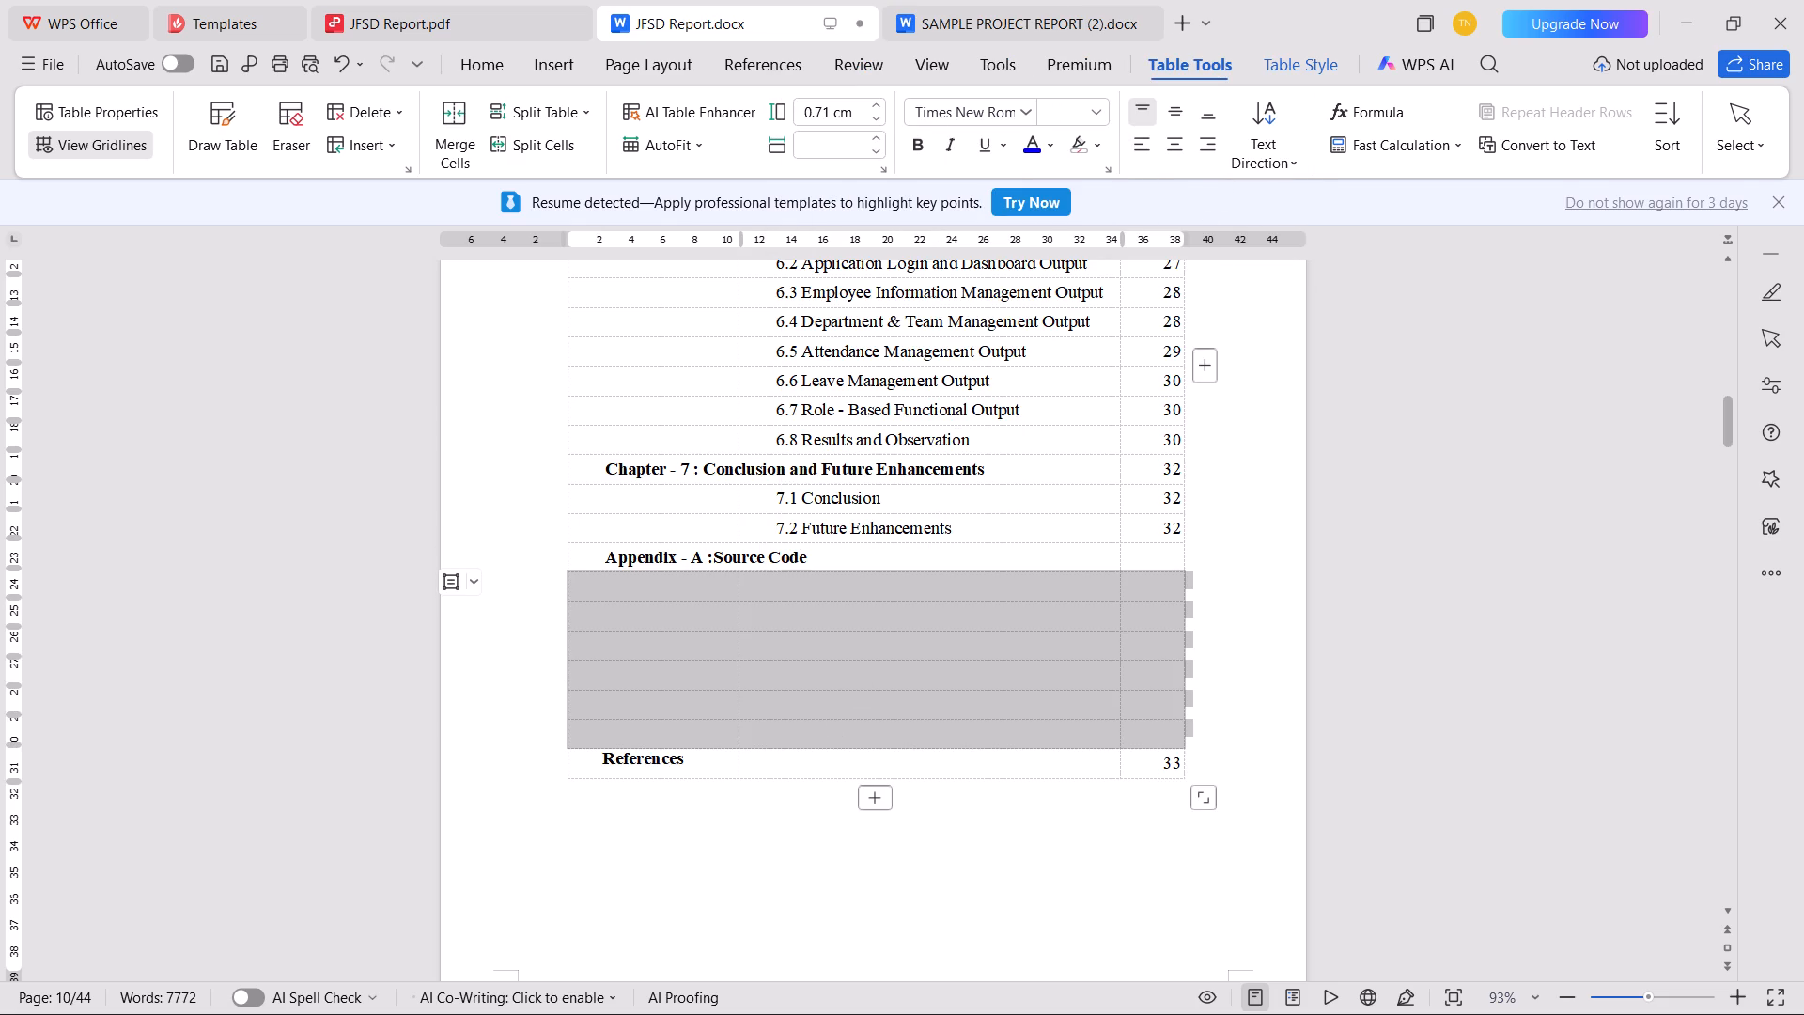
Enter "A.1" in the middle cell of the first new row and remove bold from the six new middle cells.
click(821, 577)
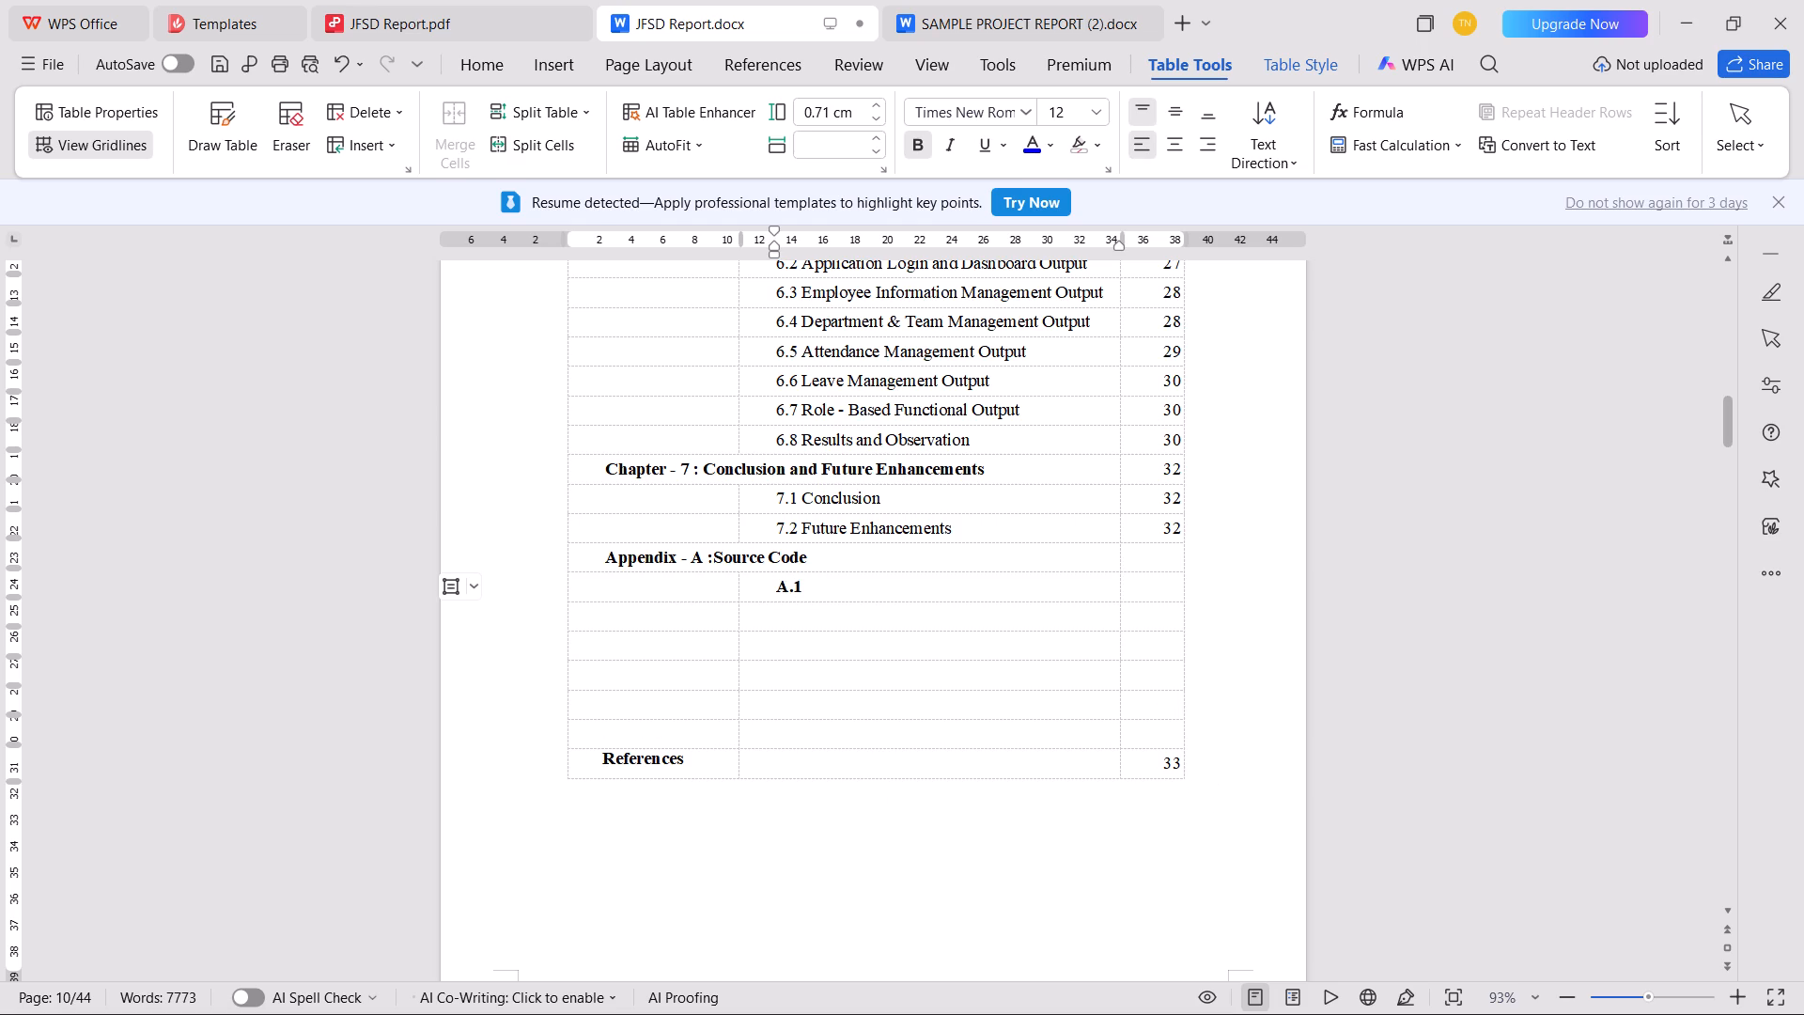
key(shift+Down)
key(shift+Down)
key(shift+Down)
key(shift+Down)
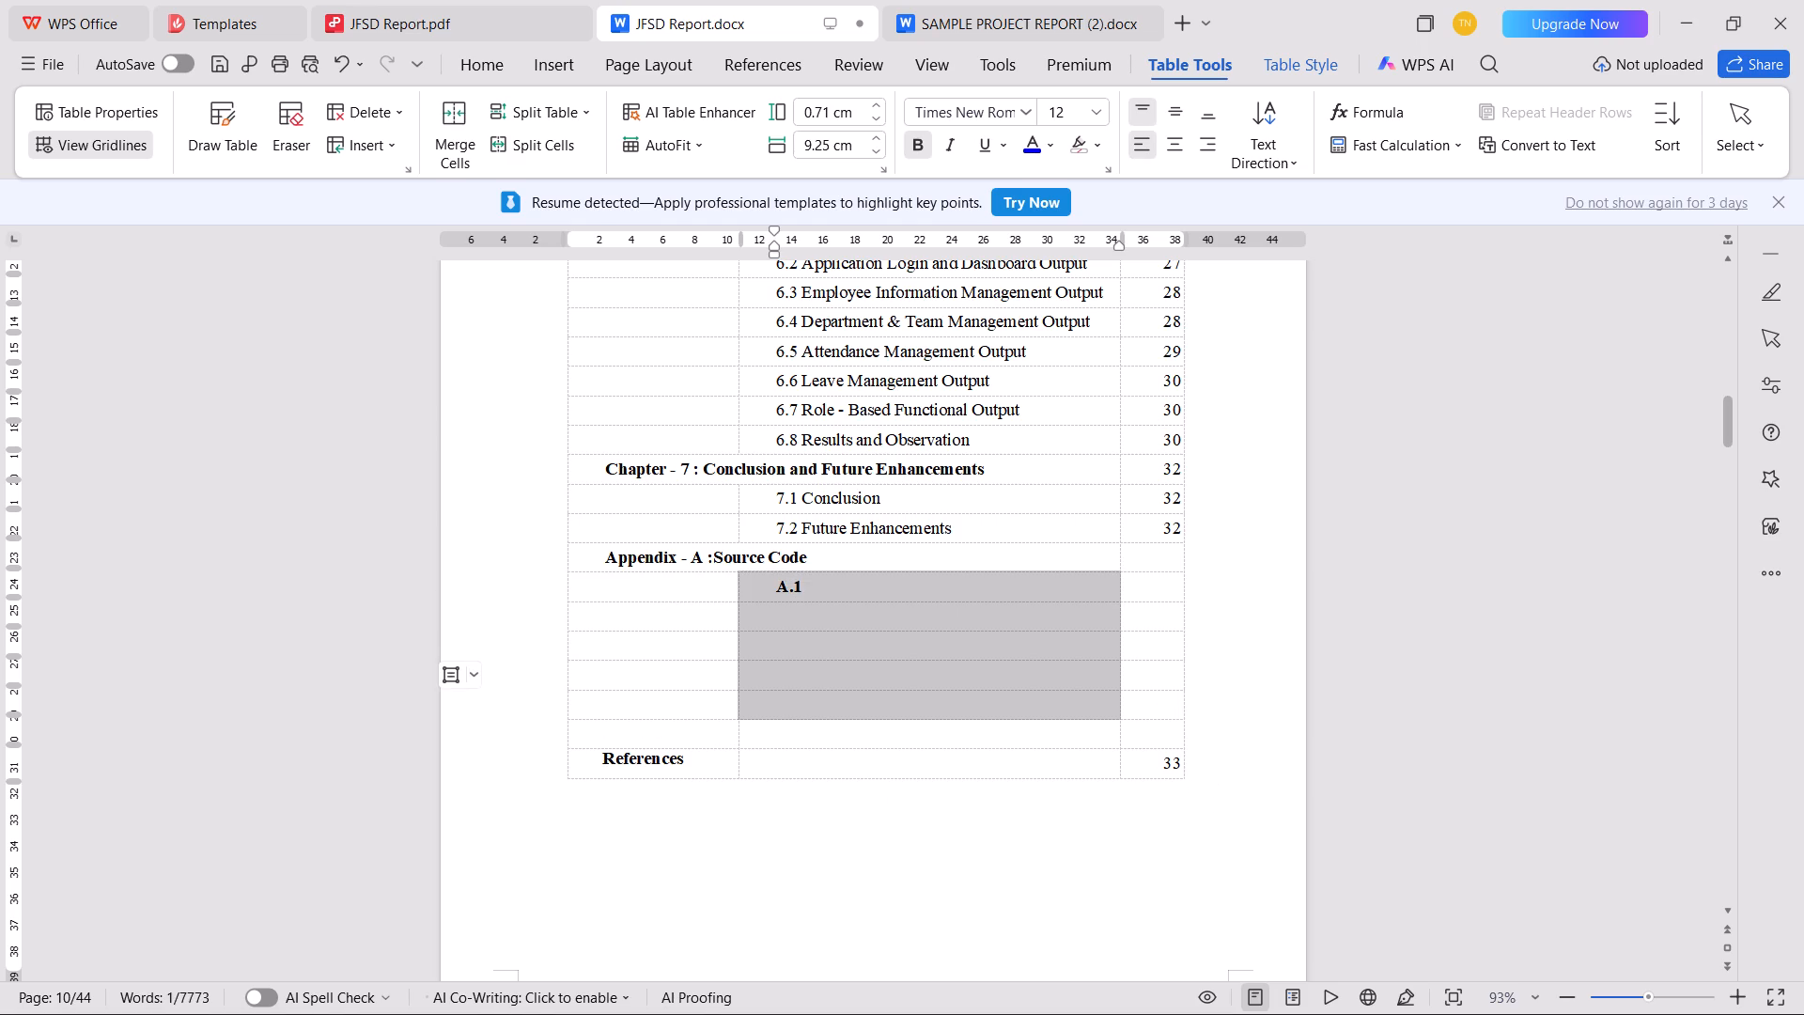
key(shift+Down)
key(shift+Left)
key(ctrl+b)
key(Right)
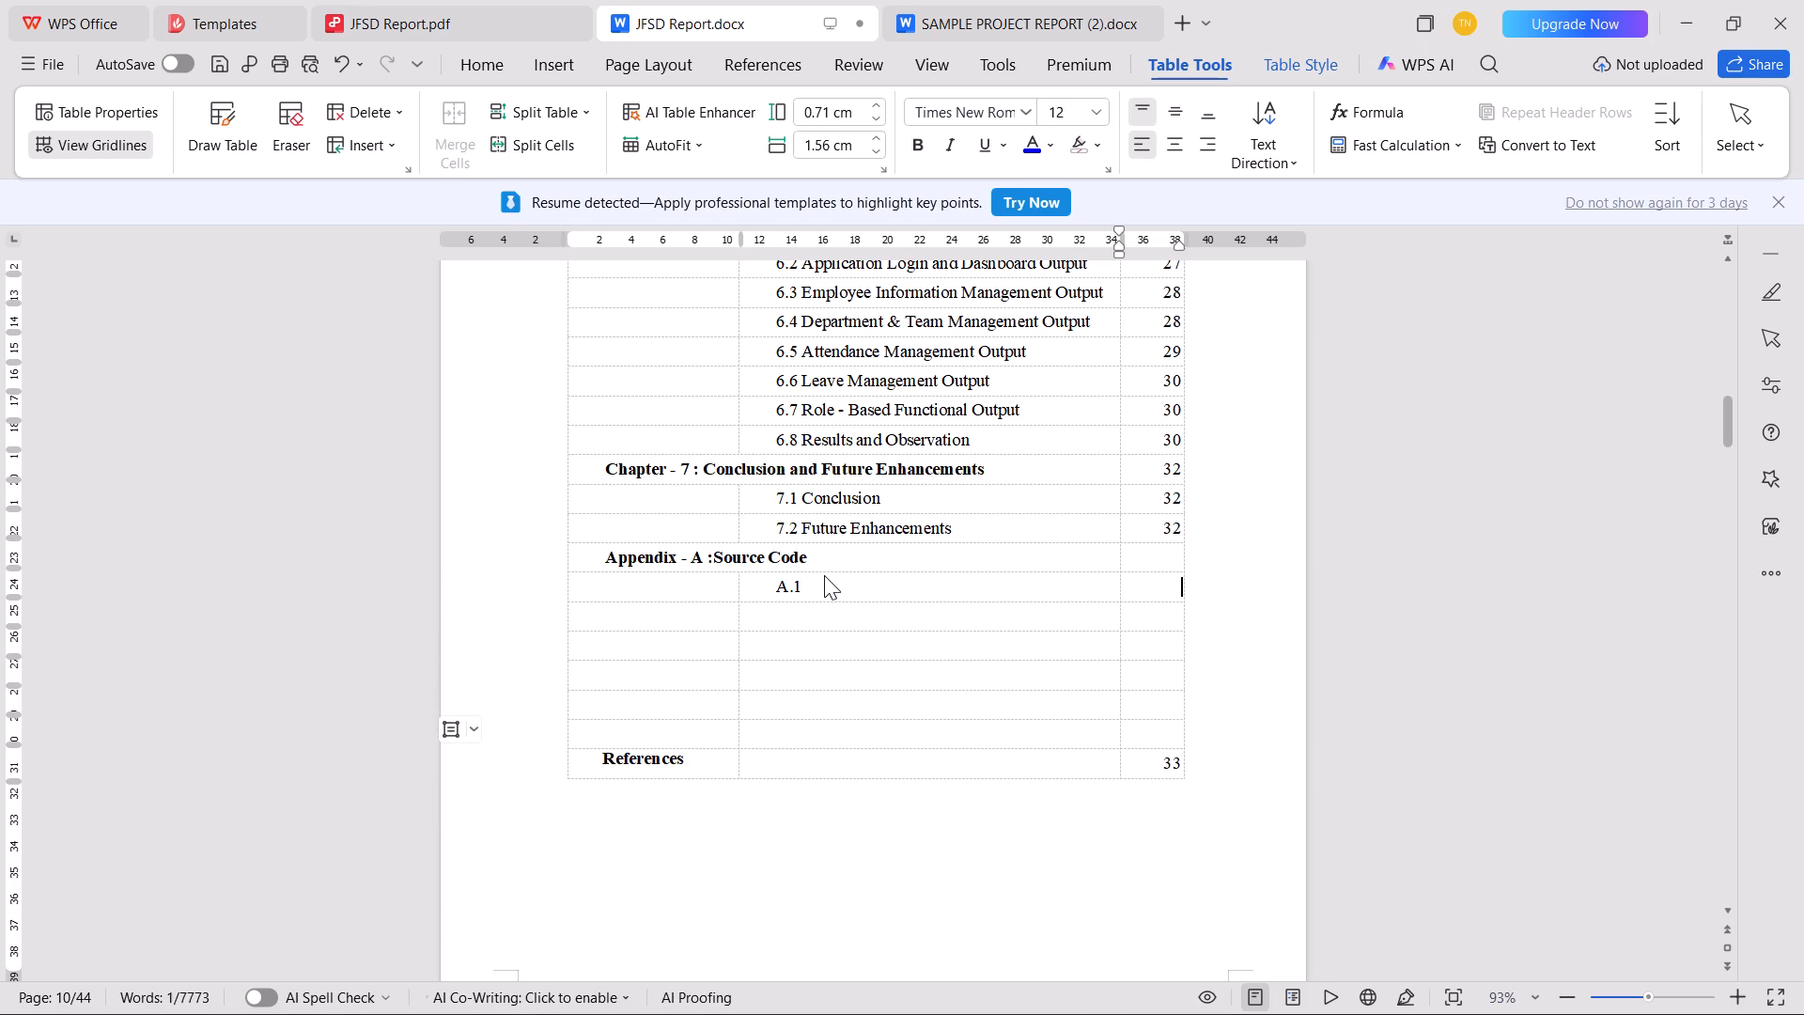
Add a trailing space after A.1 and enter the labels "A.2" and "A.3" in the next two rows.
key(Left)
key(space)
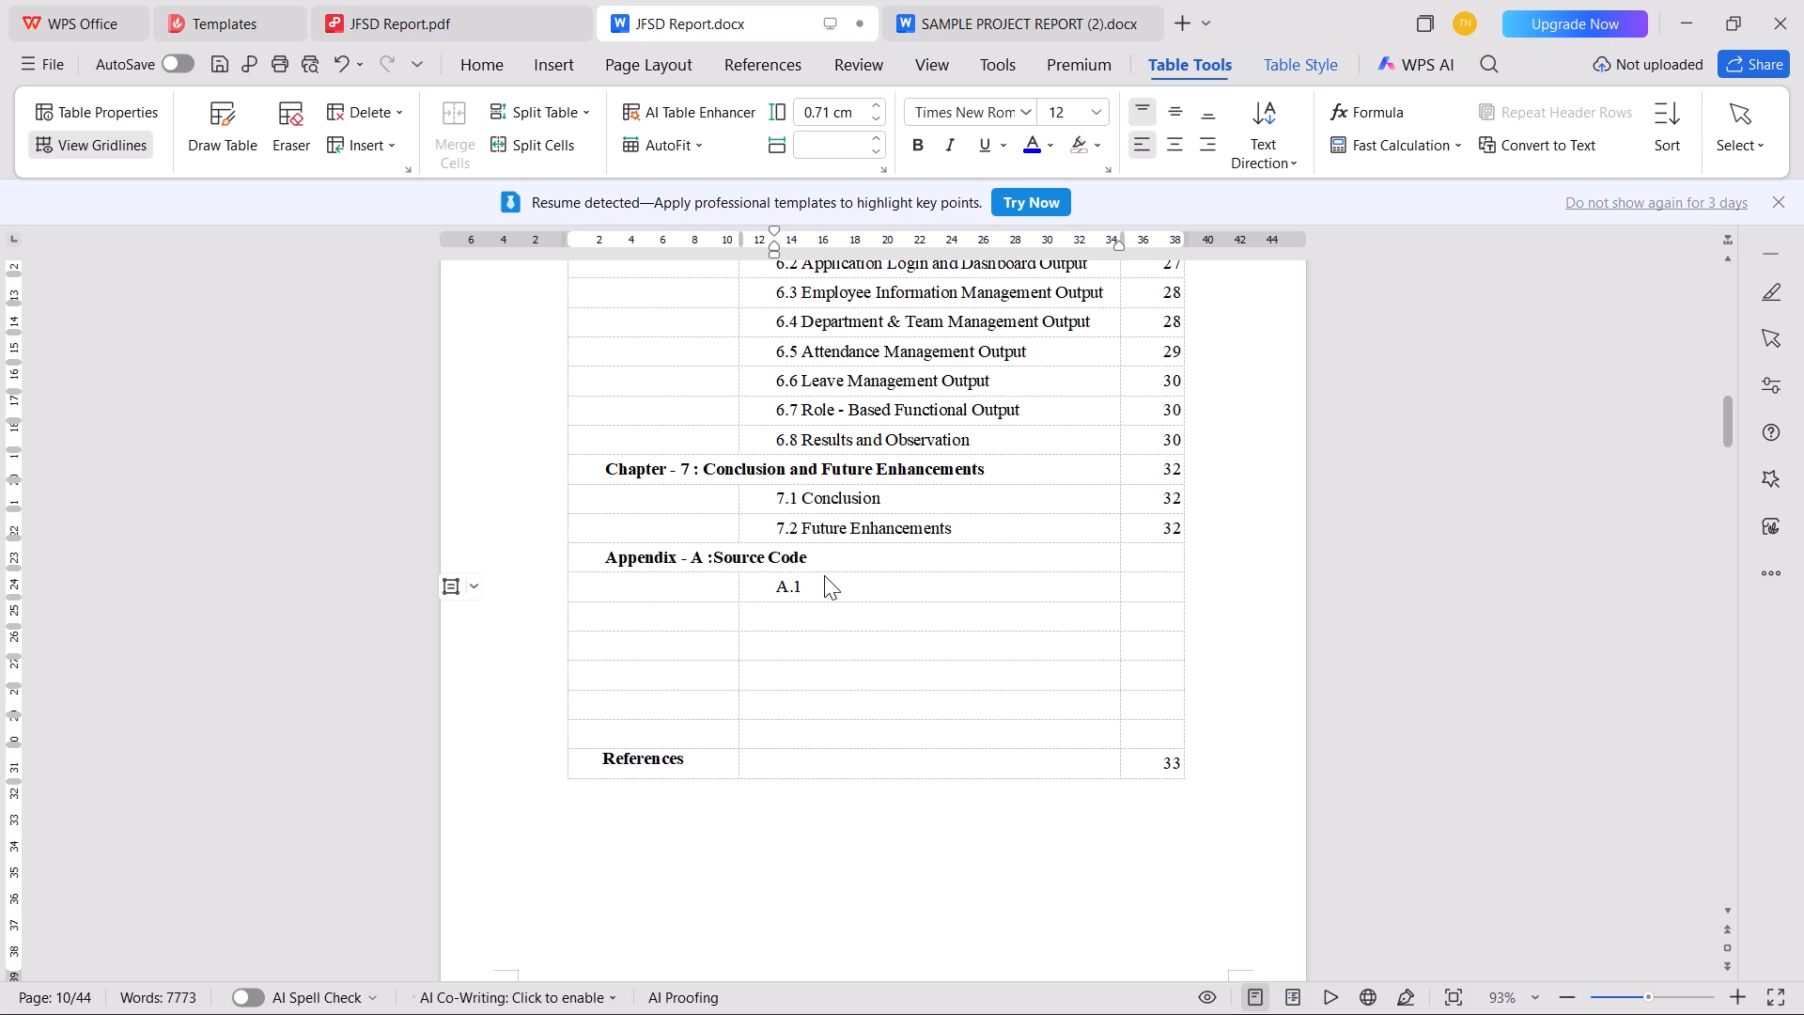
key(Down)
text(A.2)
key(space)
key(Down)
key(Up)
key(Left)
key(Left)
key(Down)
text(A.3)
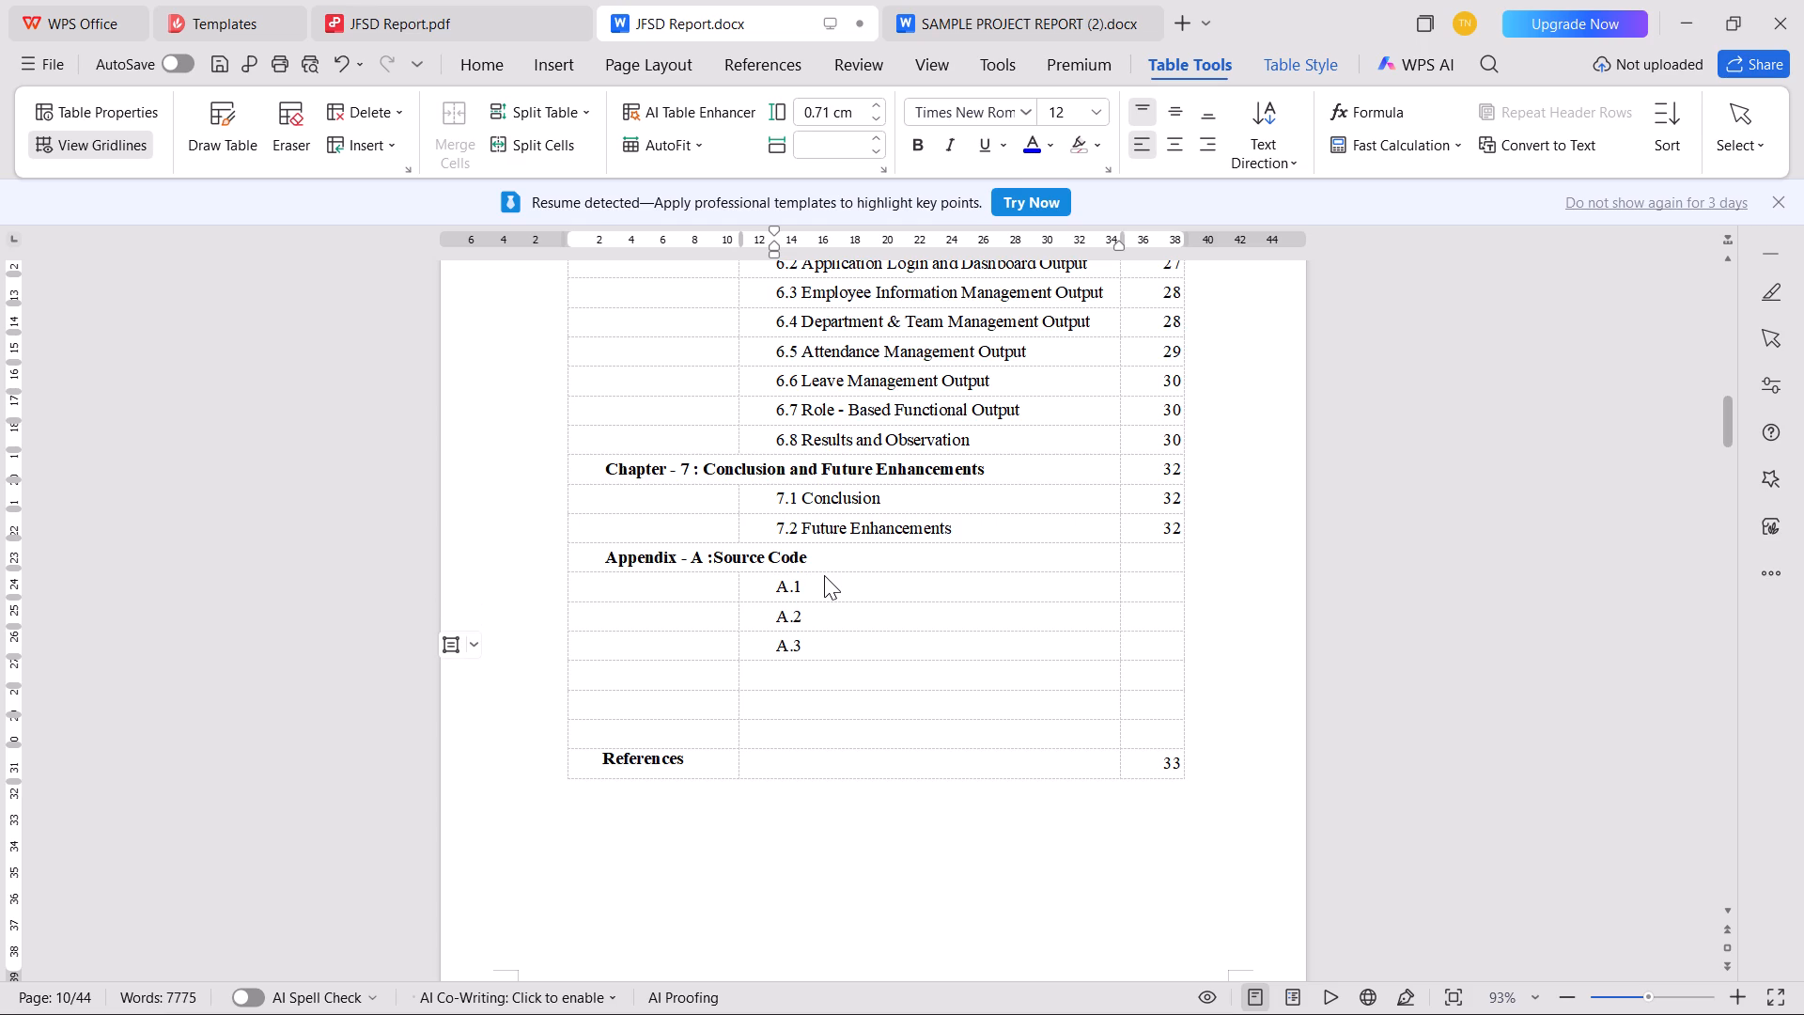
key(Down)
key(Up)
key(space)
Enter the labels "A.4", "A.5" and "A.6" in the middle cells of the remaining three new rows.
key(Down)
text(A.4)
key(space)
key(Down)
text(A.5)
key(space)
key(Down)
text(A.6)
key(Right)
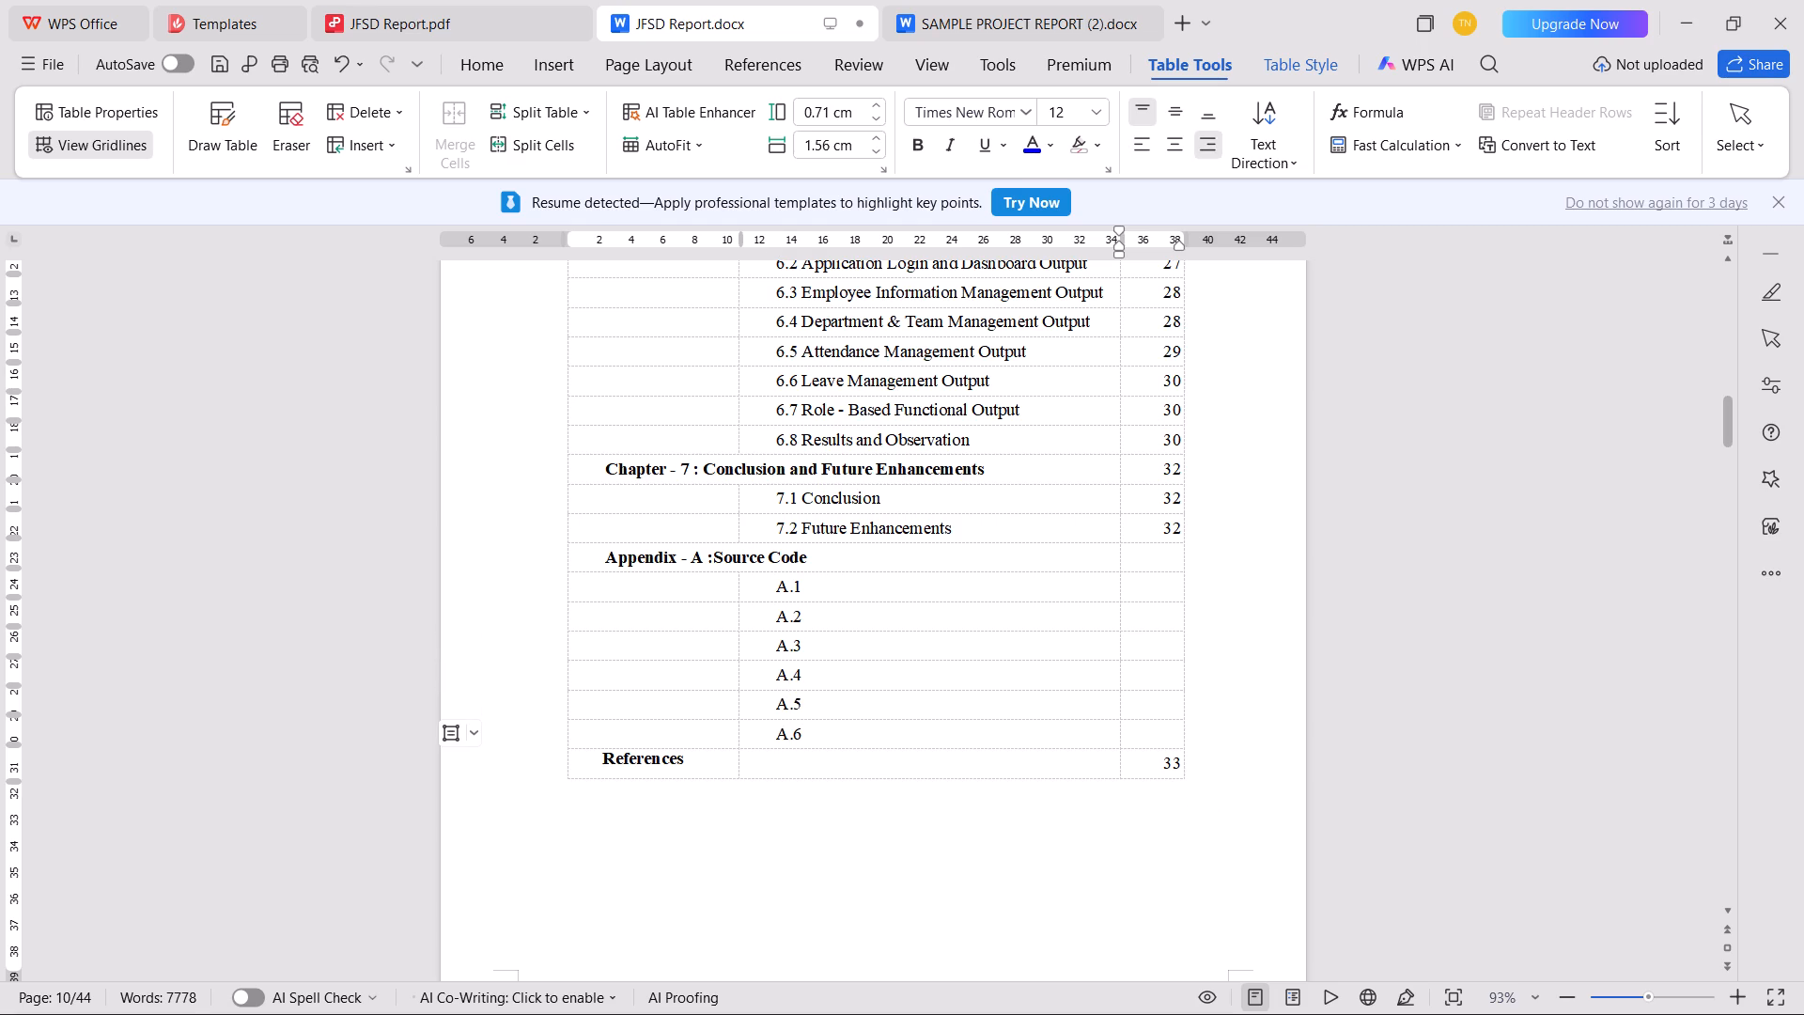
key(Left)
key(space)
Return to the A.1 entry and check ChatGPT's first suggested code section in Chrome before coming back to JFSD Report.docx.
key(Up)
key(Up)
key(Up)
key(Up)
key(Up)
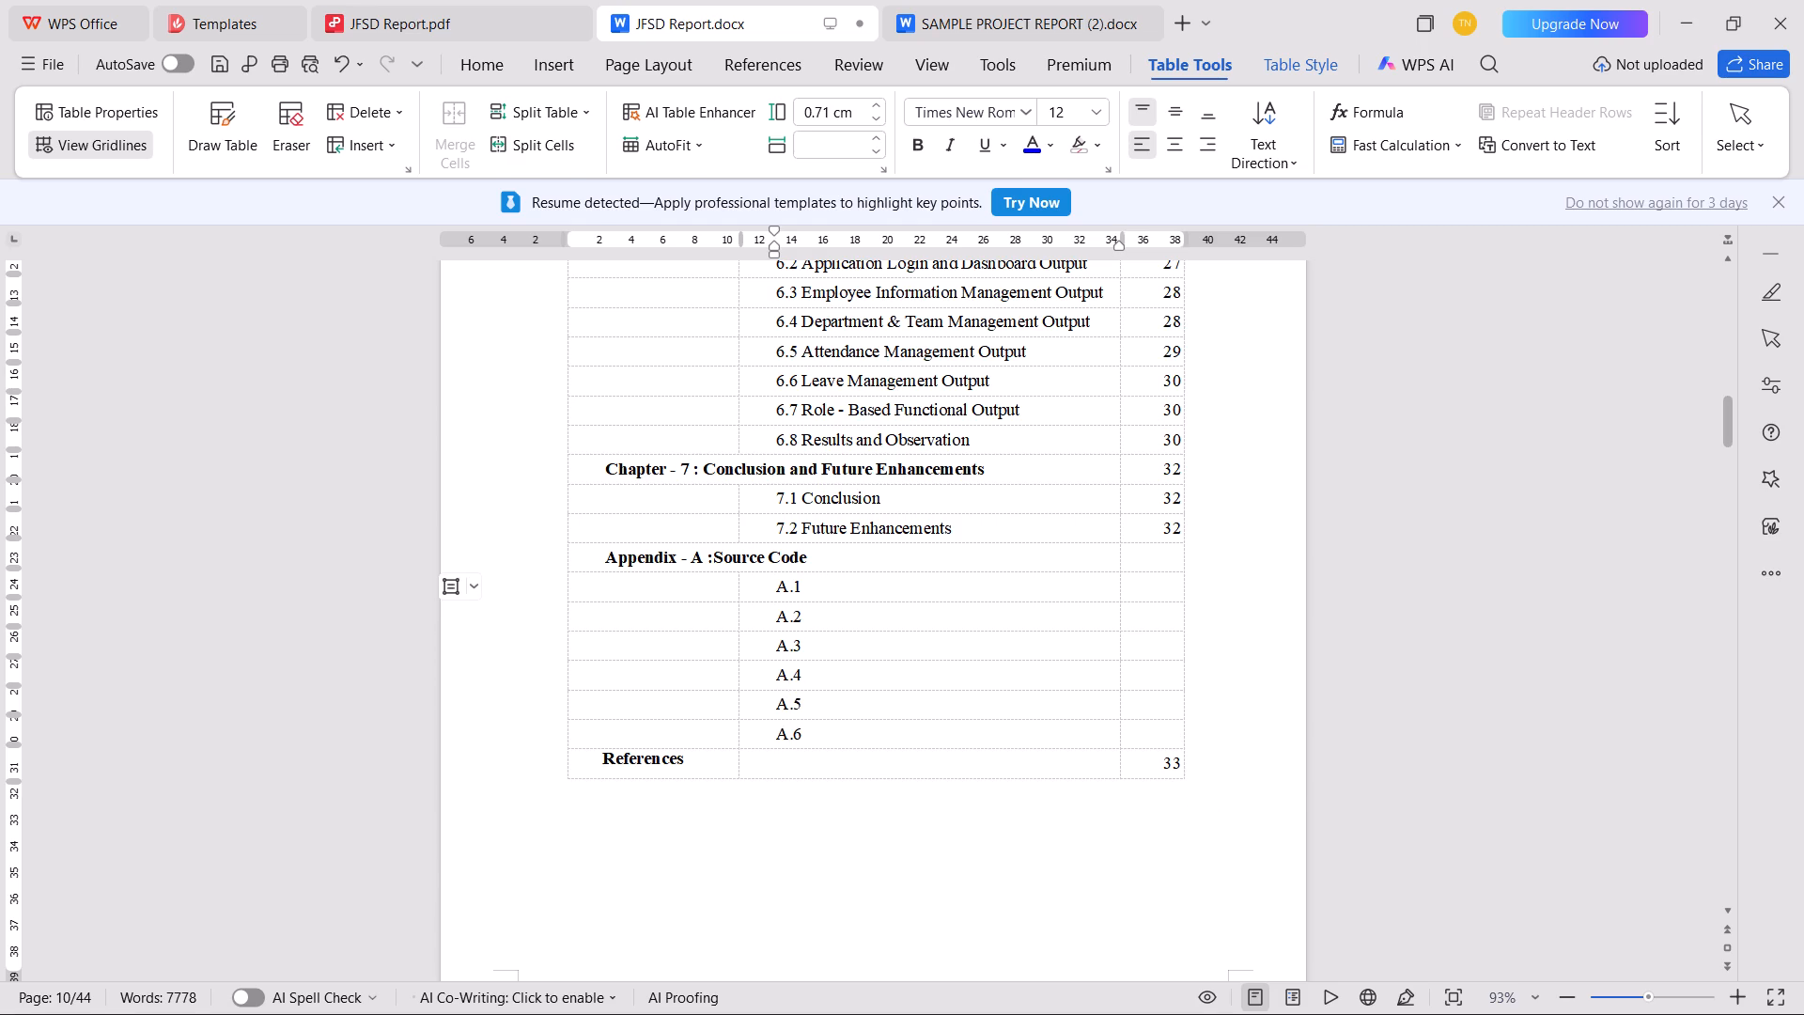
key(alt+Tab)
key(alt+Tab)
Title the A.1 entry "User Authentication" in the appendix contents rows.
text(uSER)
key(ctrl+BackSpace)
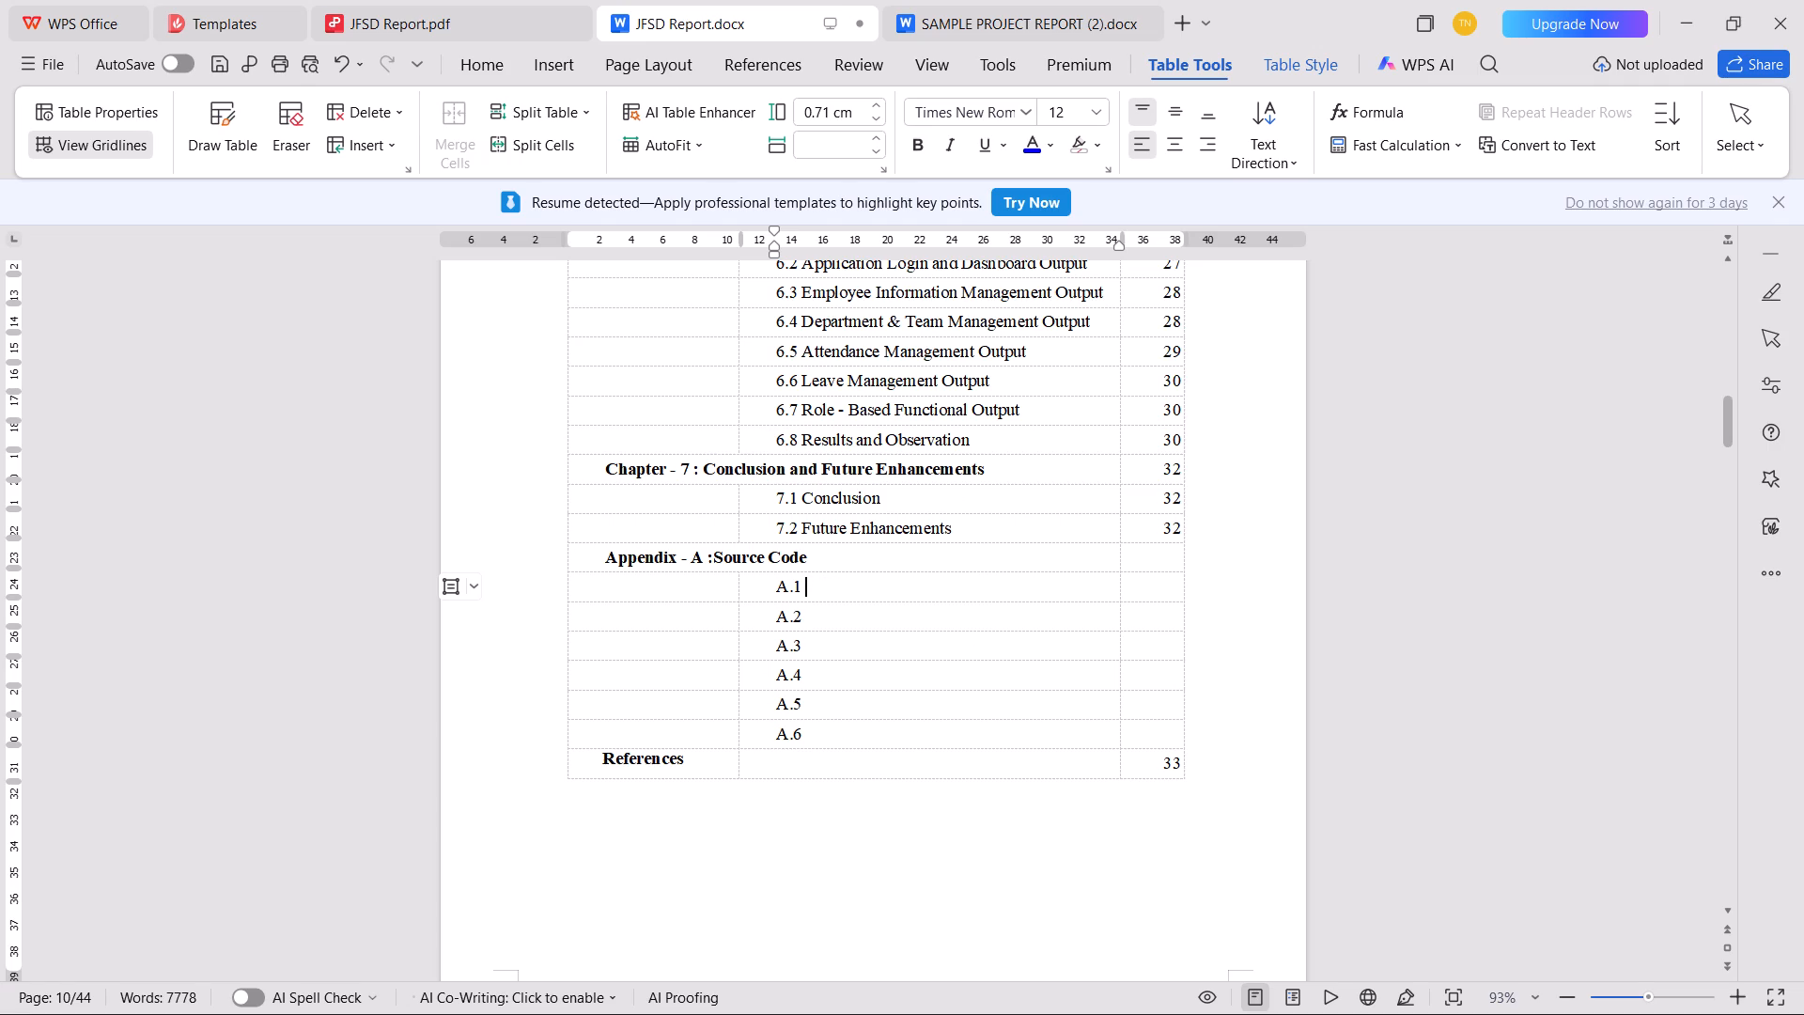
text(User Authentication)
key(Down)
Check ChatGPT's second code section in Chrome and title the A.2 entry "Role - Based Access Control" in the report's contents.
key(alt+Tab)
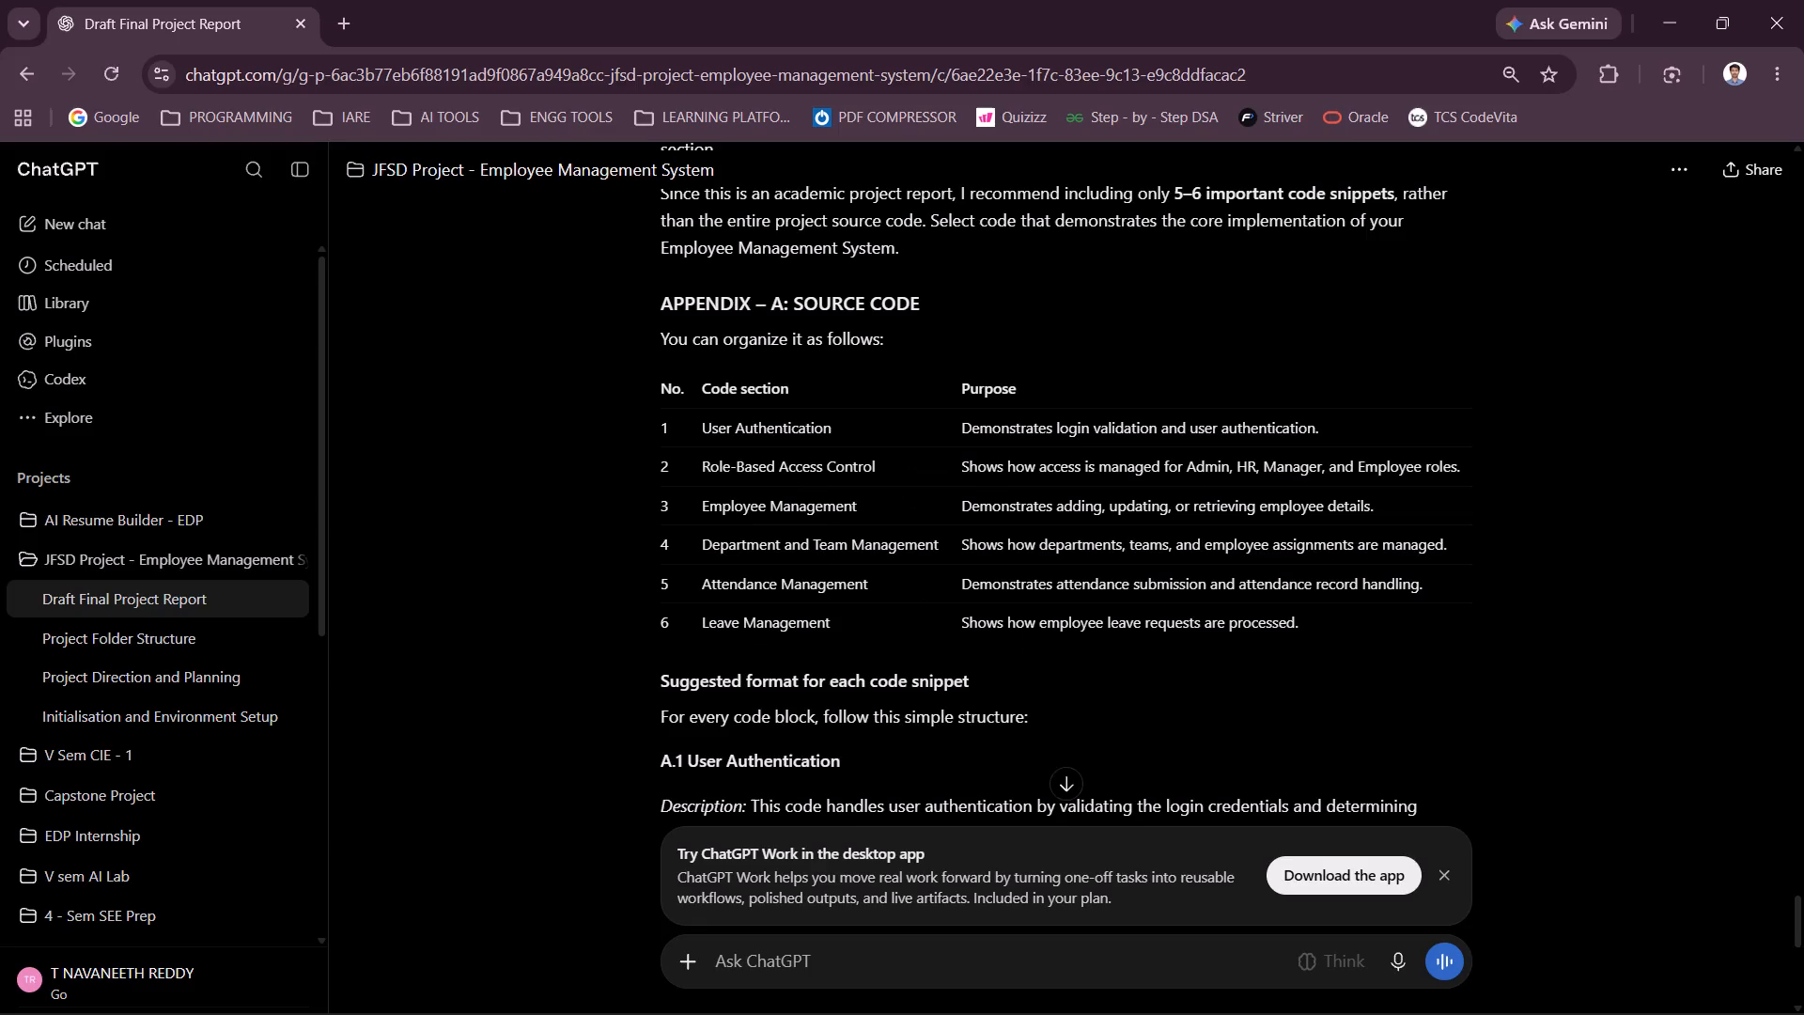
key(alt+Tab)
text(Rol -)
key(BackSpace)
key(BackSpace)
text(e-)
key(BackSpace)
key(minus)
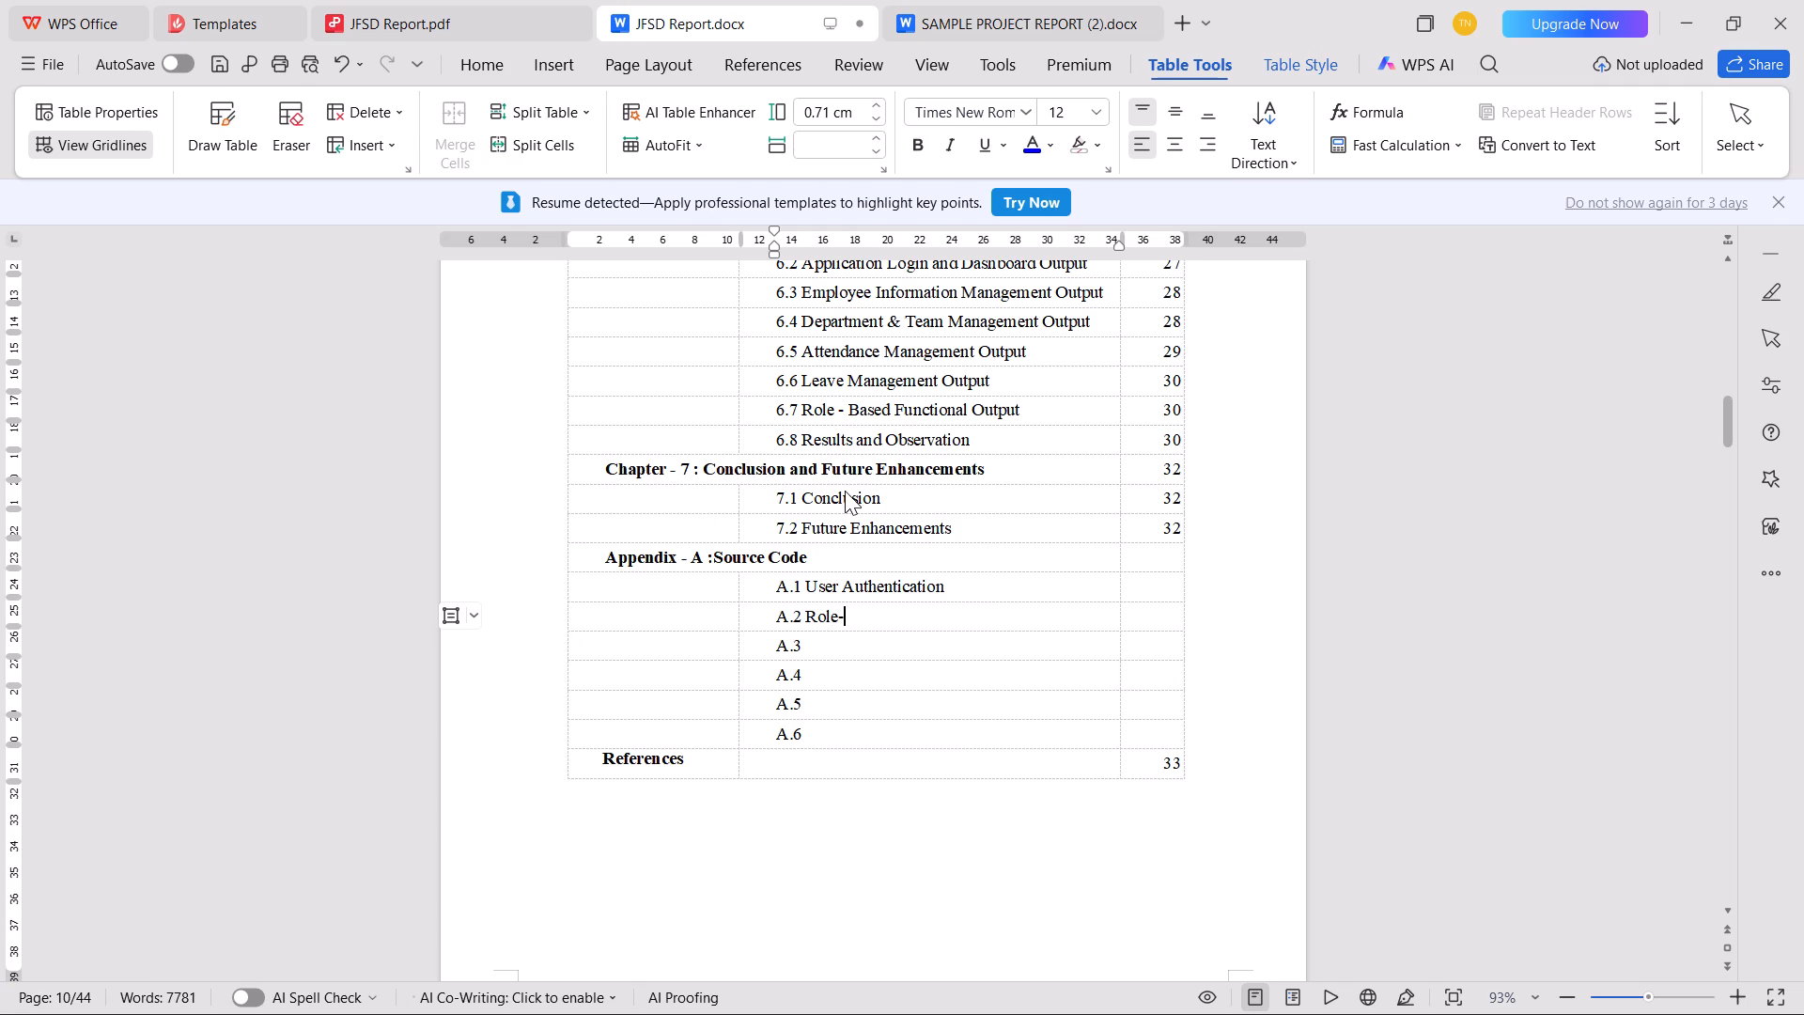
key(BackSpace)
key(space)
text(- bas)
key(BackSpace)
key(BackSpace)
key(BackSpace)
key(BackSpace)
key(shift+b)
key(BackSpace)
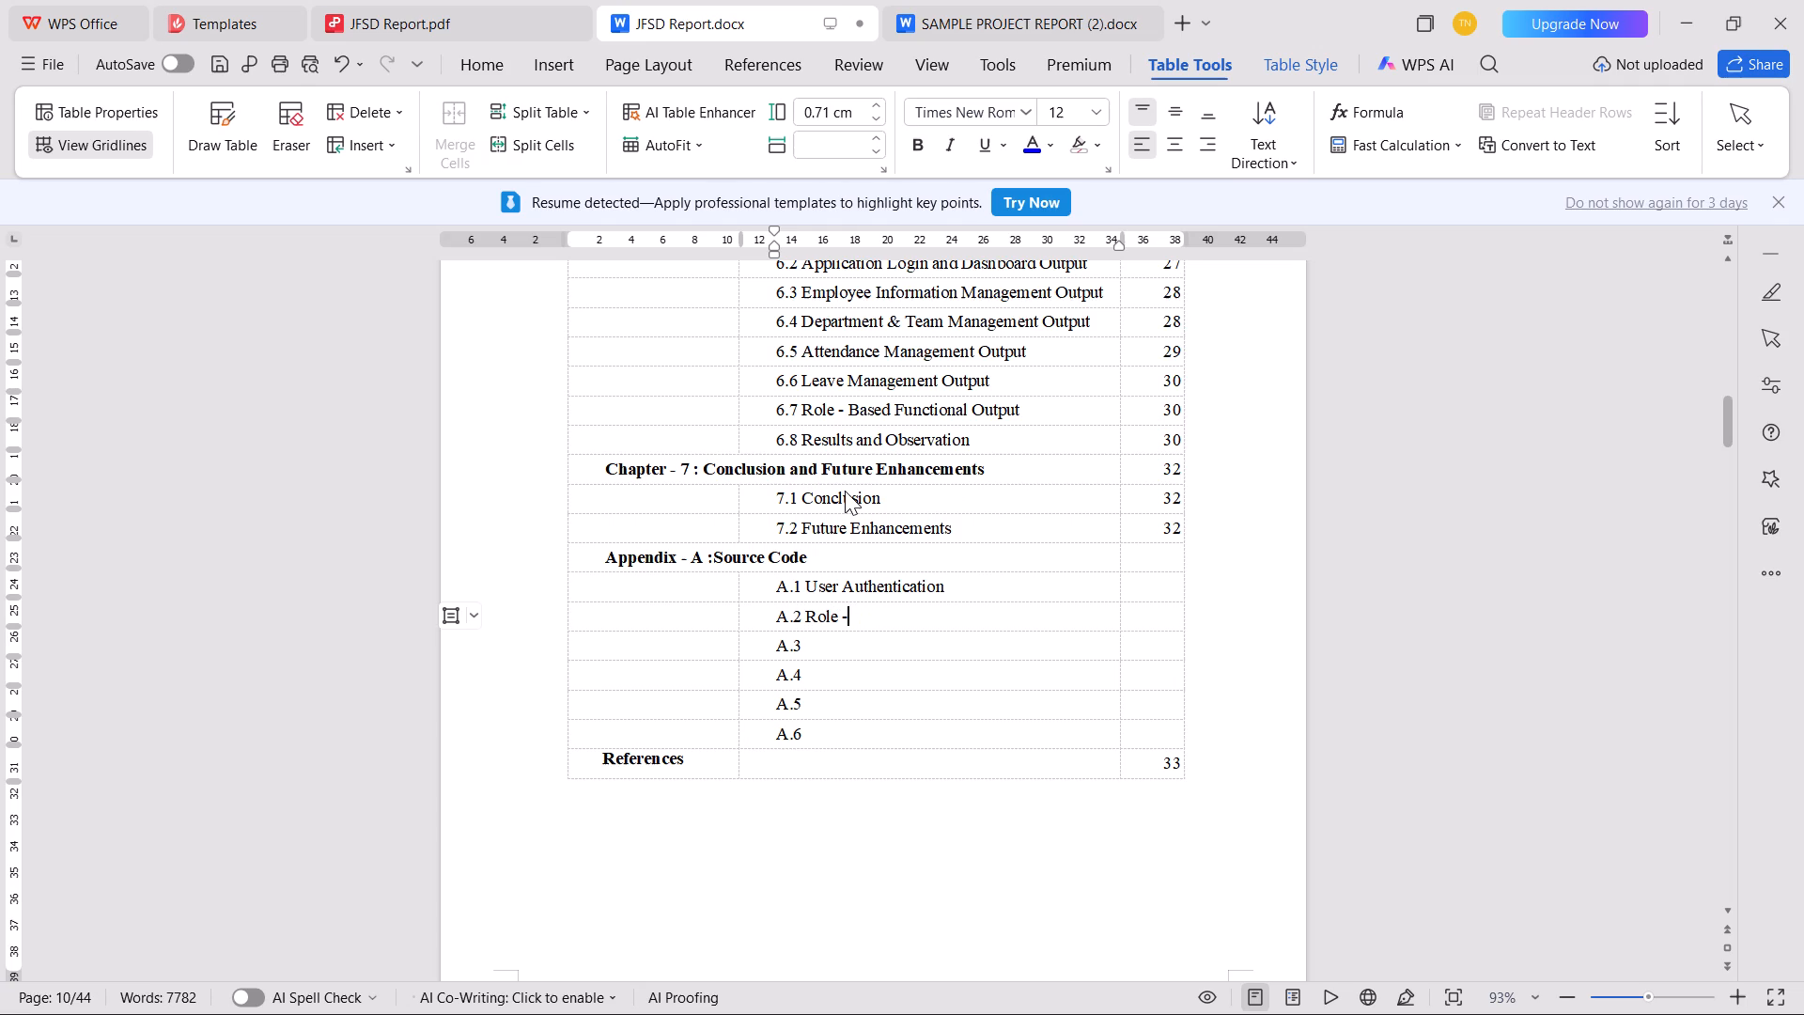
key(space)
text(Based Access Control)
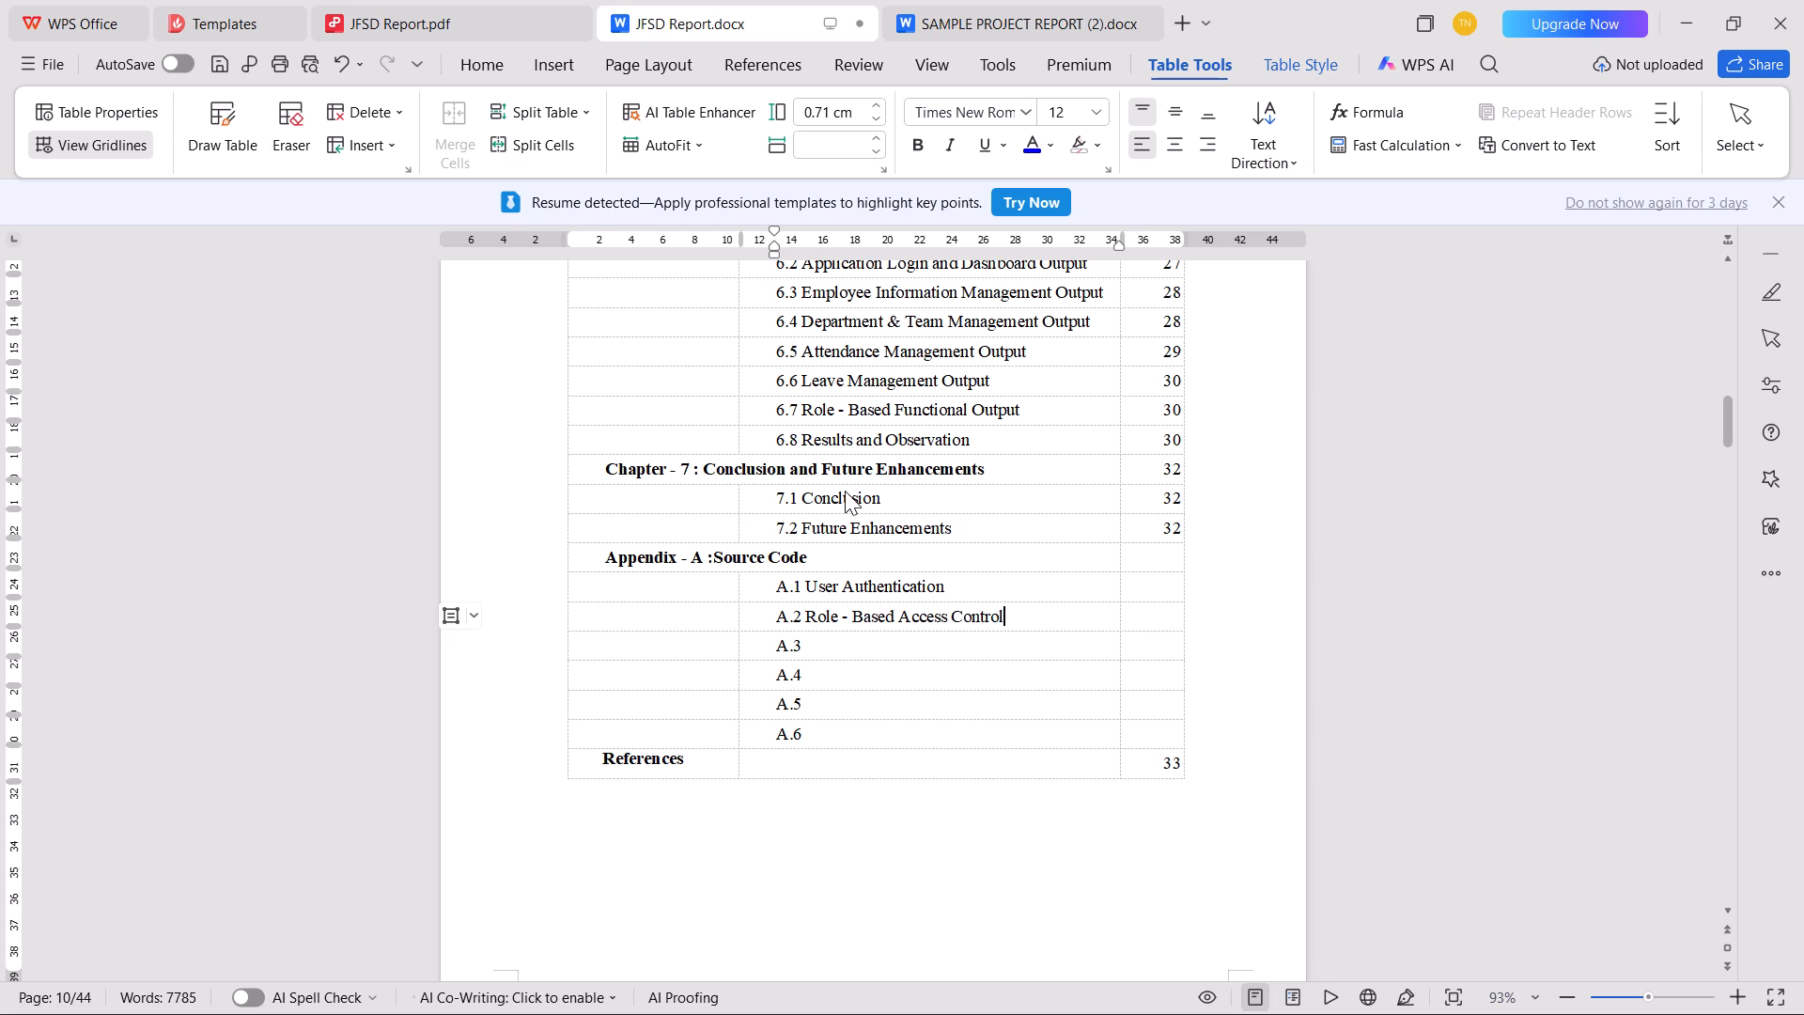
key(Down)
Following ChatGPT's section list, title entry A.3 "Employee Management" and entry A.4 "Department and Team Management".
key(alt+Tab)
key(alt+Tab)
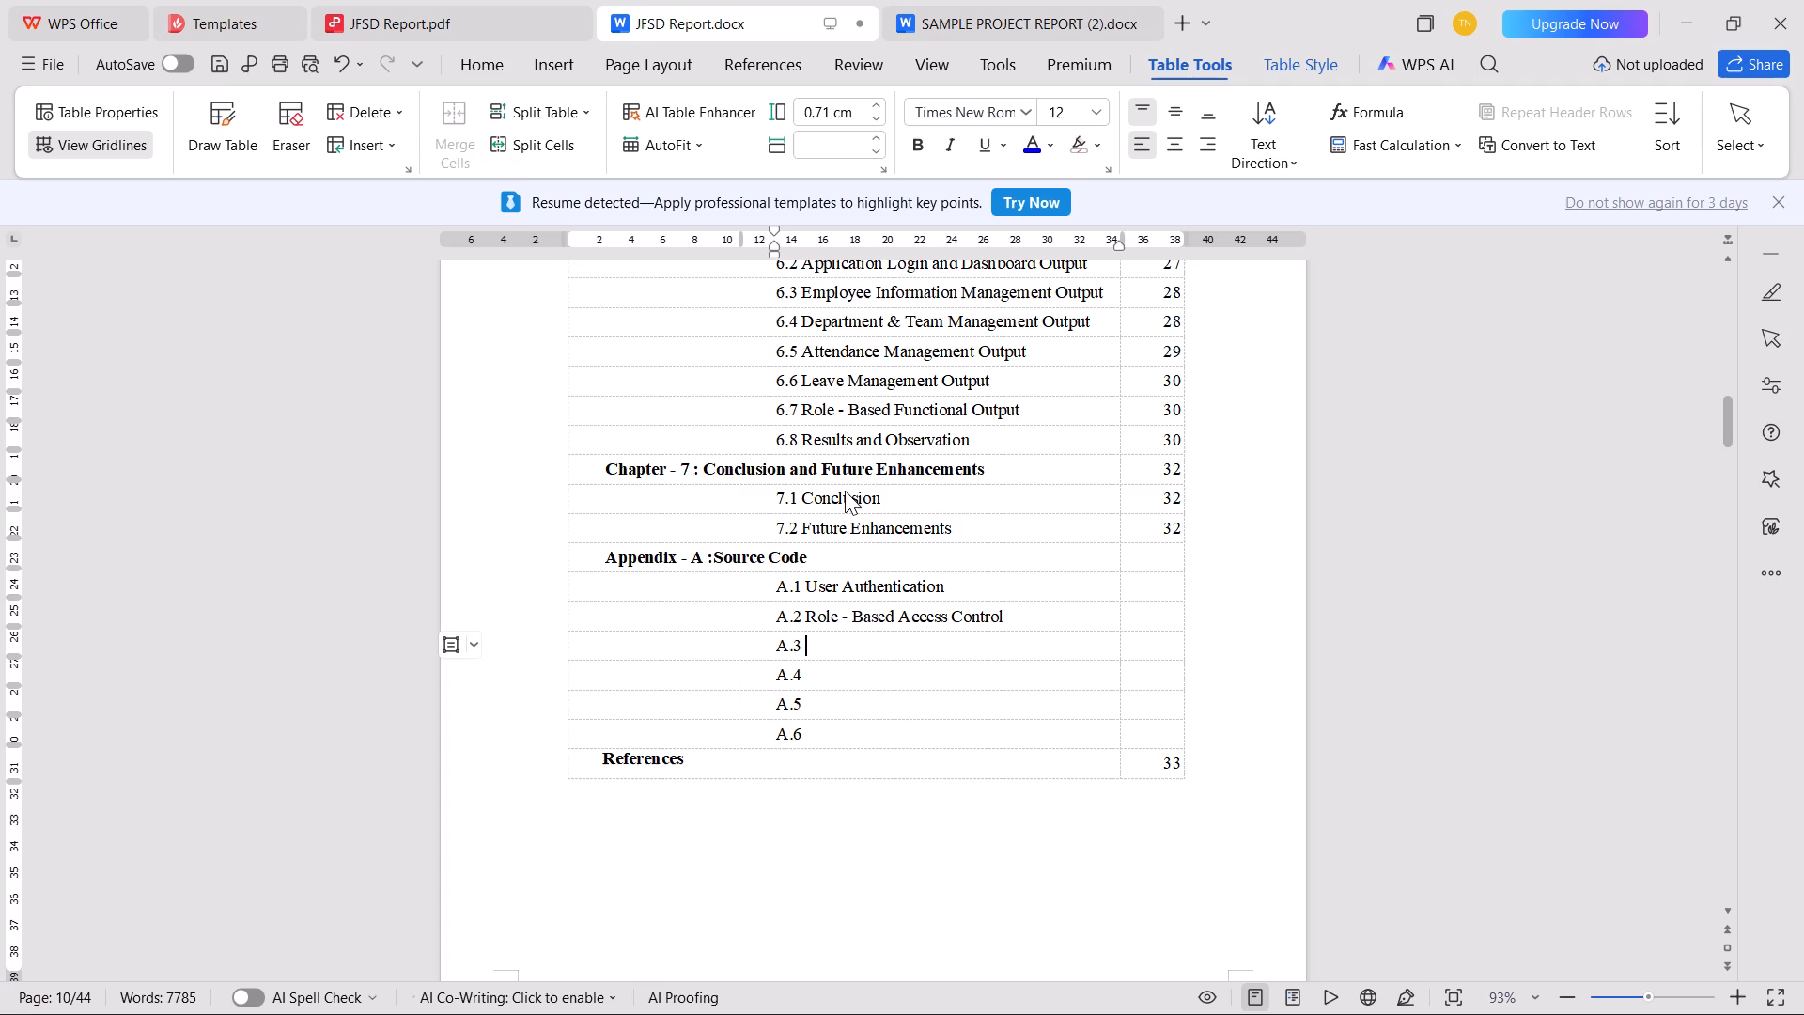
text(Employee Management)
key(Down)
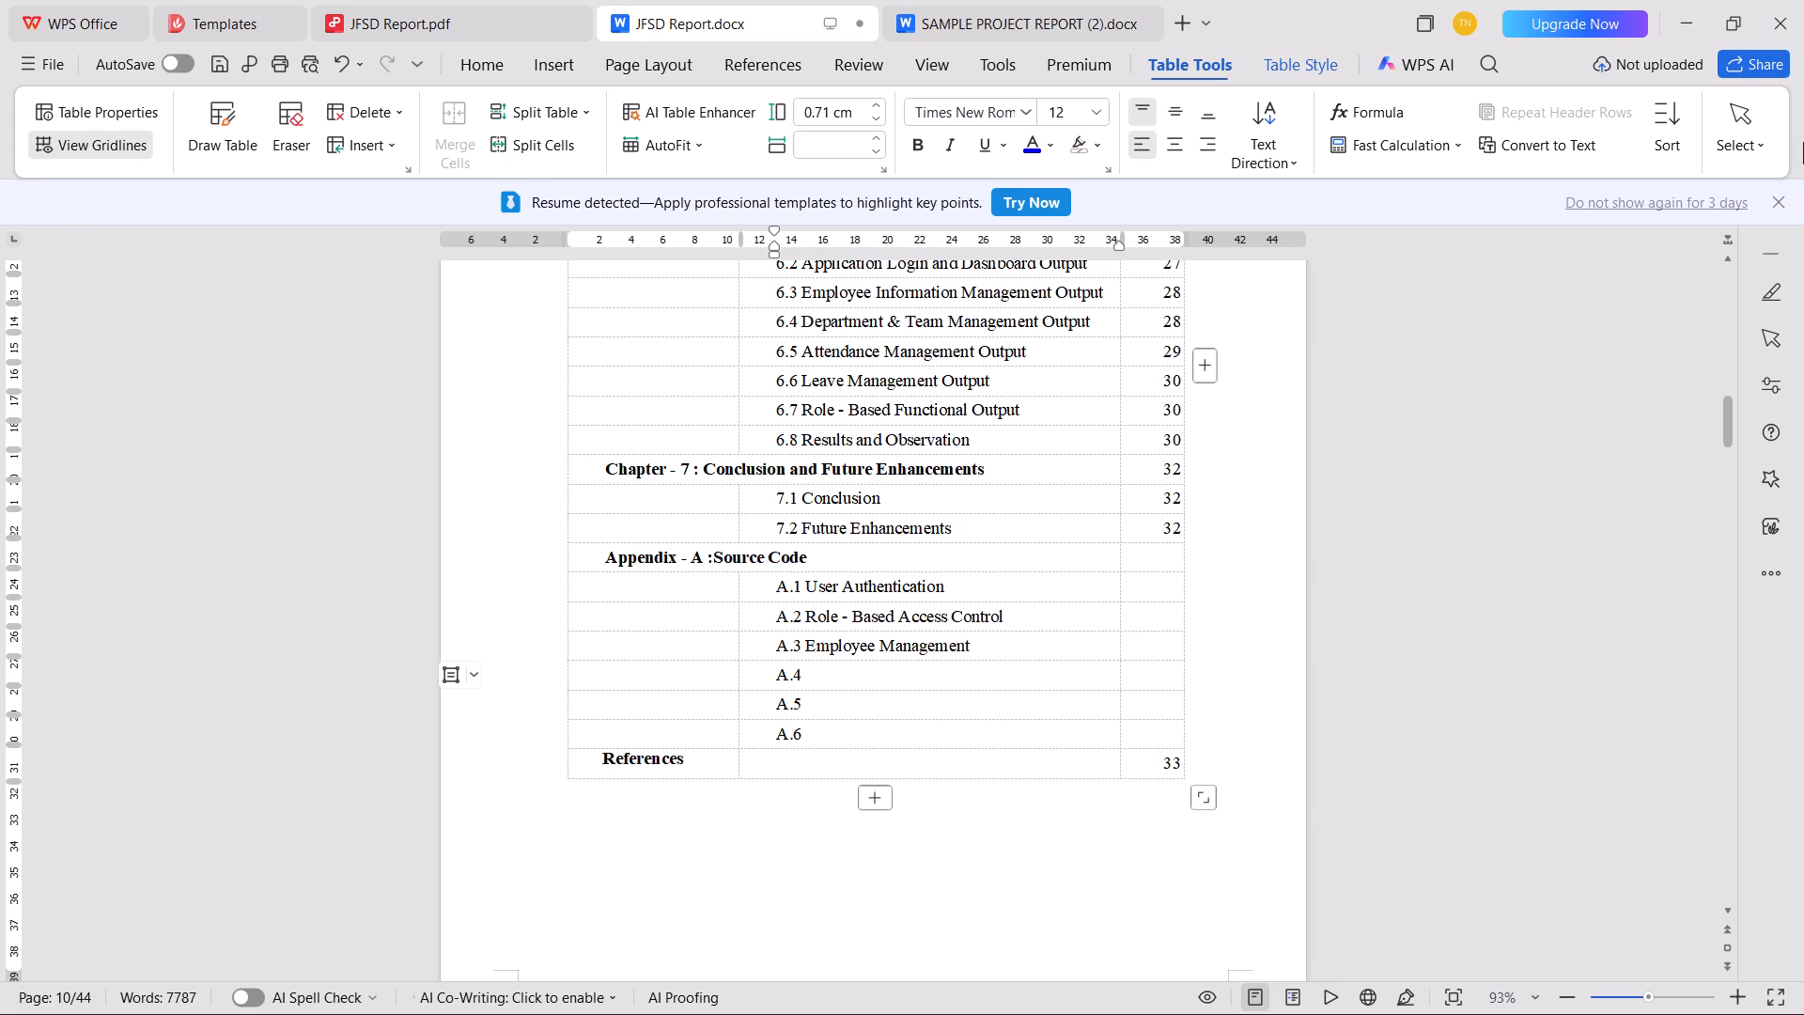
key(alt+Tab)
key(alt+Tab)
text(Department and Team Management)
key(Down)
Following ChatGPT's section list, title entry A.5 "Attendance Management" and A.6 "Leave Management", and save the report.
key(alt+Tab)
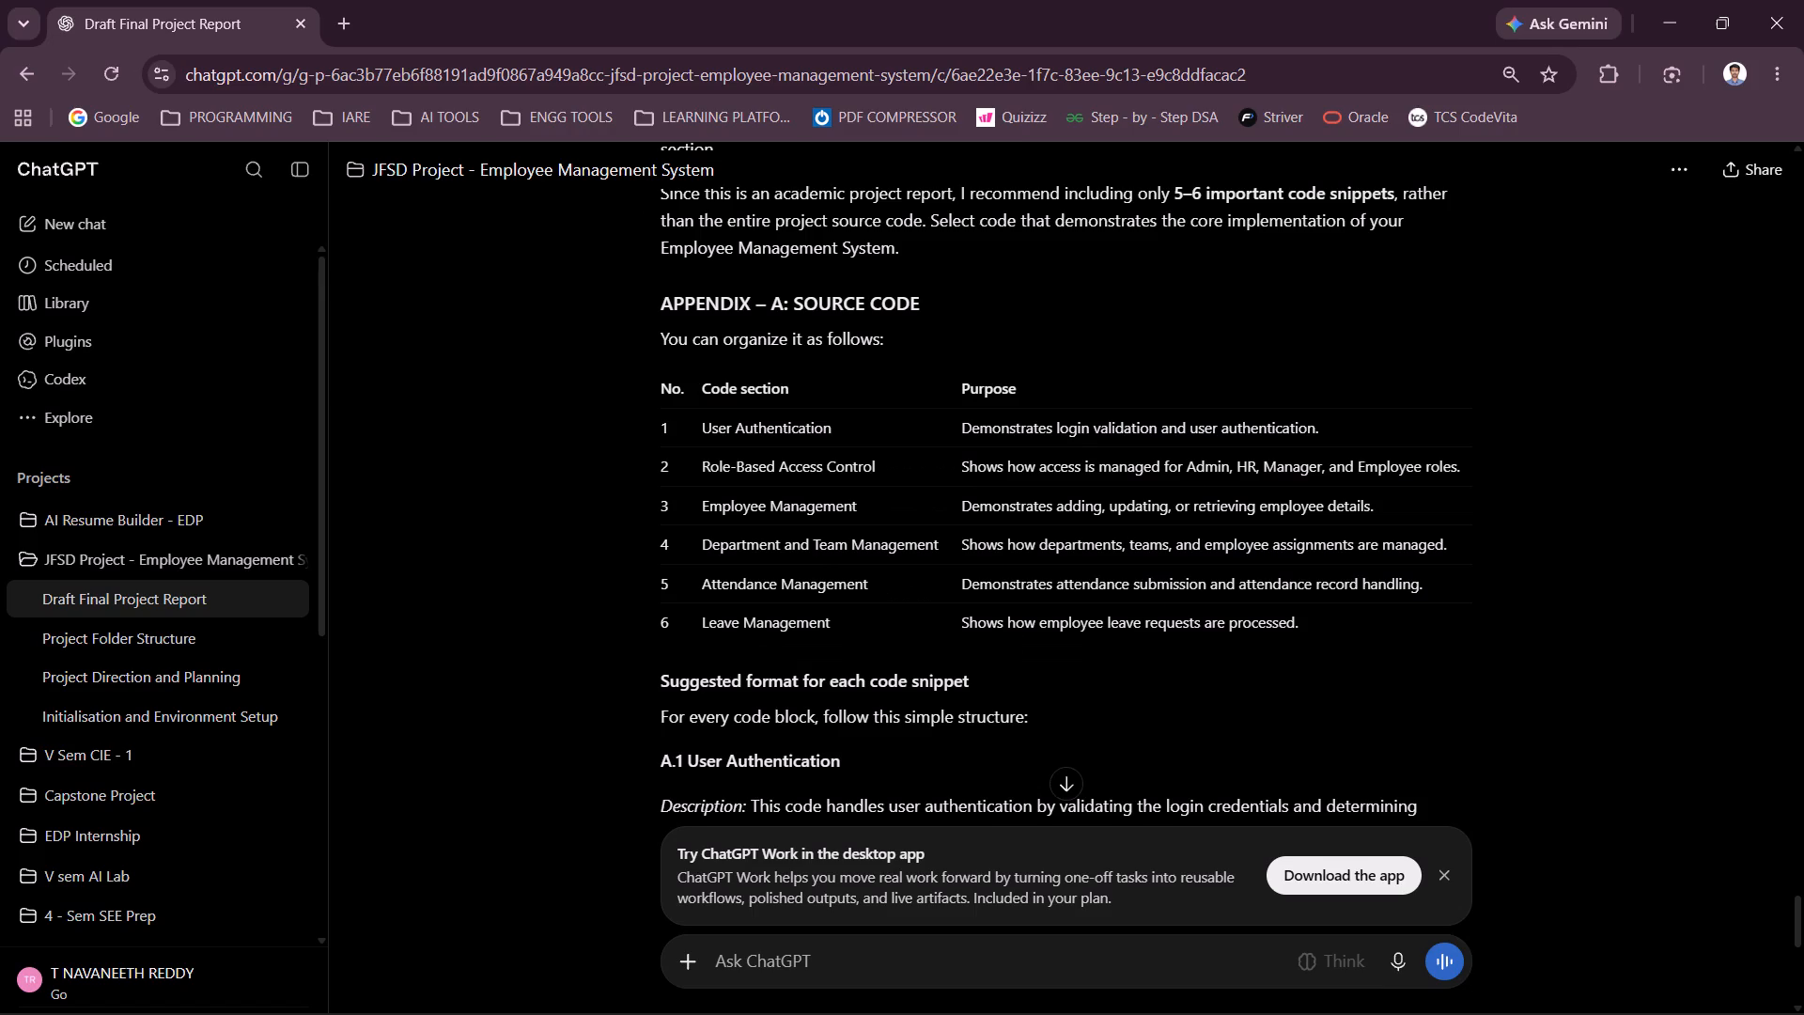
key(alt+Tab)
text(Attendance Management)
key(Down)
key(alt+Tab)
key(alt+Tab)
text(Leave Management)
key(ctrl+s)
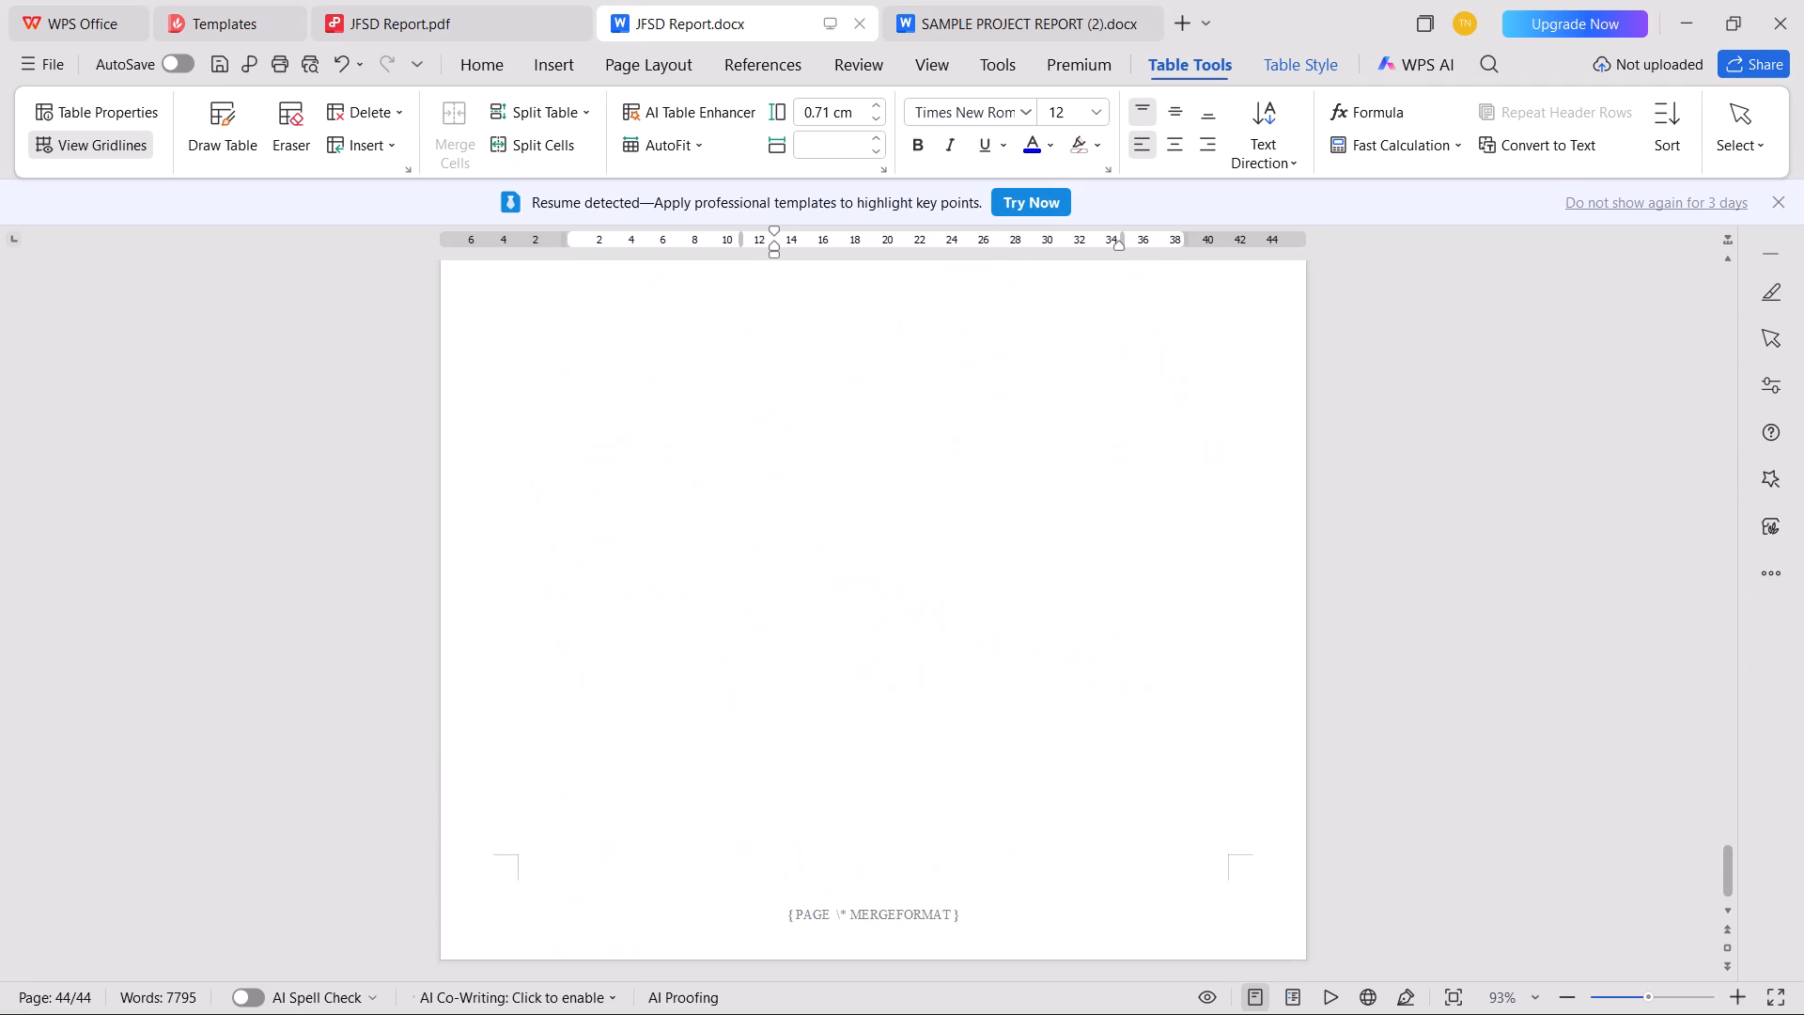
scroll(914, 658, up, 17)
scroll(910, 649, up, 10)
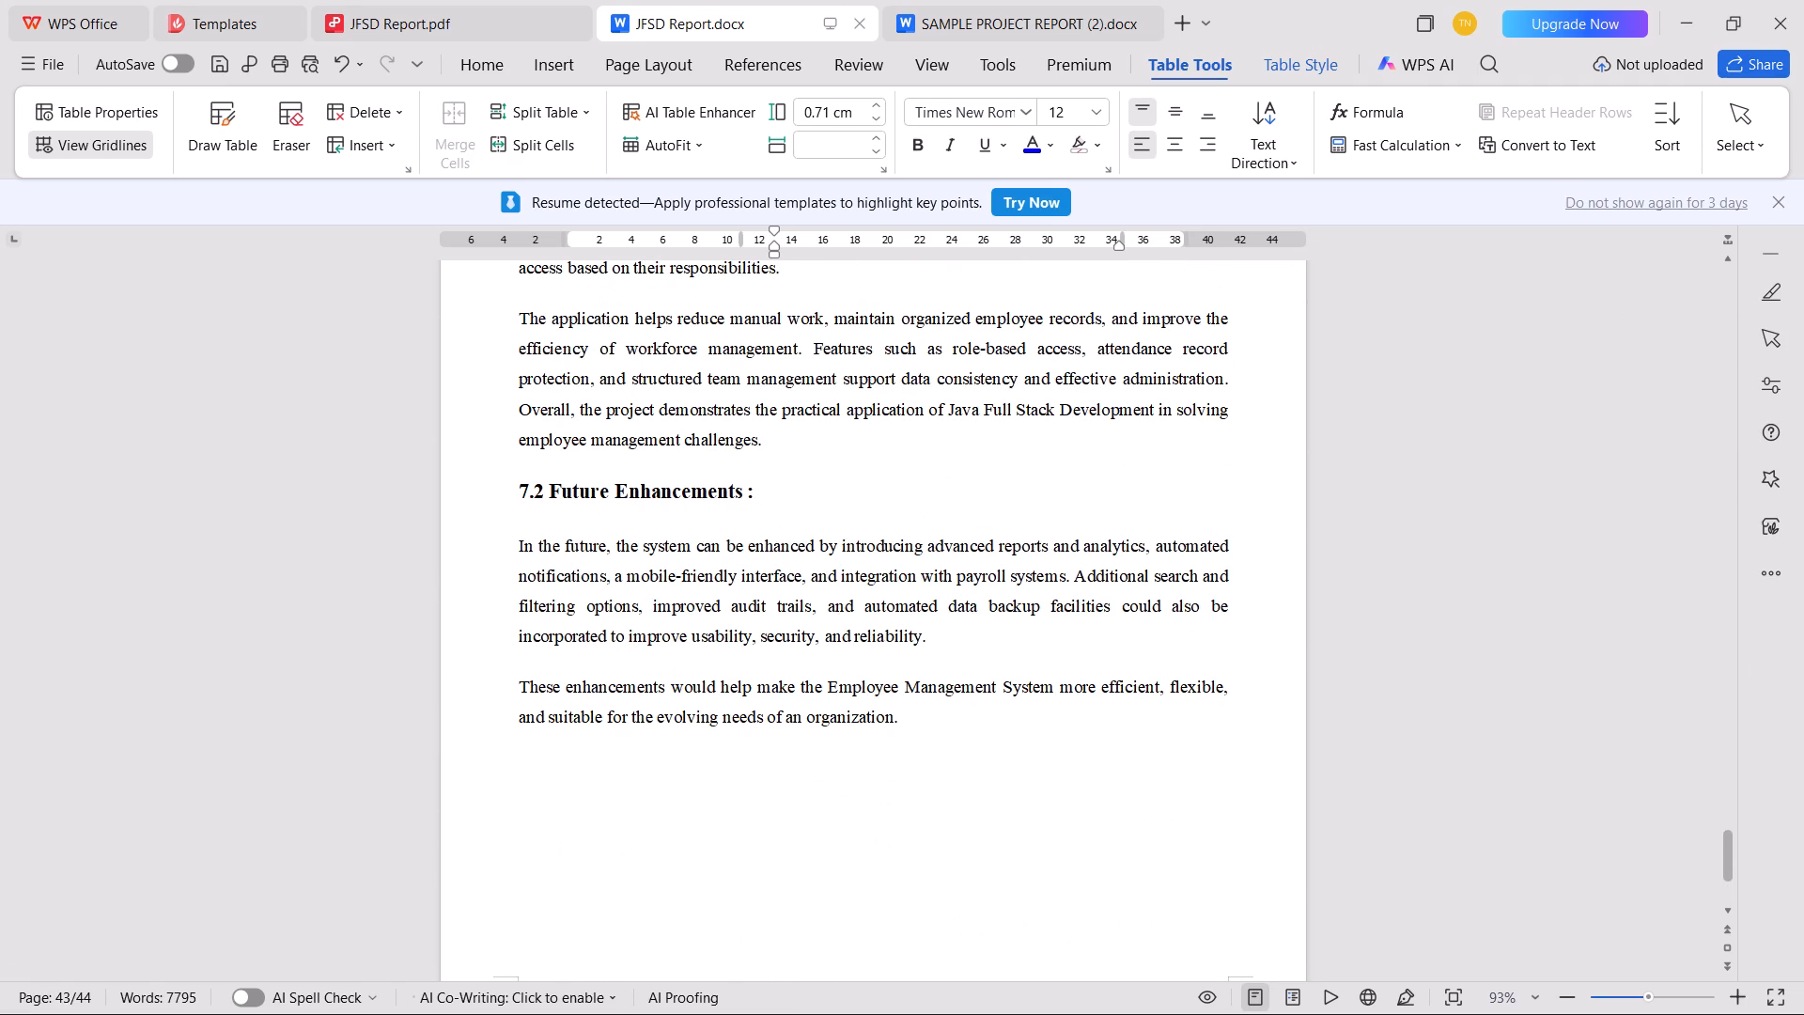
click(967, 728)
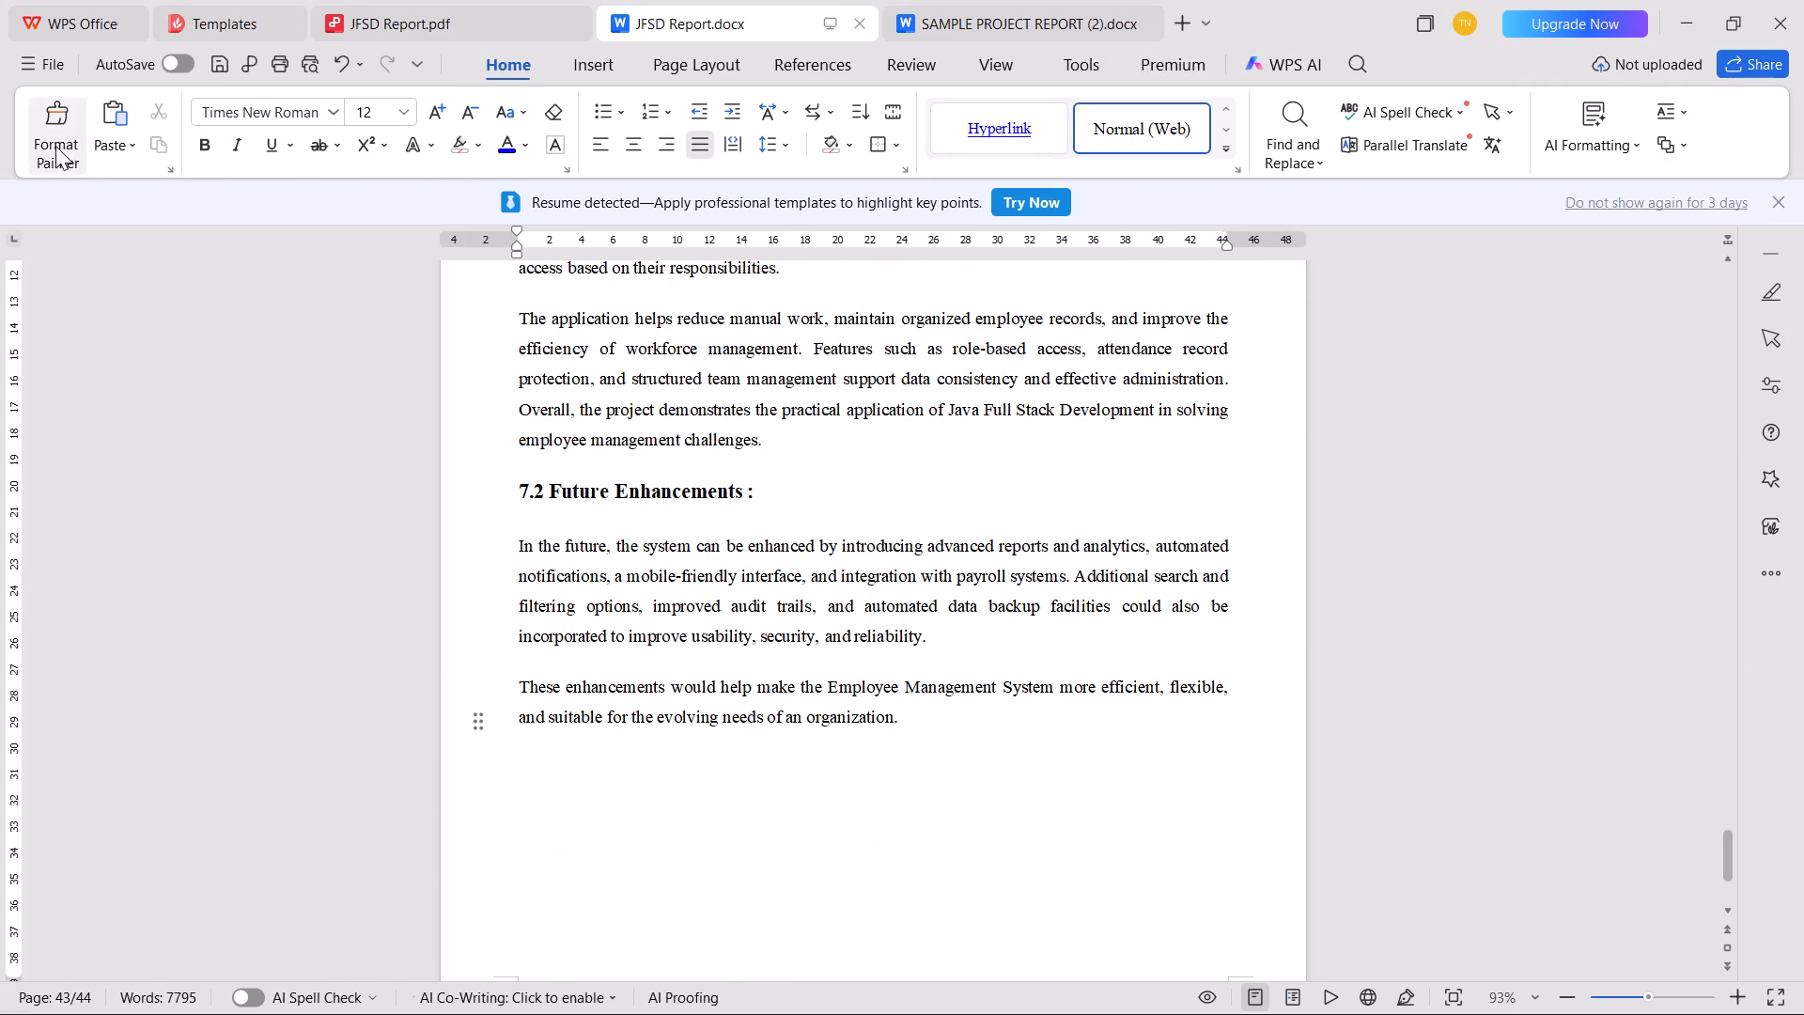
click(591, 67)
click(87, 146)
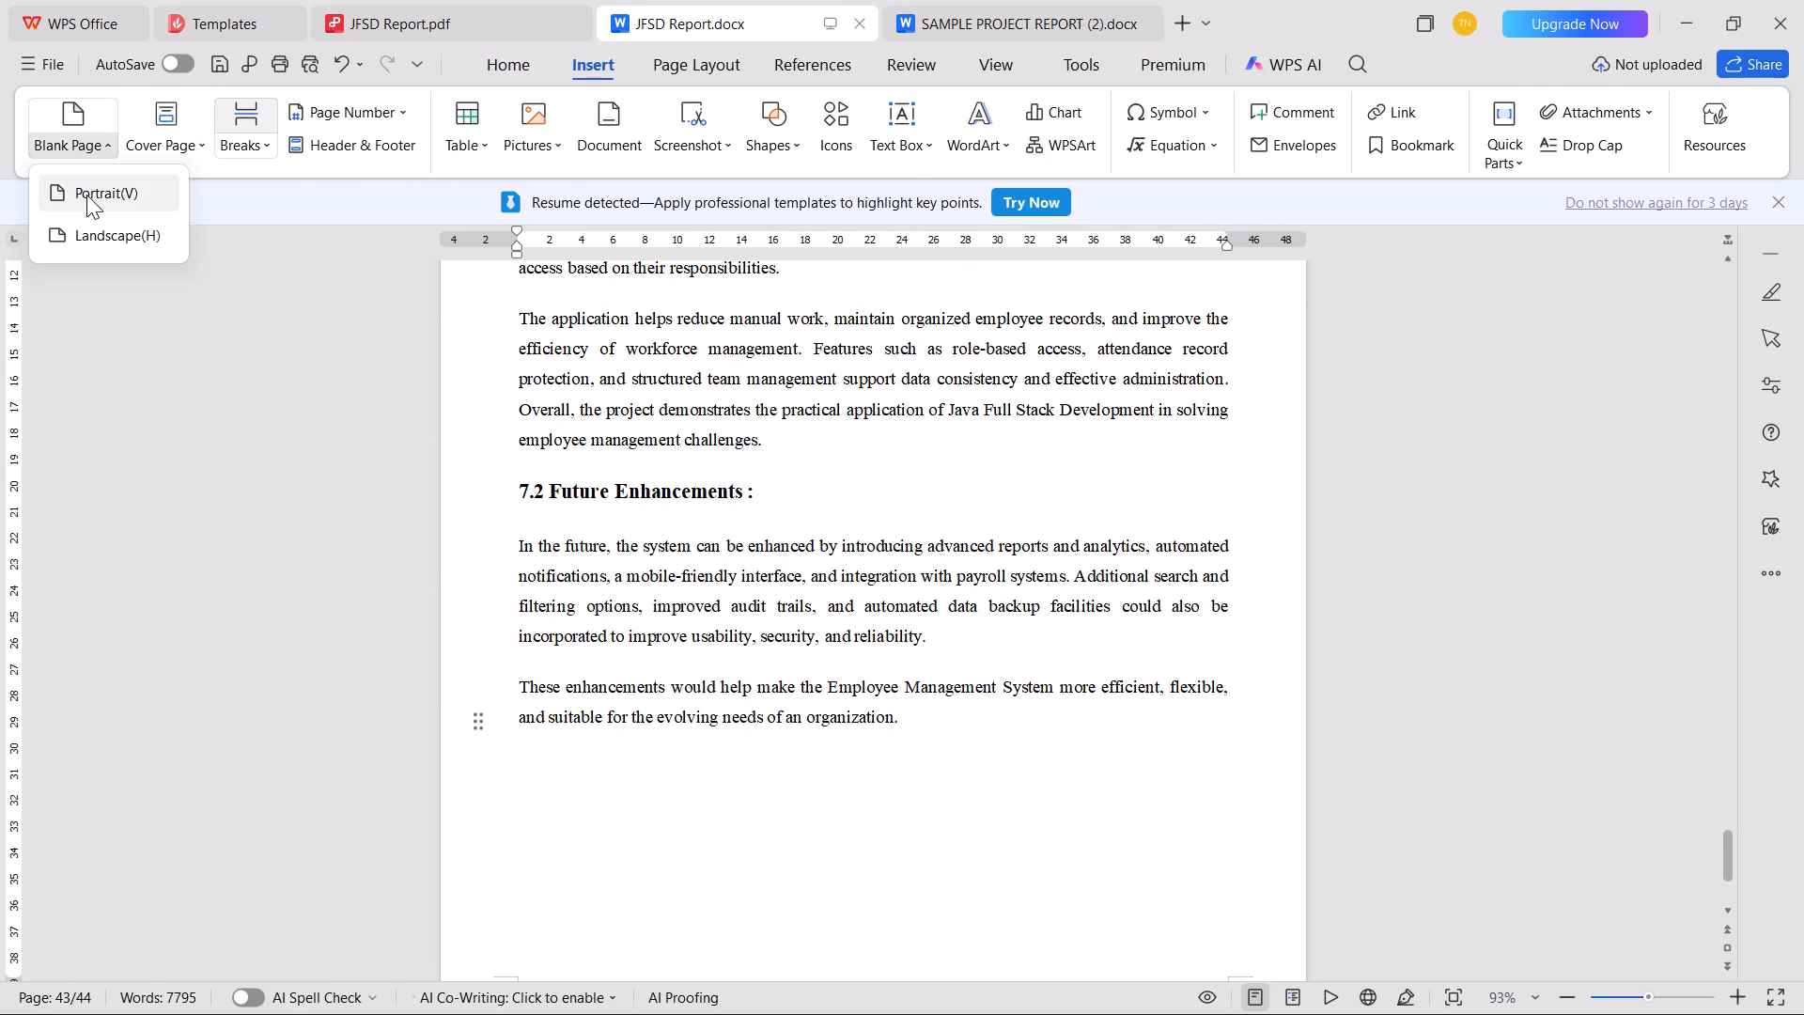
click(86, 195)
scroll(545, 500, down, 20)
scroll(545, 500, down, 8)
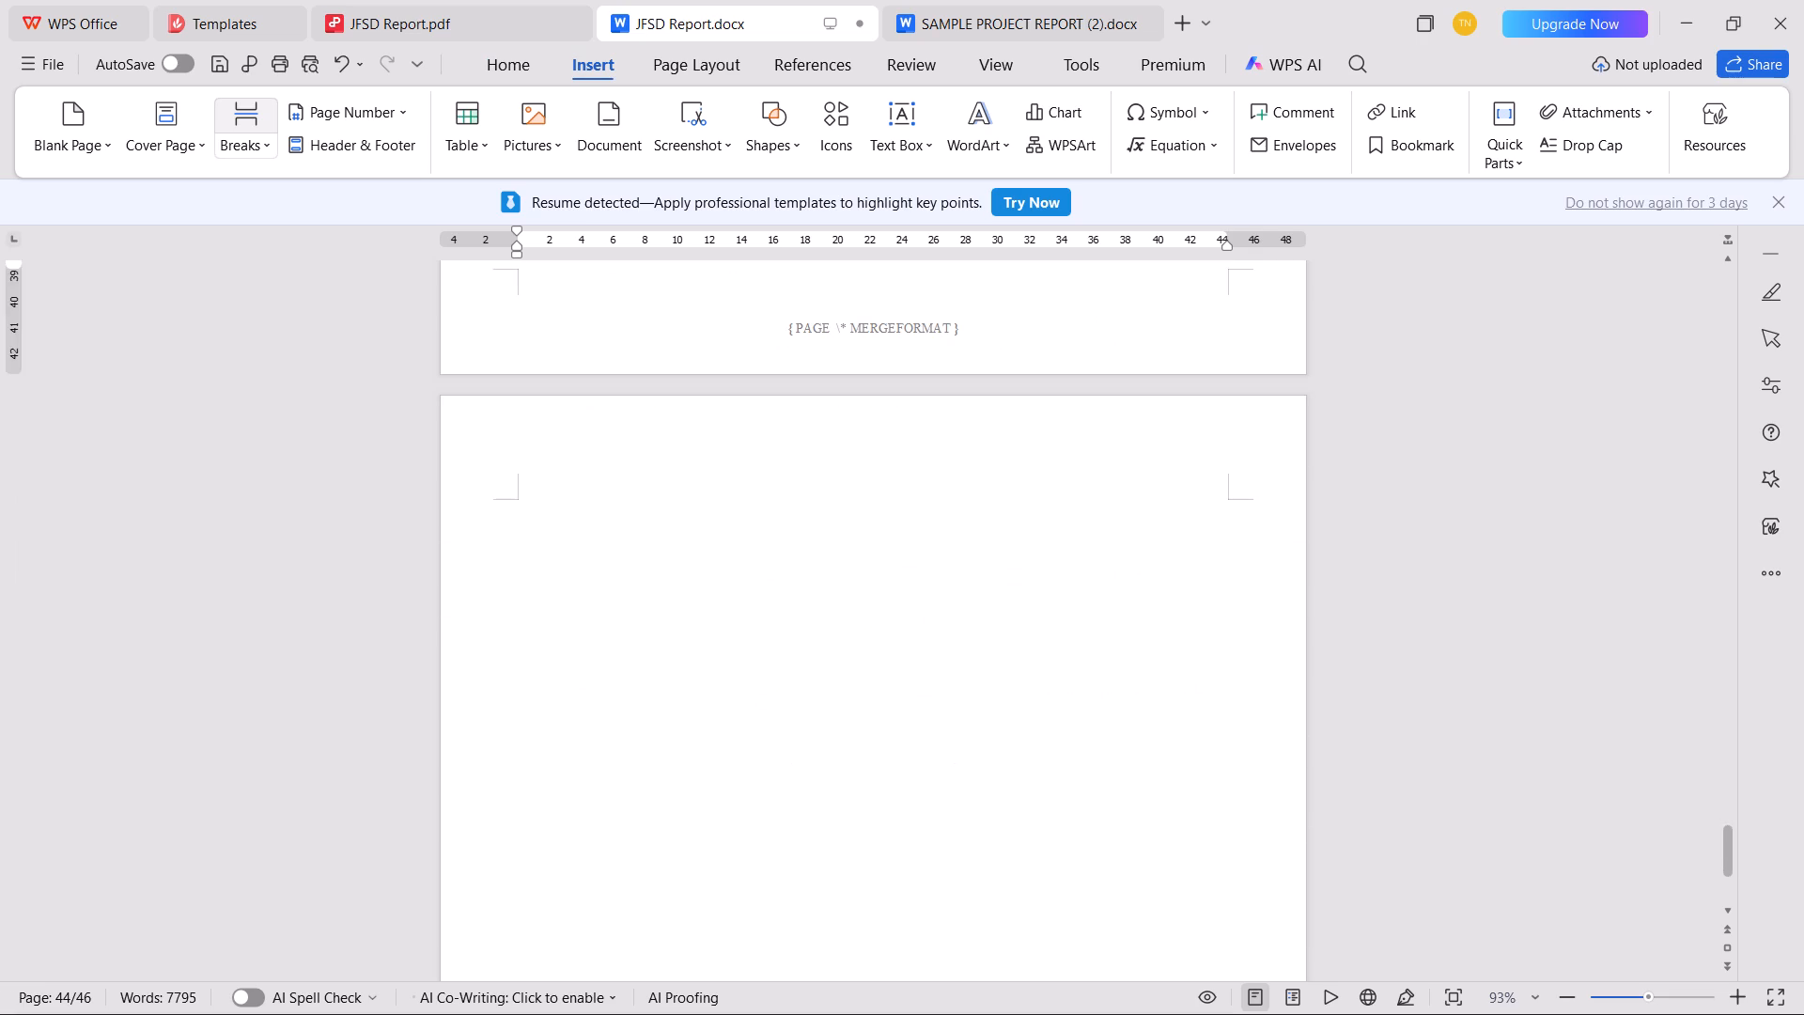
Delete one surplus blank page following the 7.2 Future Enhancements section.
click(581, 791)
key(BackSpace)
Paste the copied Appendix – A source code text at the top of the blank page after section 7.2.
scroll(568, 785, down, 6)
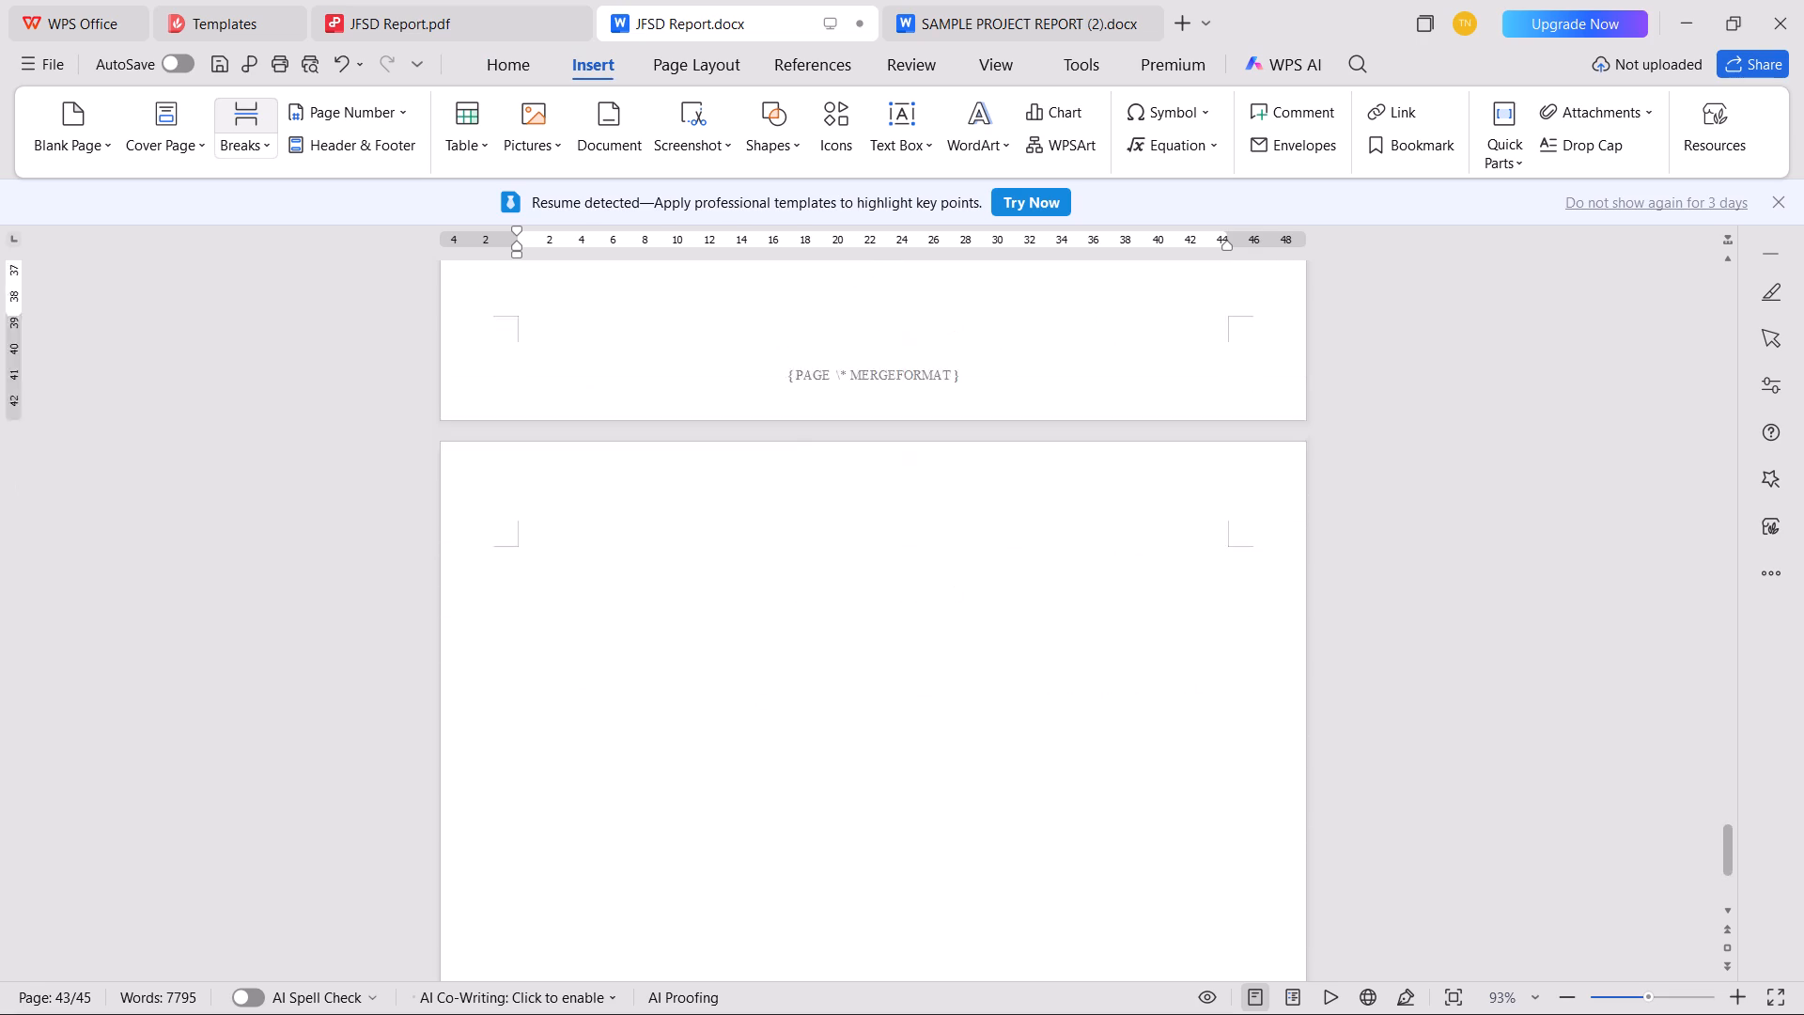
scroll(543, 784, down, 15)
scroll(616, 750, up, 15)
click(605, 728)
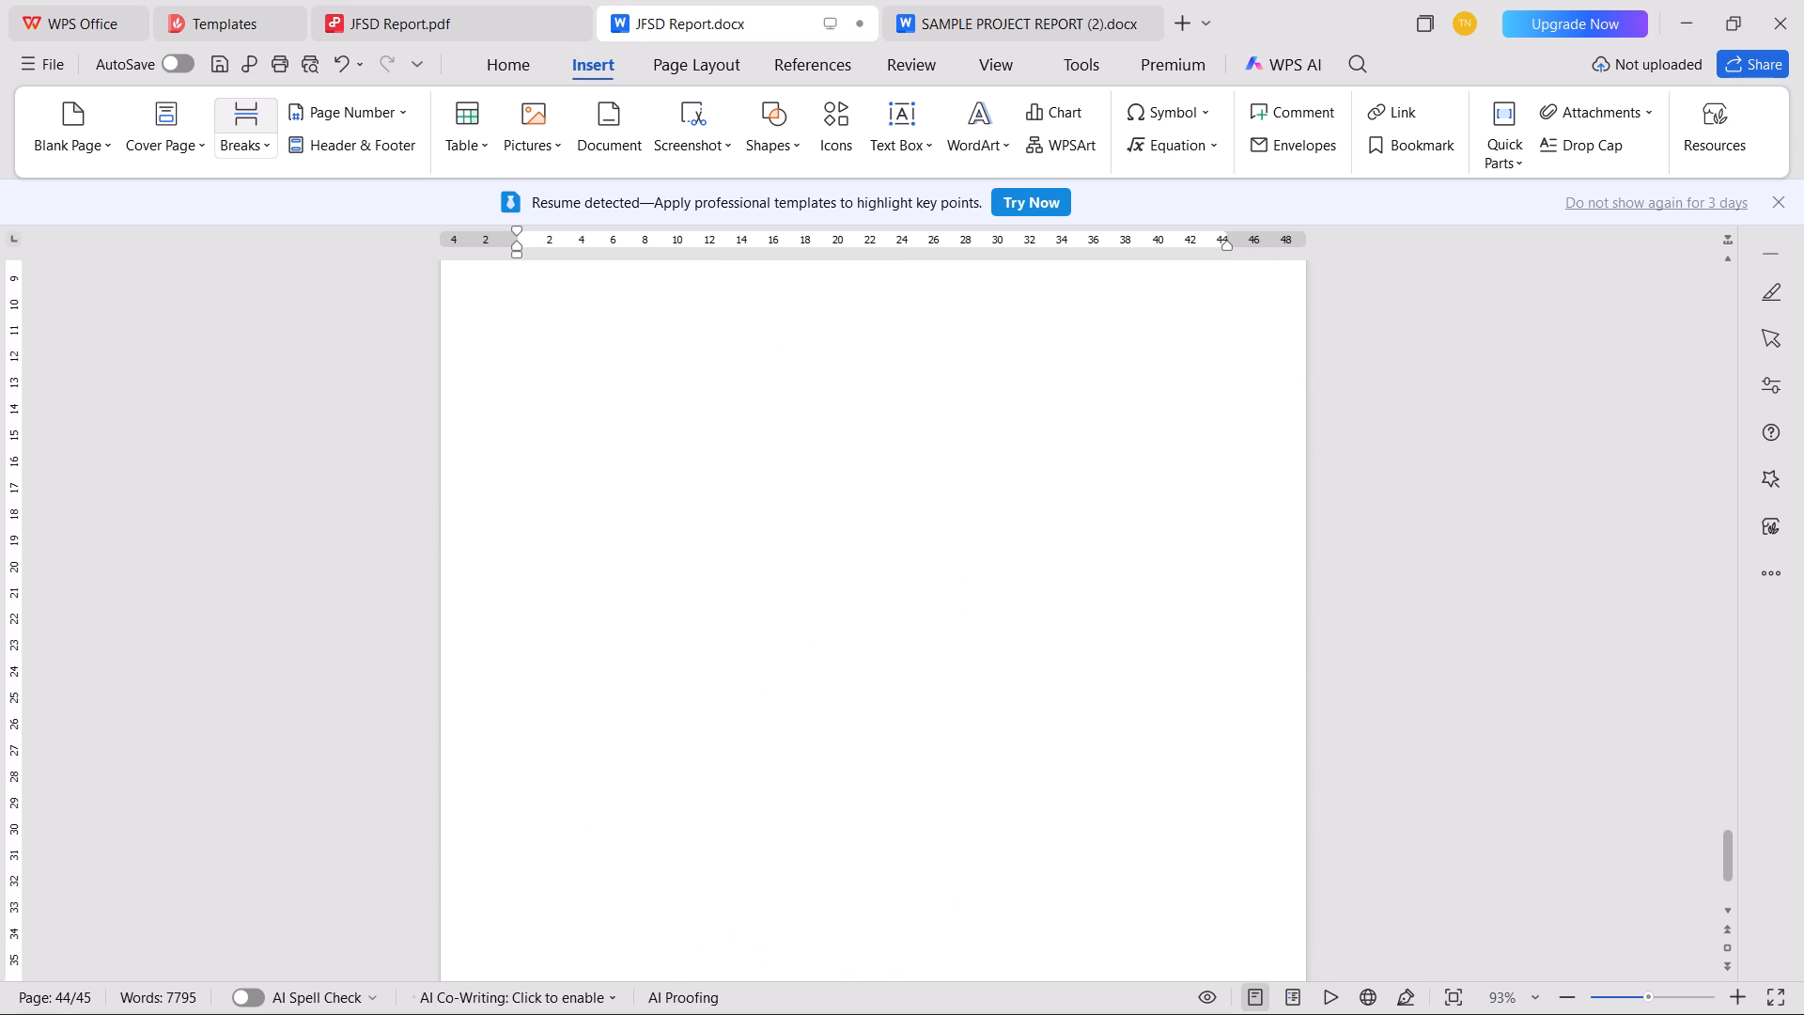
scroll(605, 728, up, 7)
key(ctrl+v)
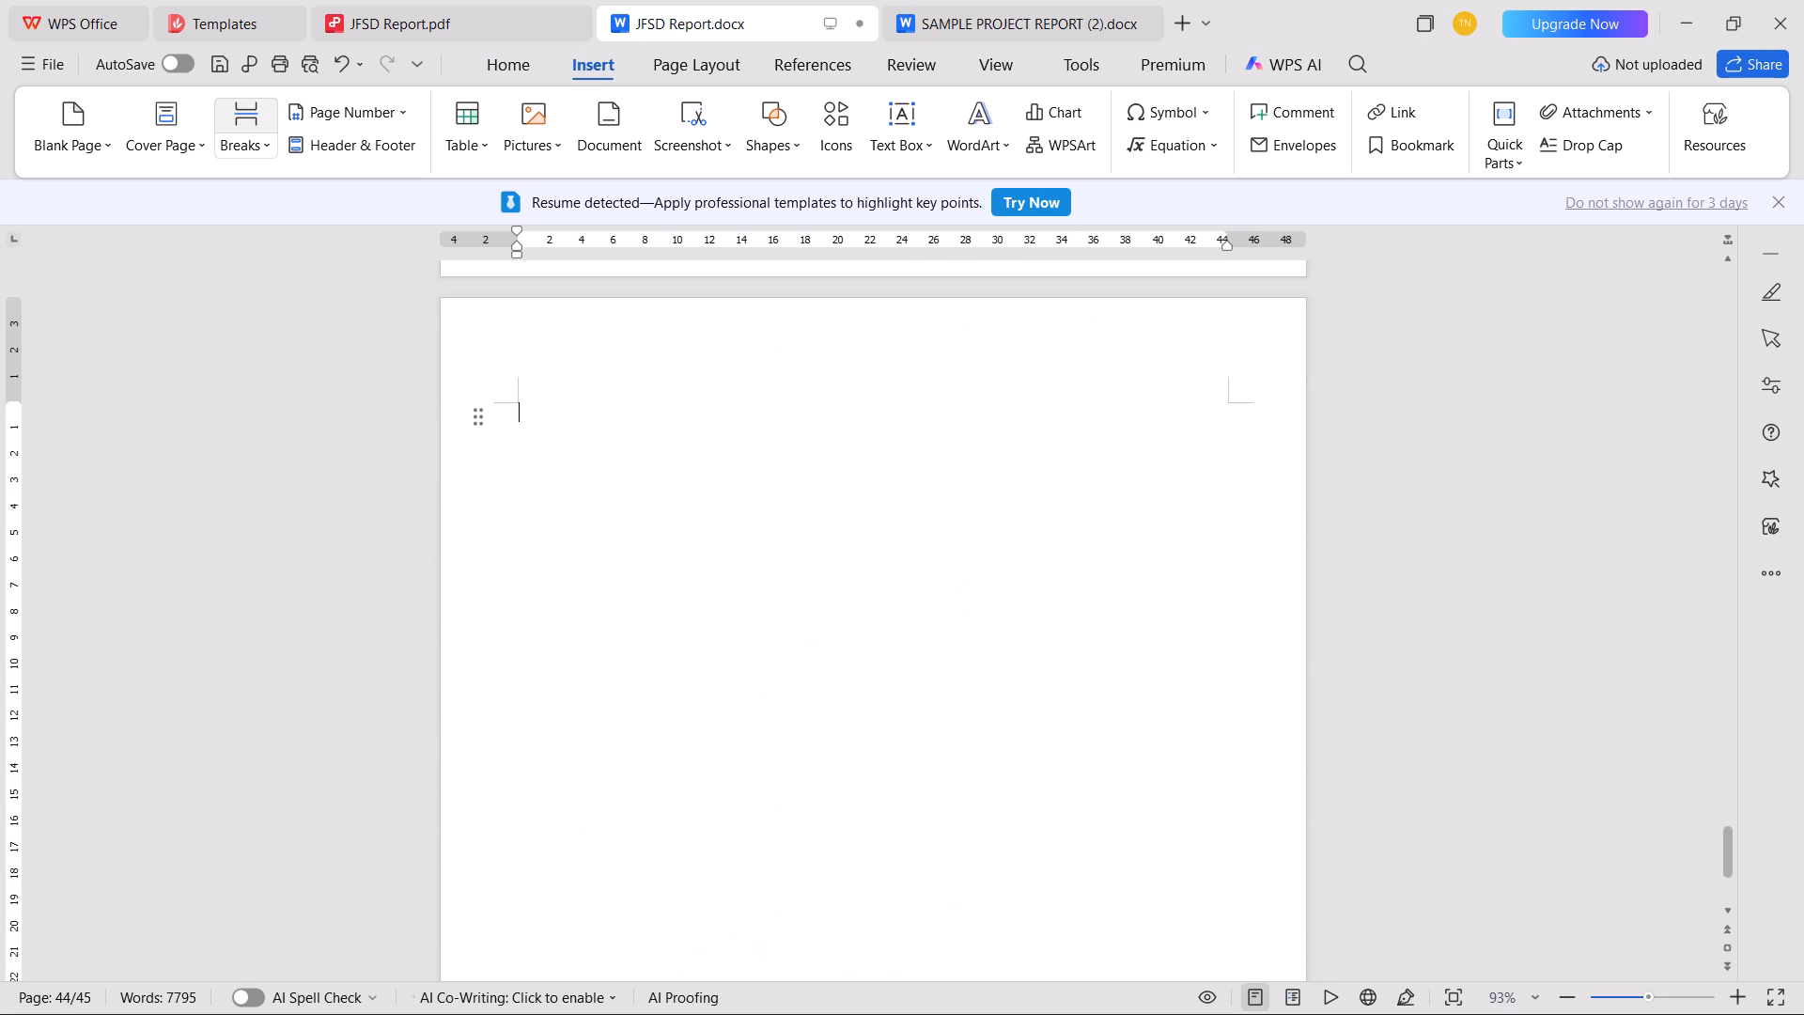
Split the appendix title into two lines, "APPENDIX – A" and "SOURCE CODE", removing the colon and the extra space between them.
scroll(690, 669, up, 16)
scroll(690, 664, down, 1)
scroll(690, 664, up, 6)
scroll(686, 660, down, 1)
scroll(686, 660, up, 20)
scroll(686, 660, up, 7)
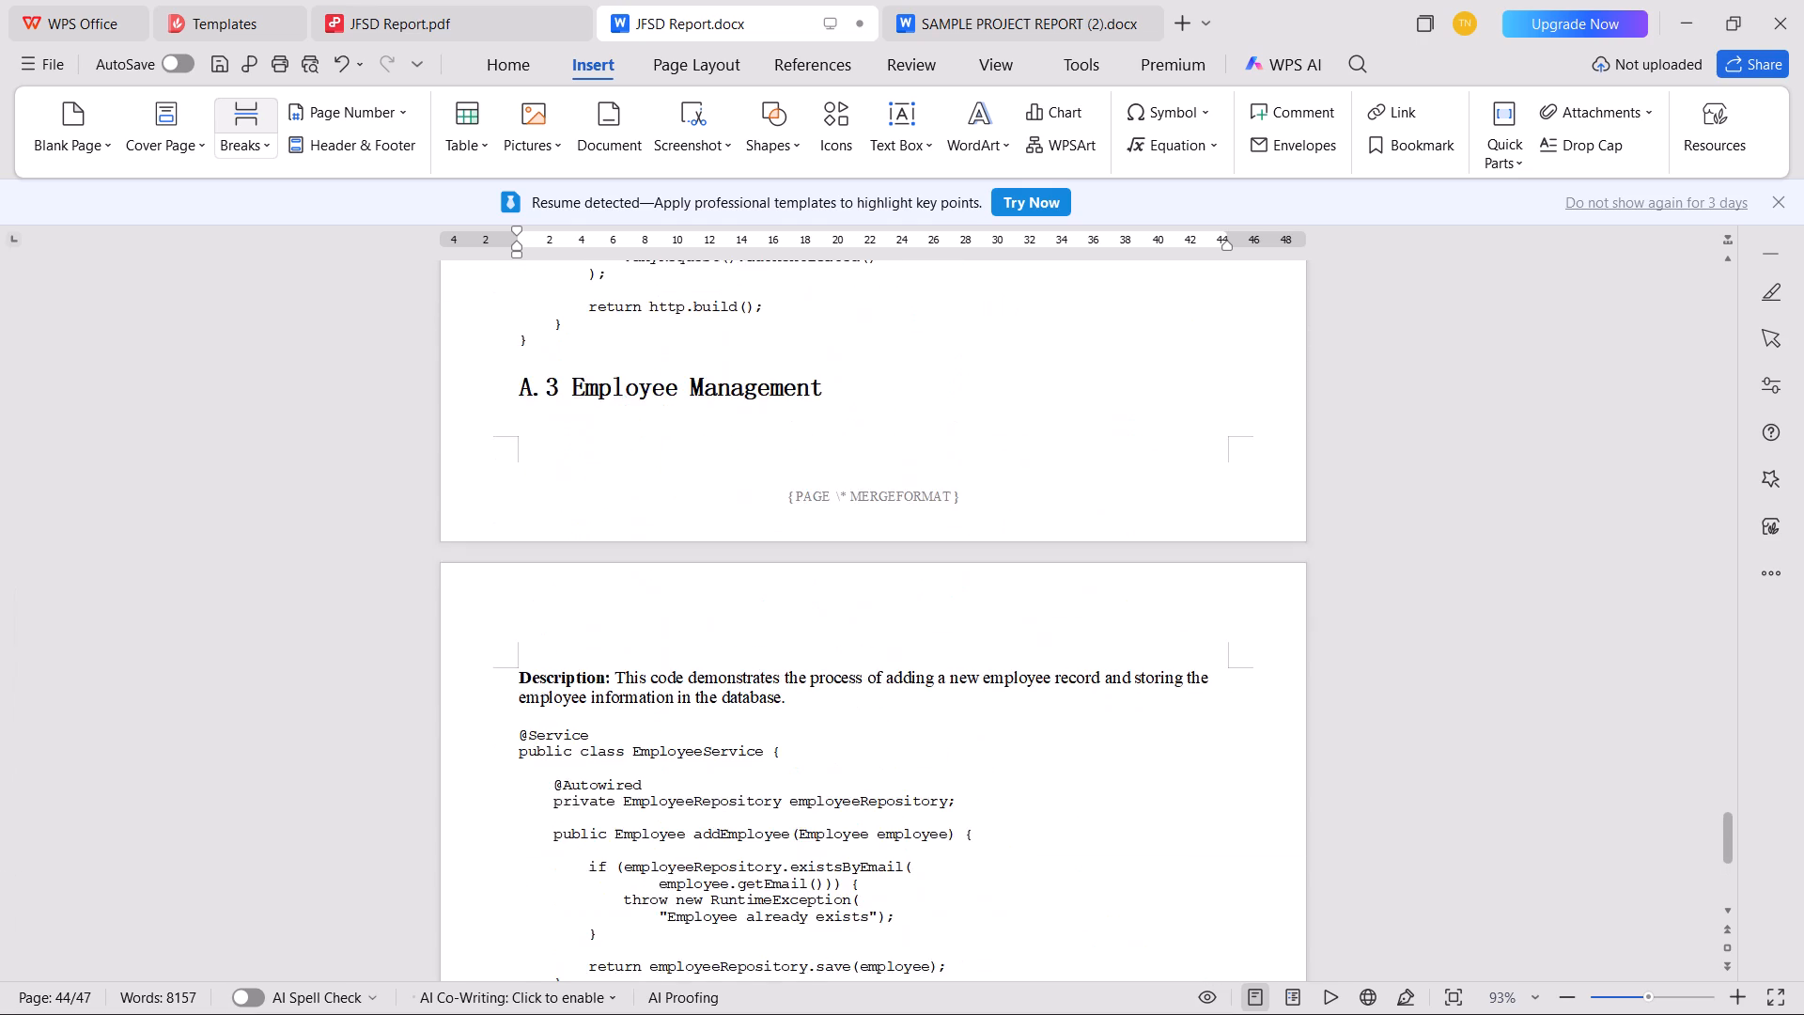
scroll(683, 656, up, 6)
scroll(683, 656, up, 19)
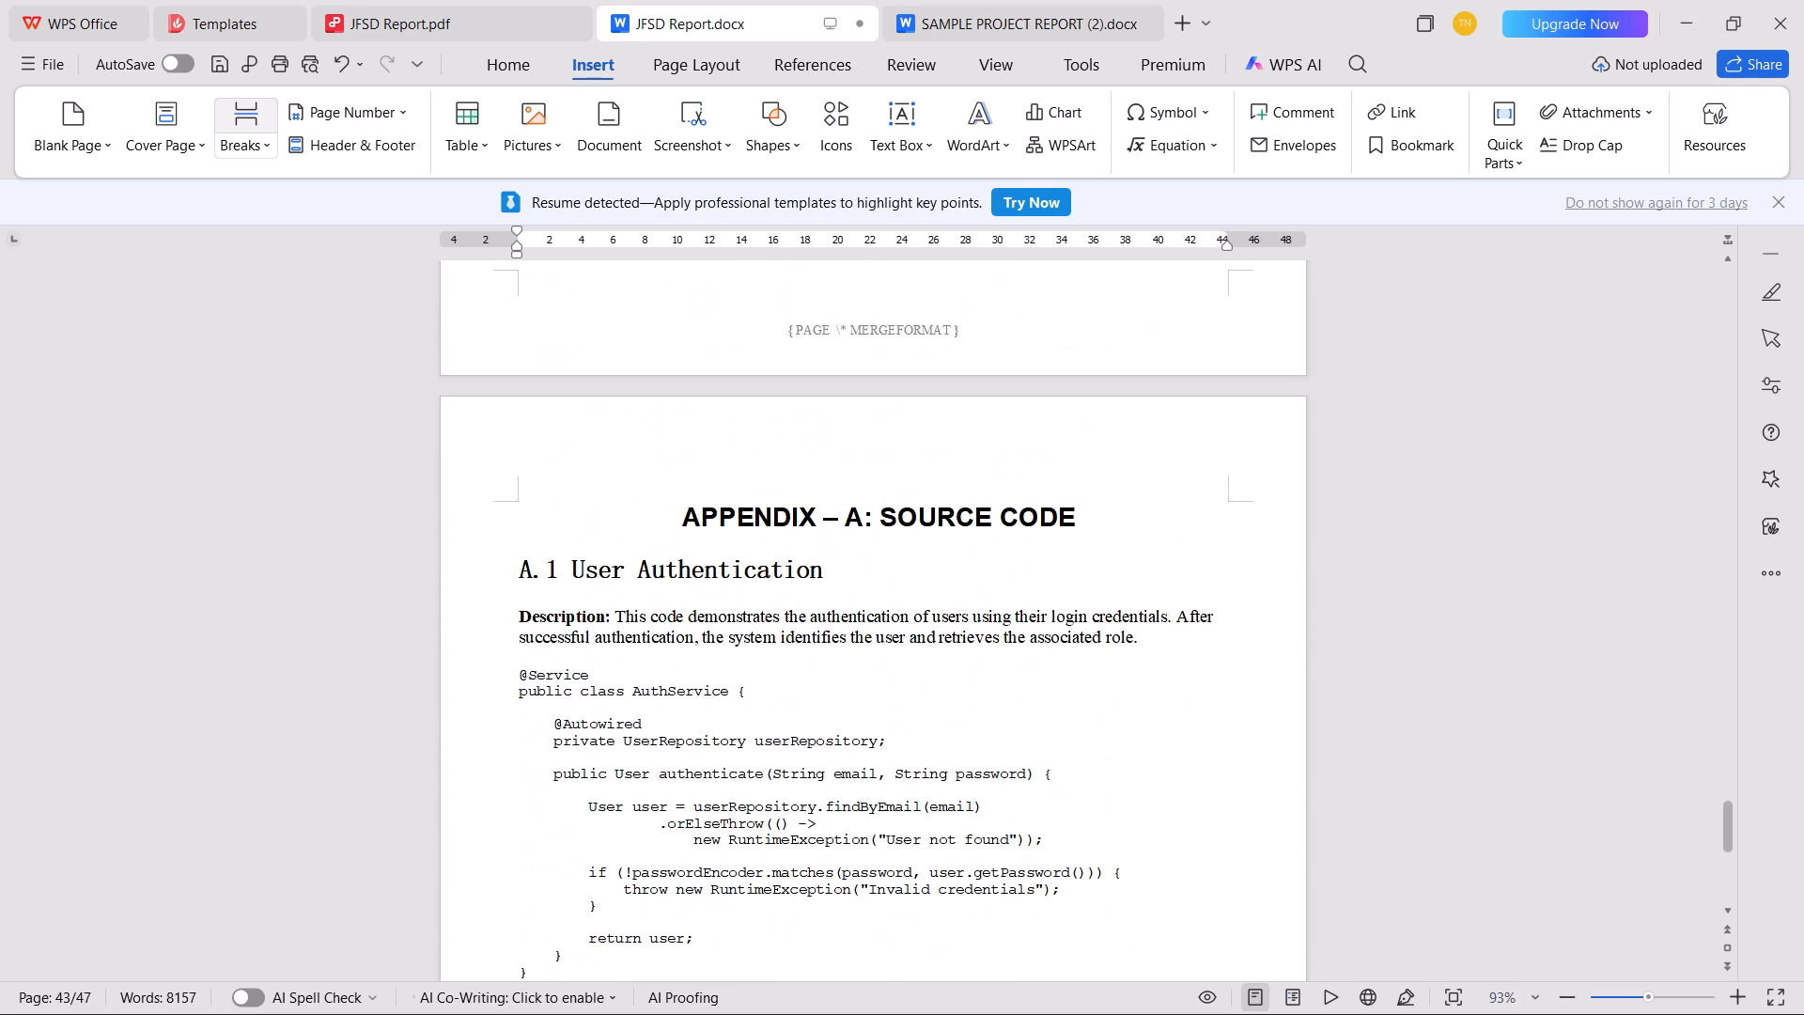
click(673, 519)
key(BackSpace)
key(BackSpace)
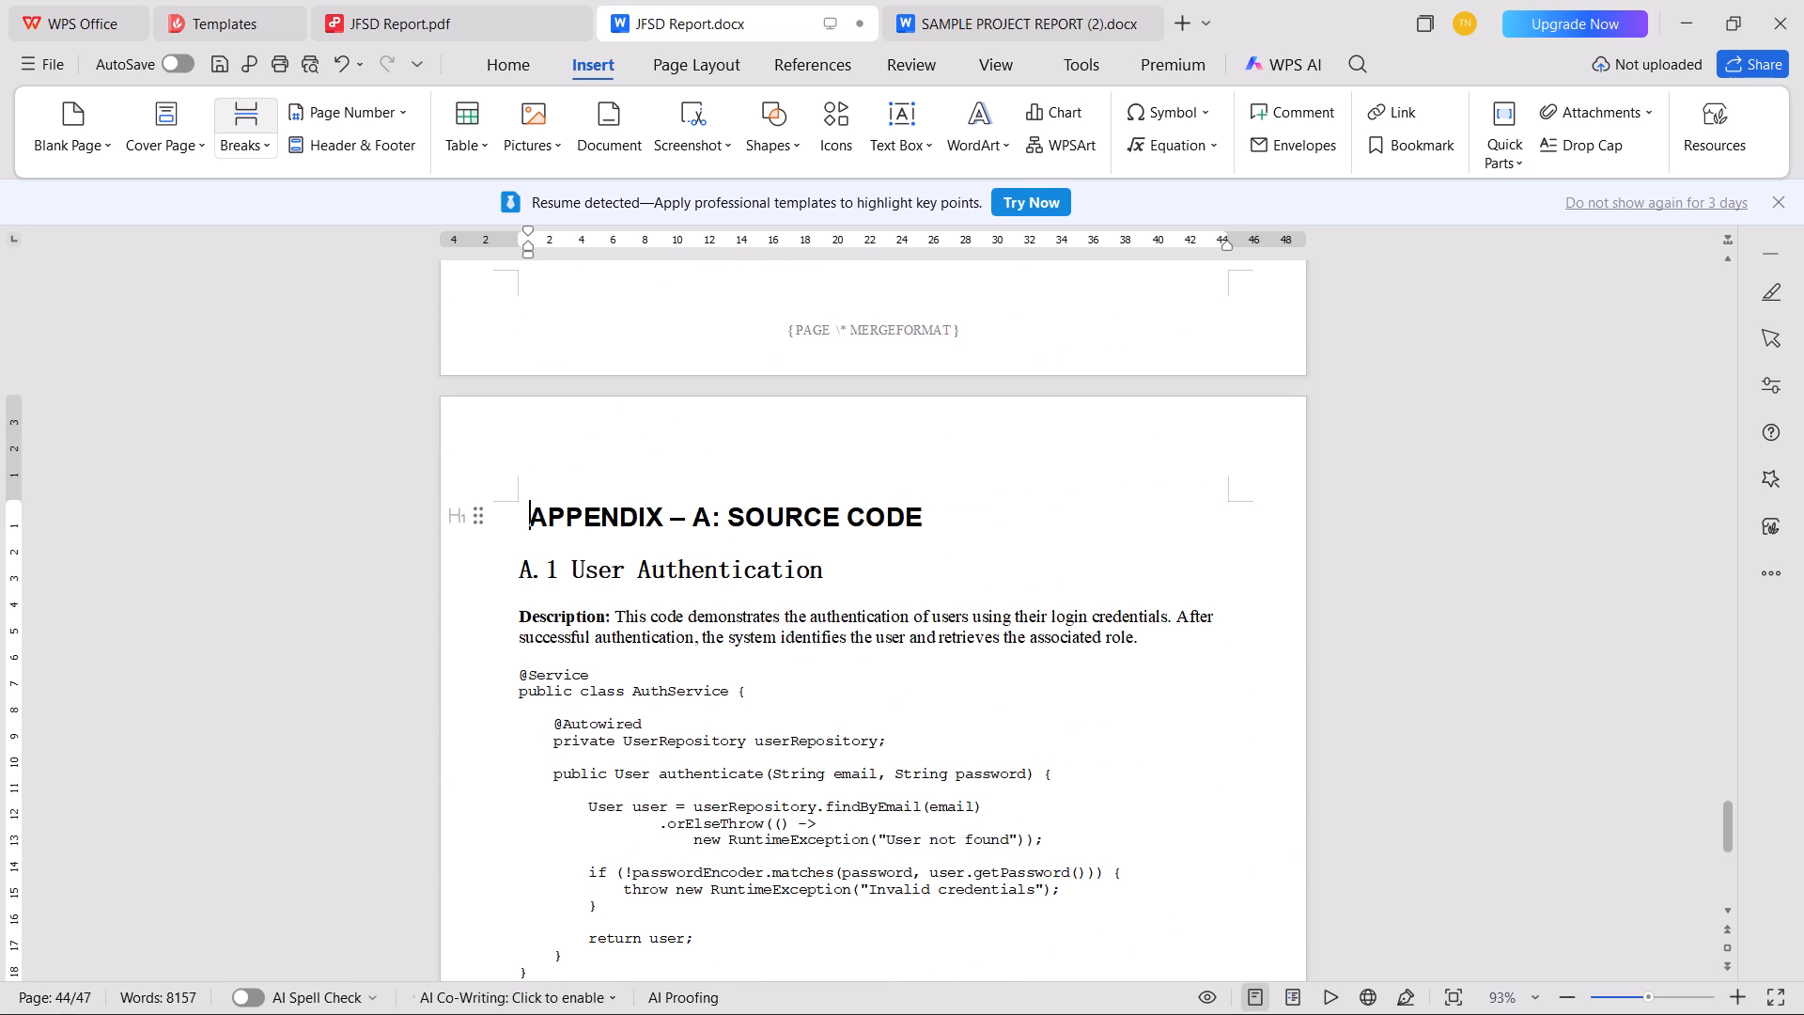
key(Down)
key(Left)
key(Left)
key(ctrl+Left)
key(ctrl+Left)
key(ctrl+Left)
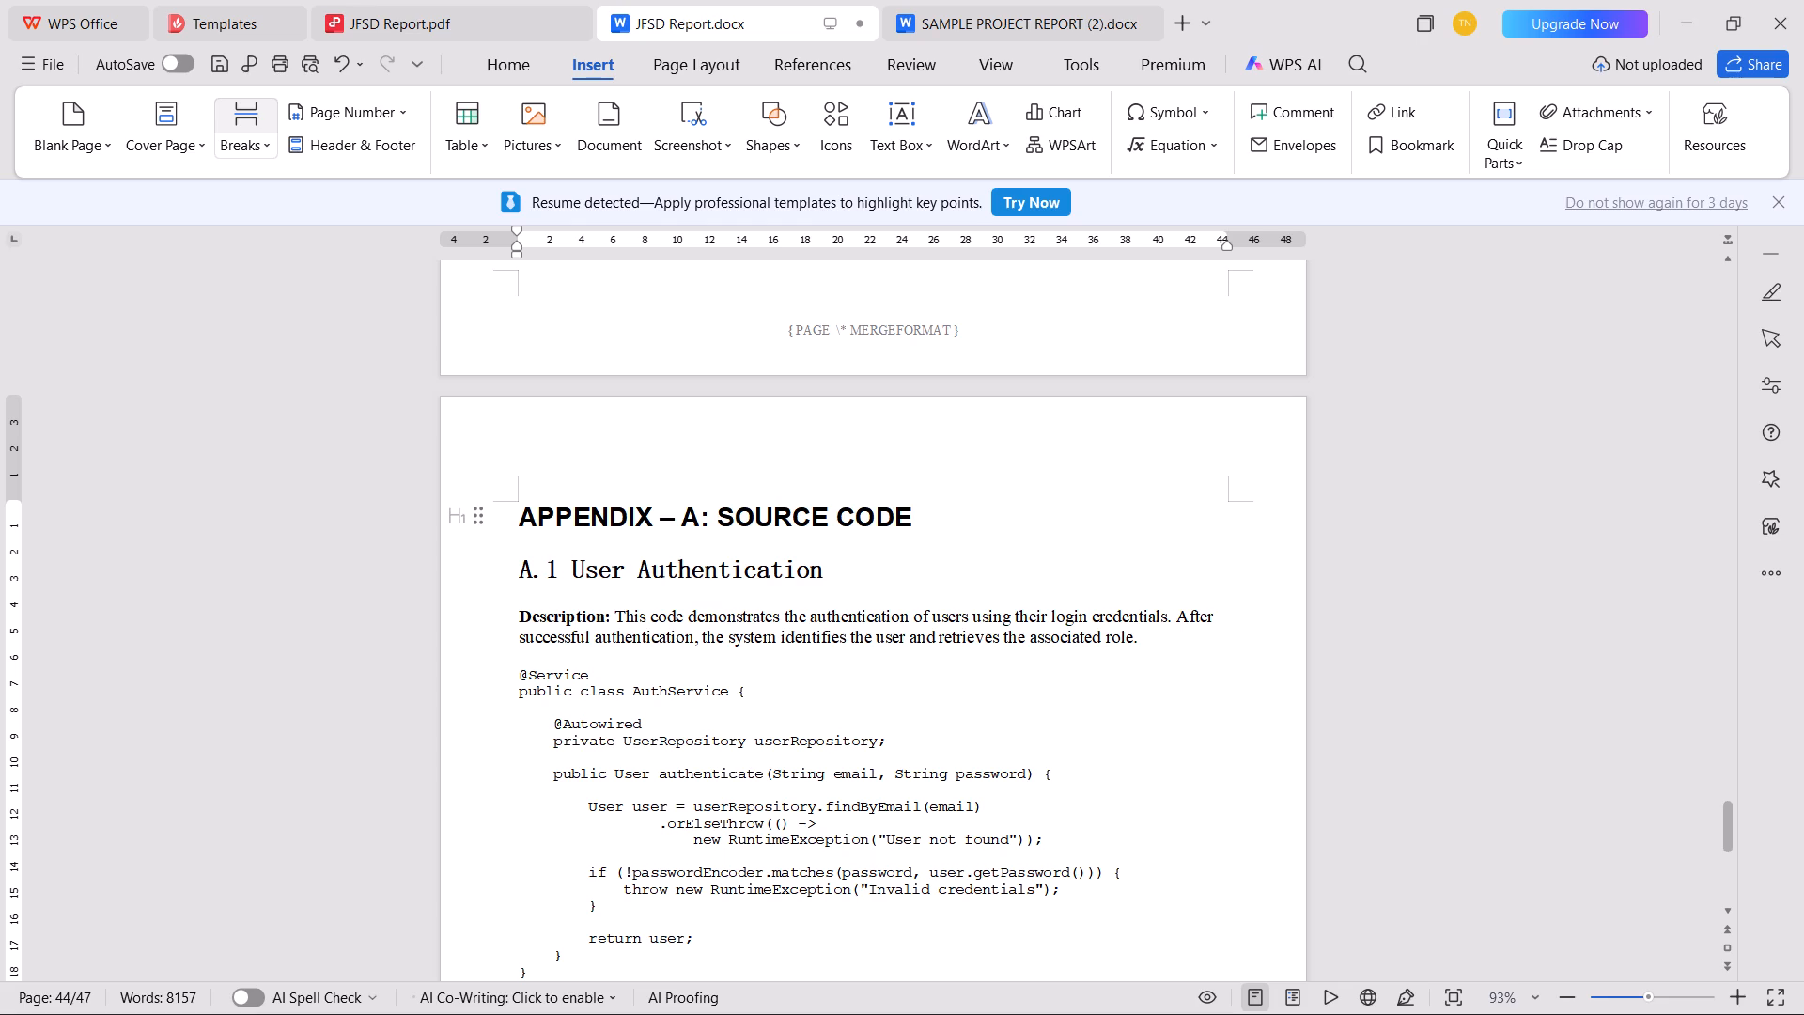
key(Right)
key(BackSpace)
key(Return)
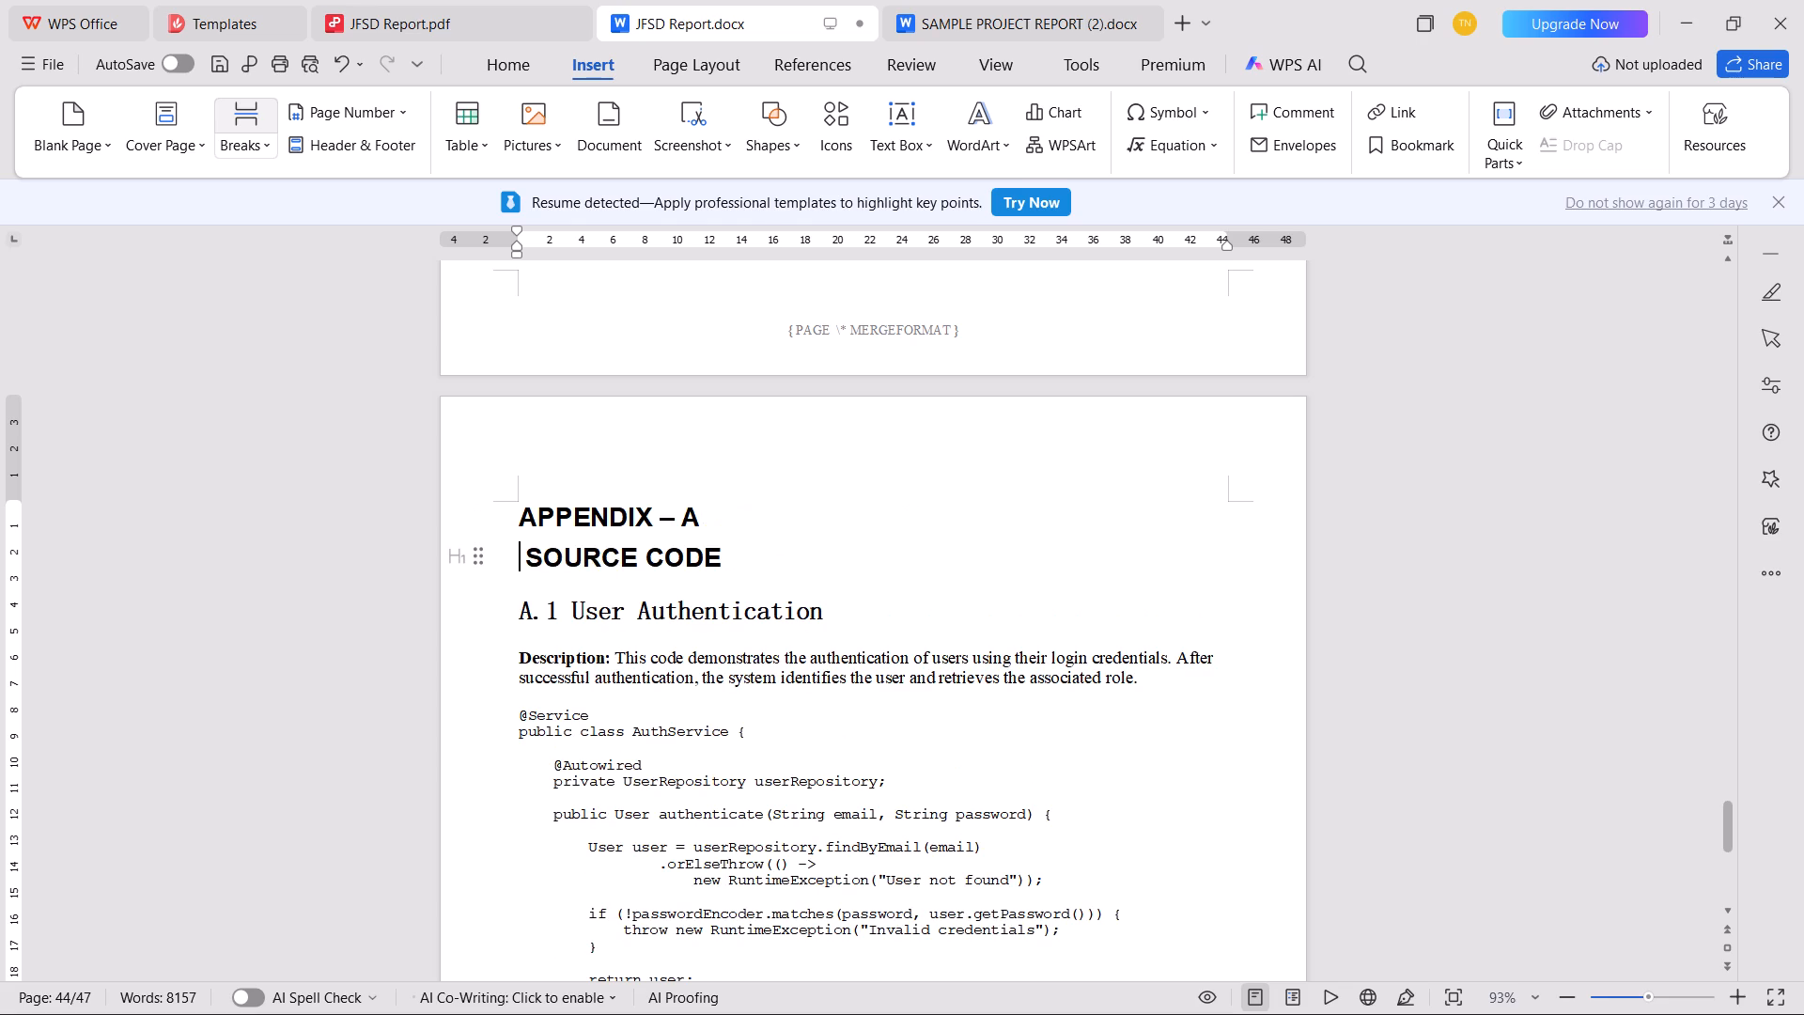
key(Right)
key(BackSpace)
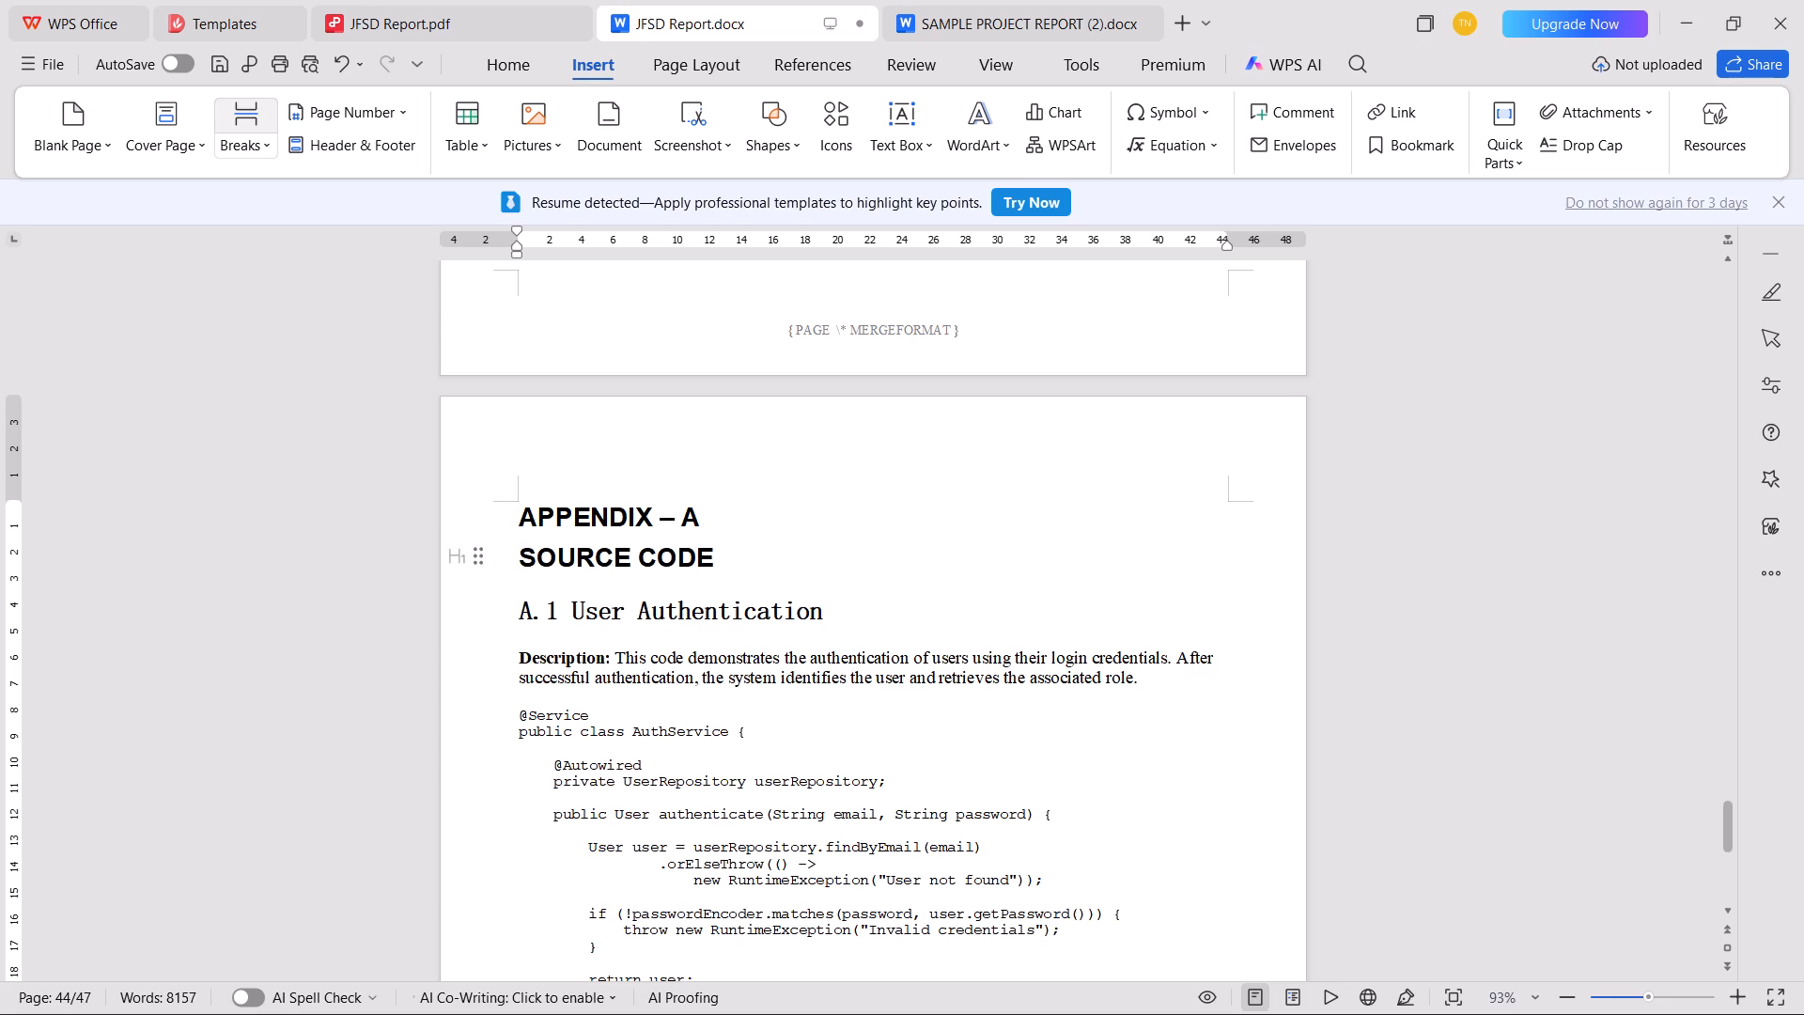
Set both appendix title lines in Times New Roman and centre them.
drag(500, 523, 495, 559)
click(526, 69)
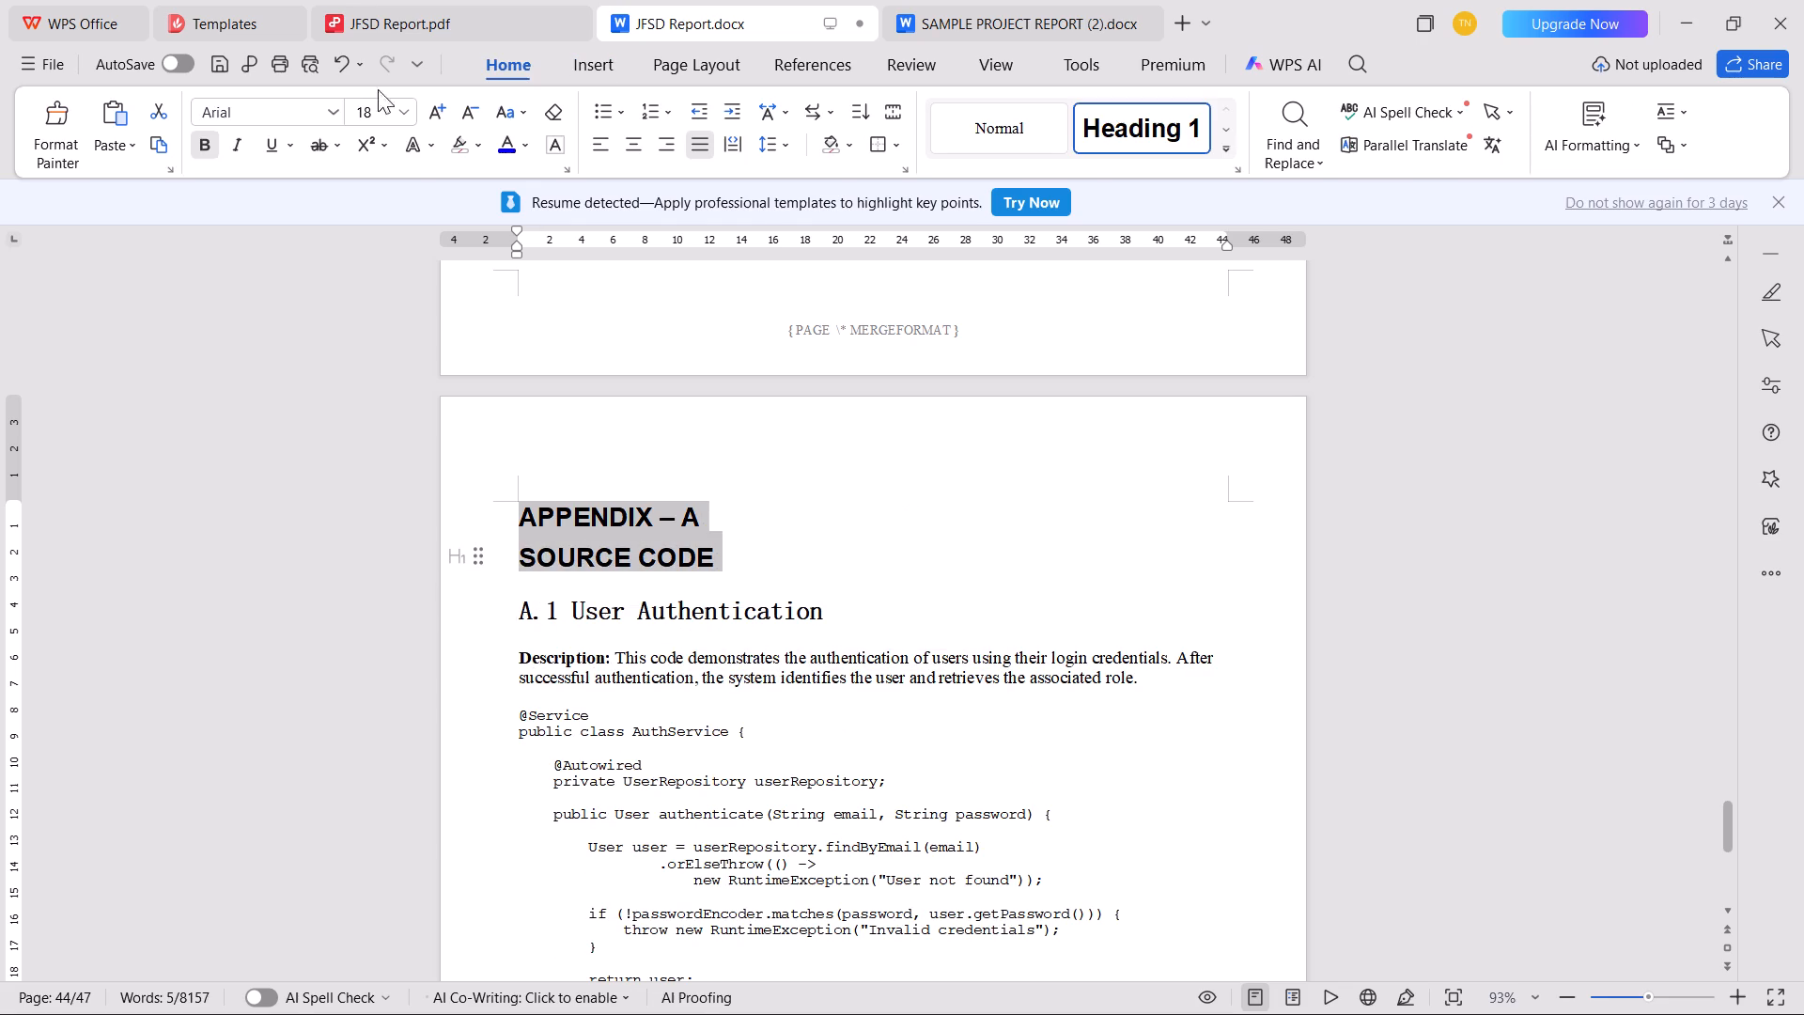
click(339, 105)
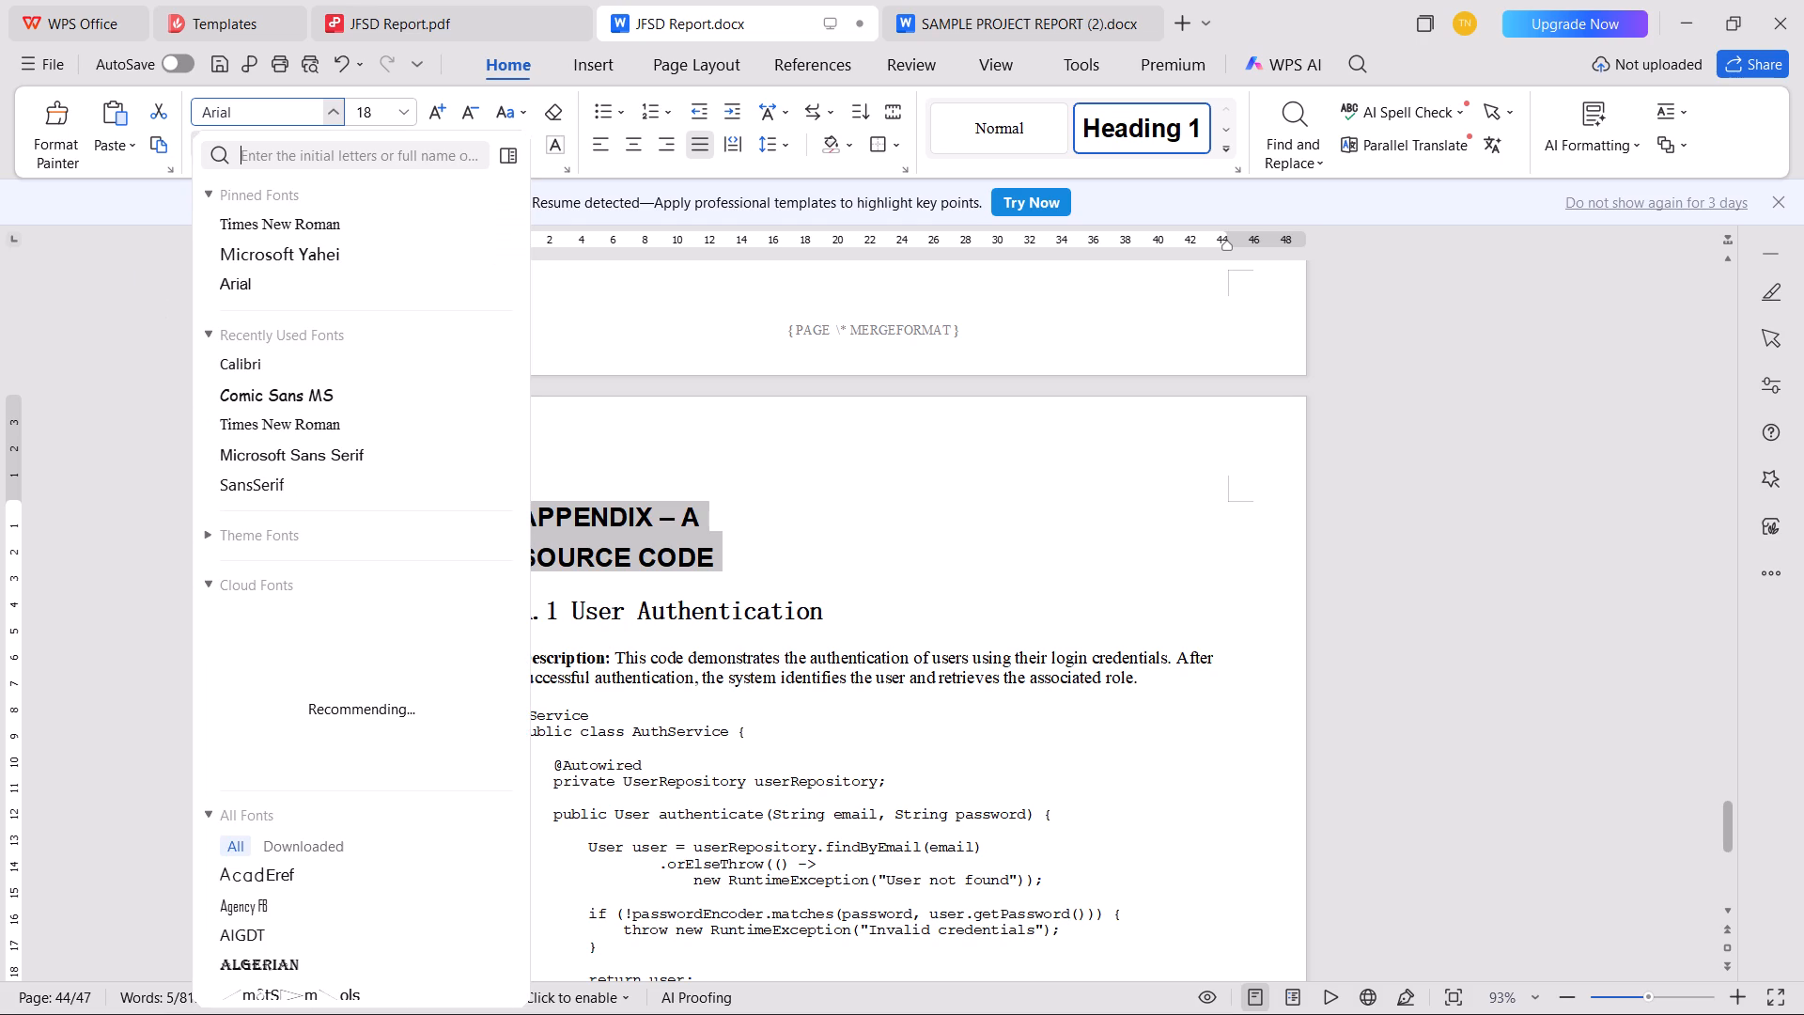
click(330, 239)
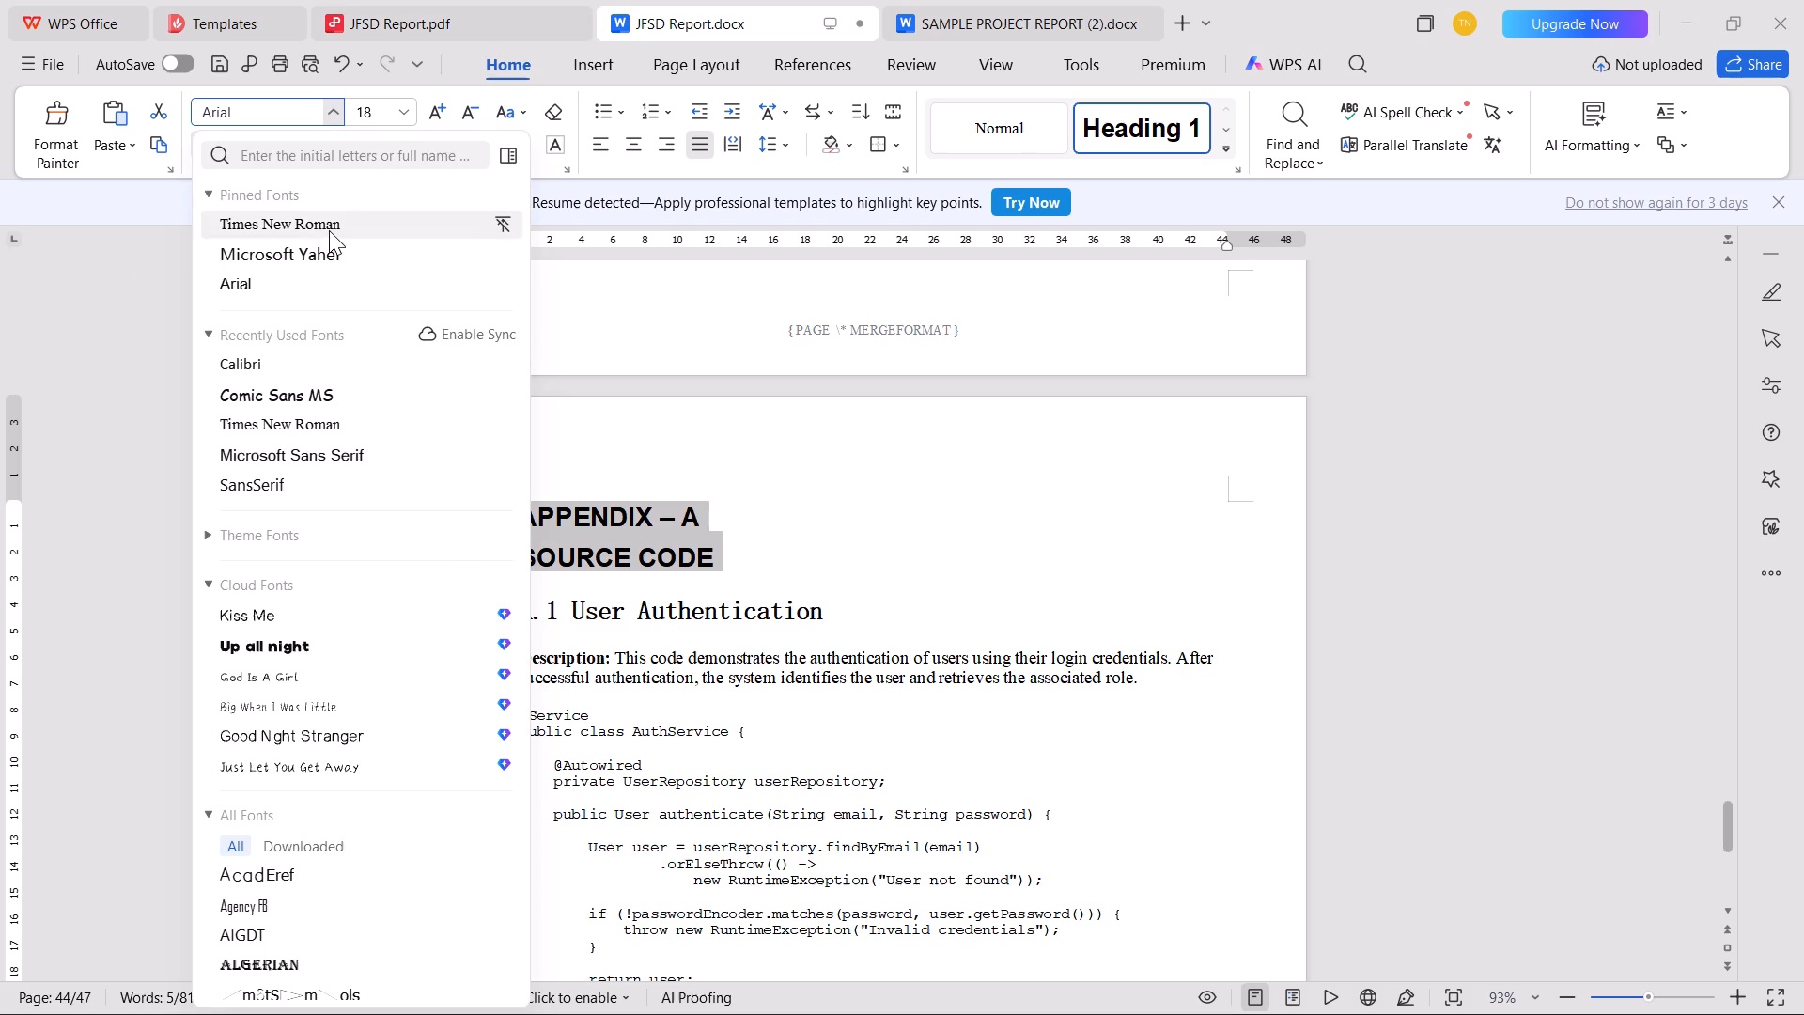
click(329, 230)
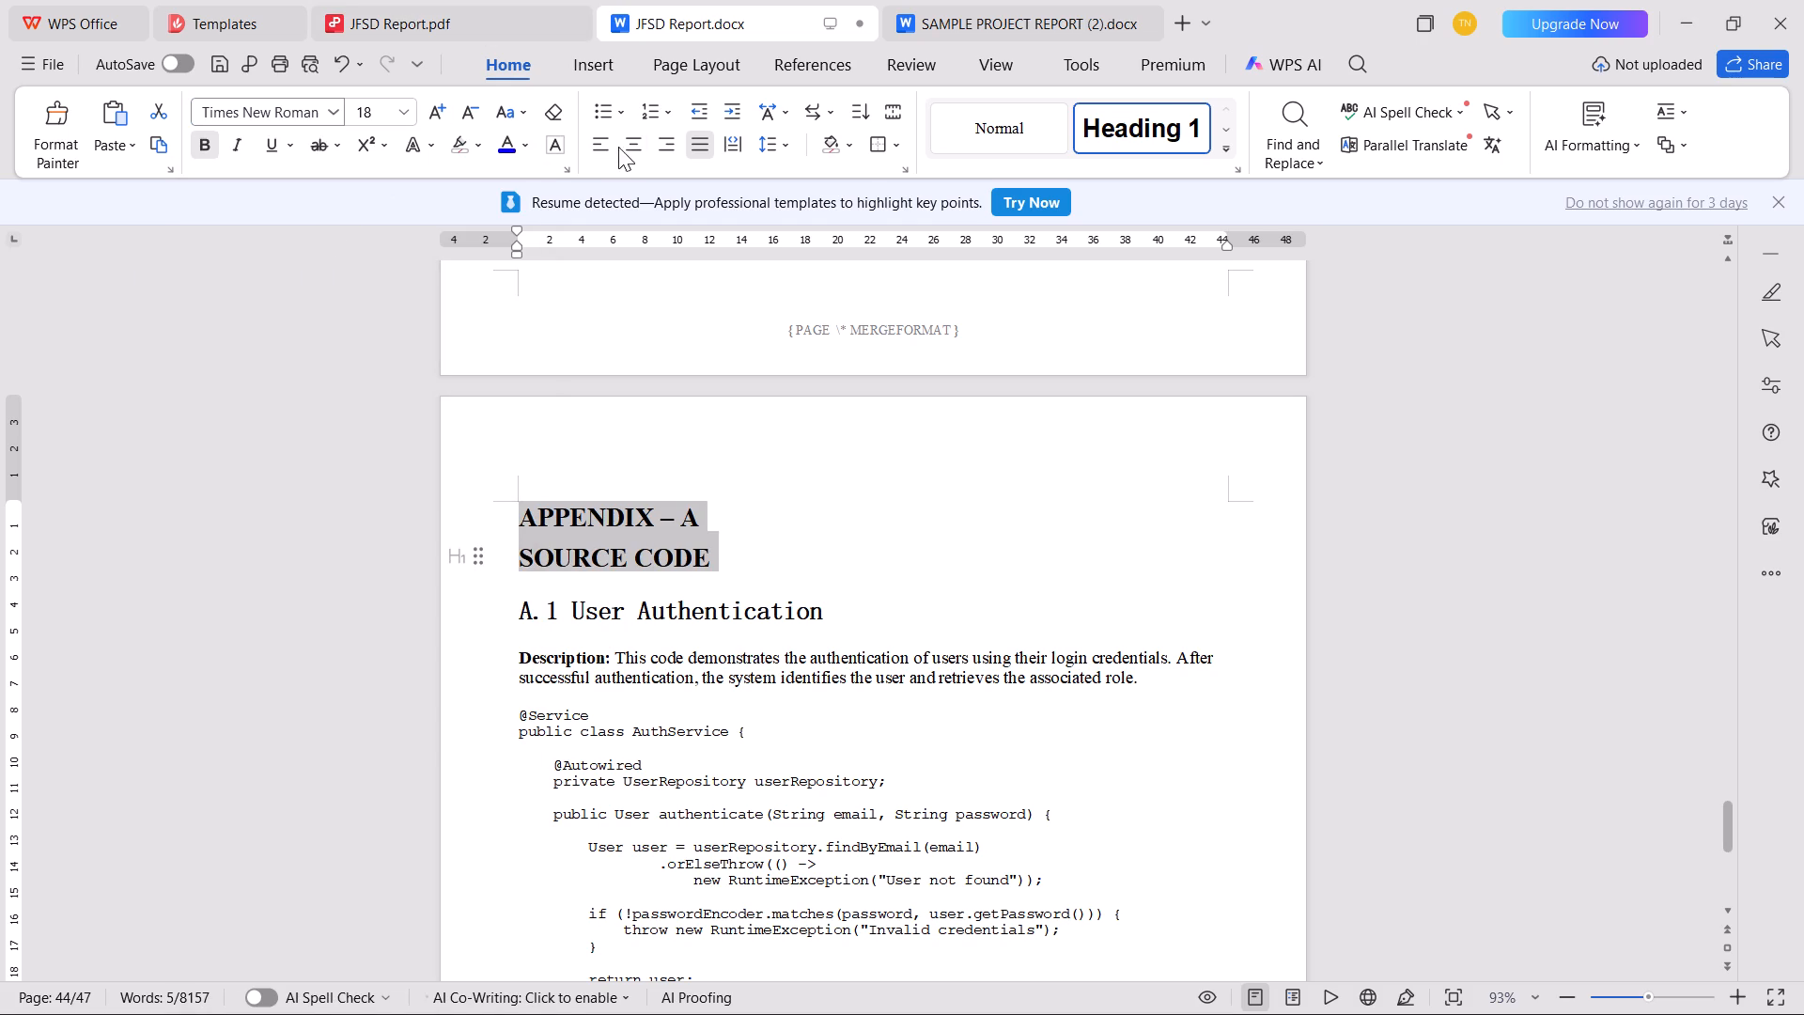
click(627, 148)
Format all six appendix subheadings, A.1 to A.6, together in Times New Roman at size 14.
click(459, 616)
scroll(466, 612, down, 2)
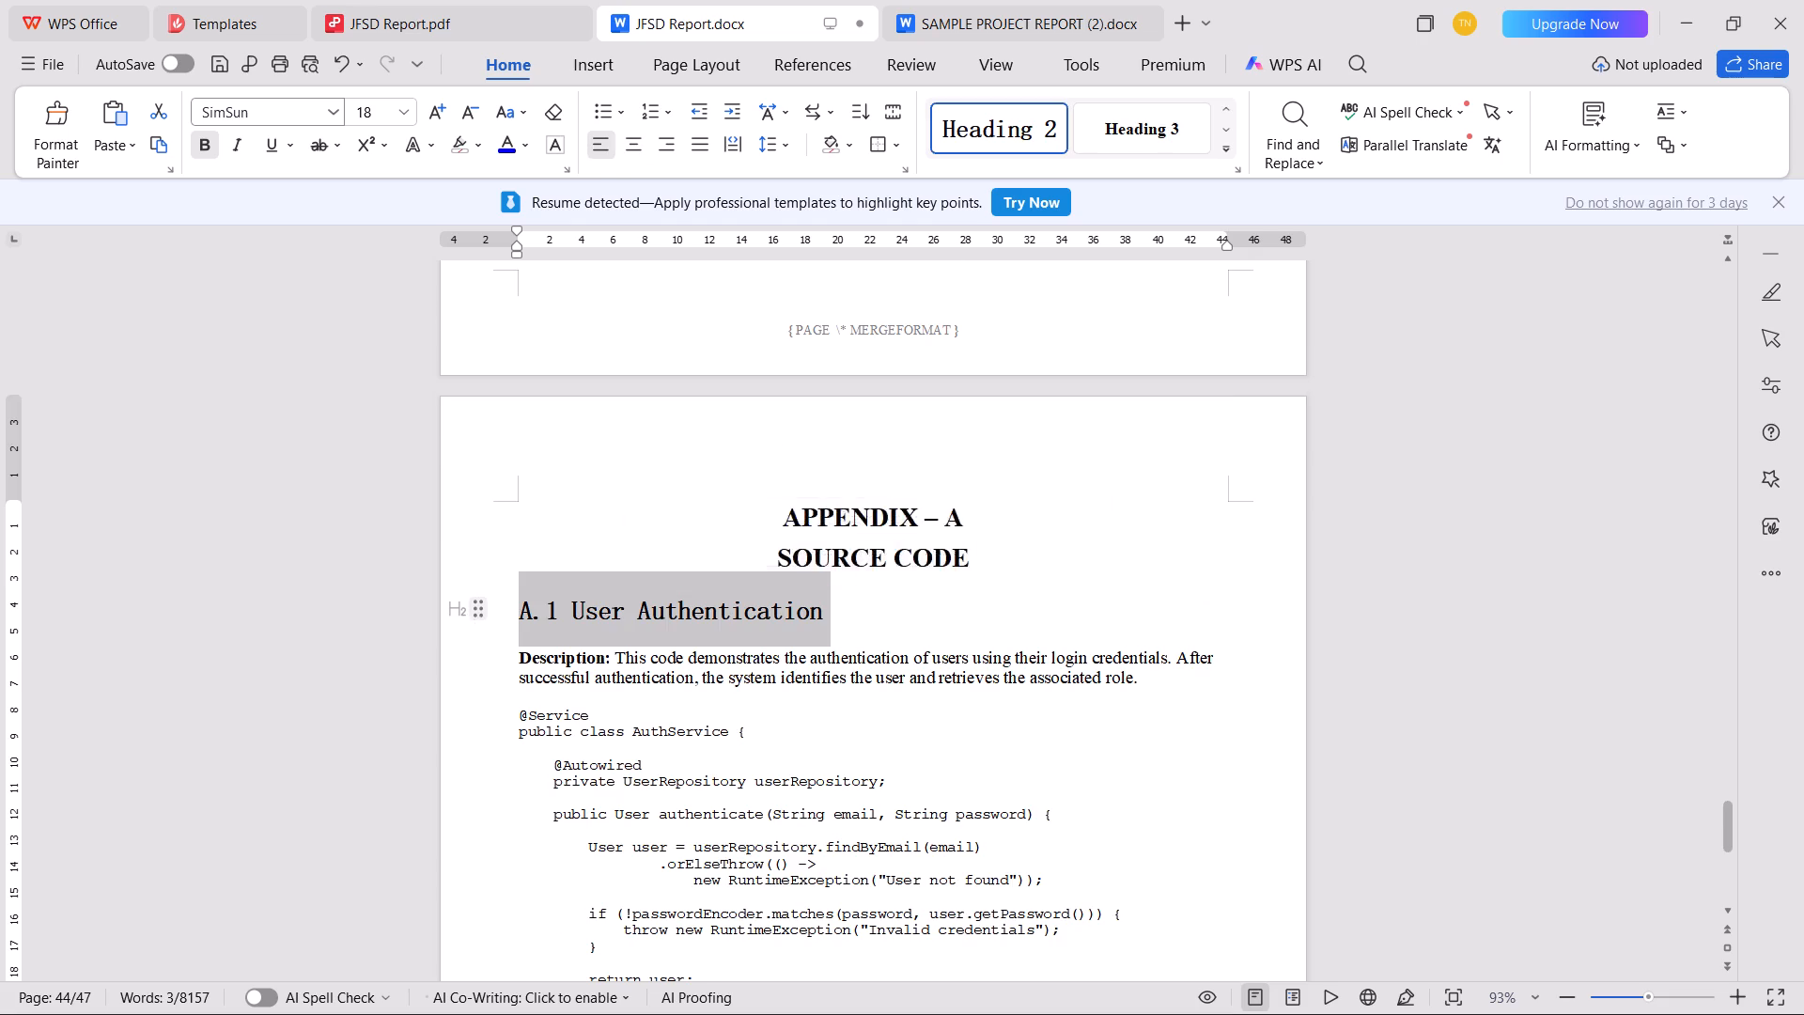
scroll(466, 612, down, 4)
ctrl+click(473, 617)
scroll(555, 503, down, 10)
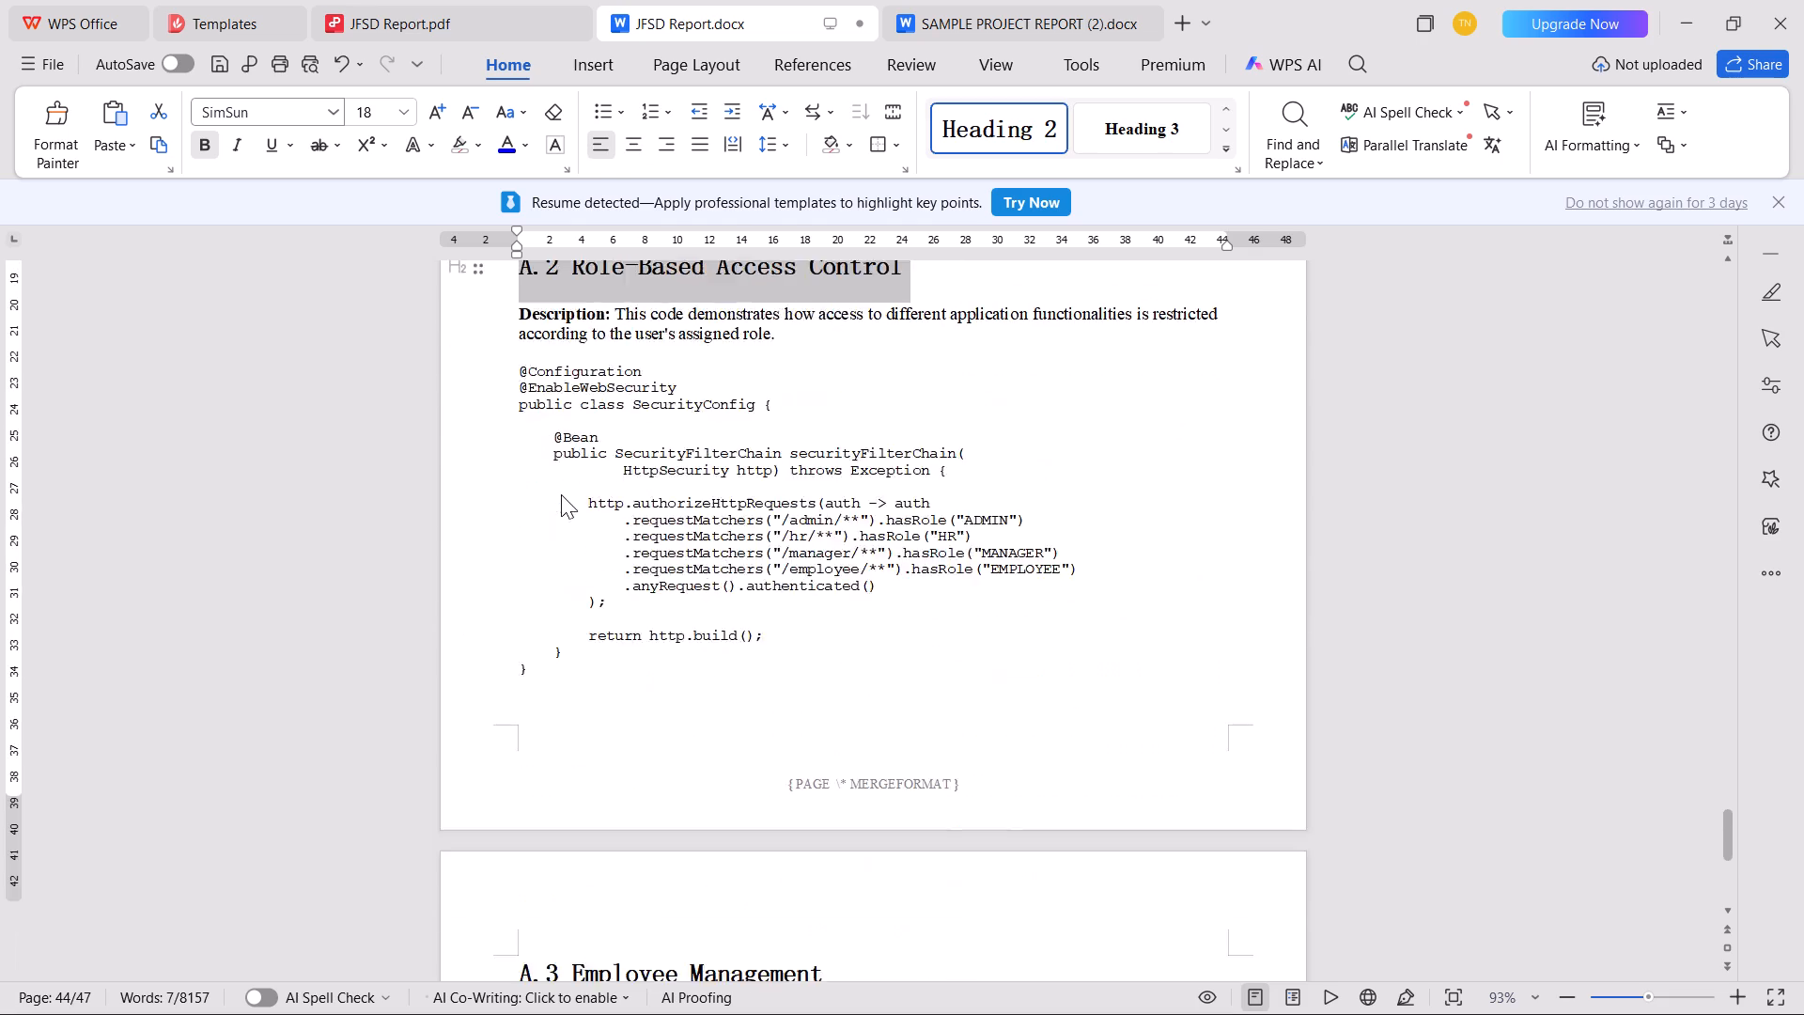
scroll(561, 494, down, 8)
ctrl+click(485, 391)
scroll(567, 438, down, 6)
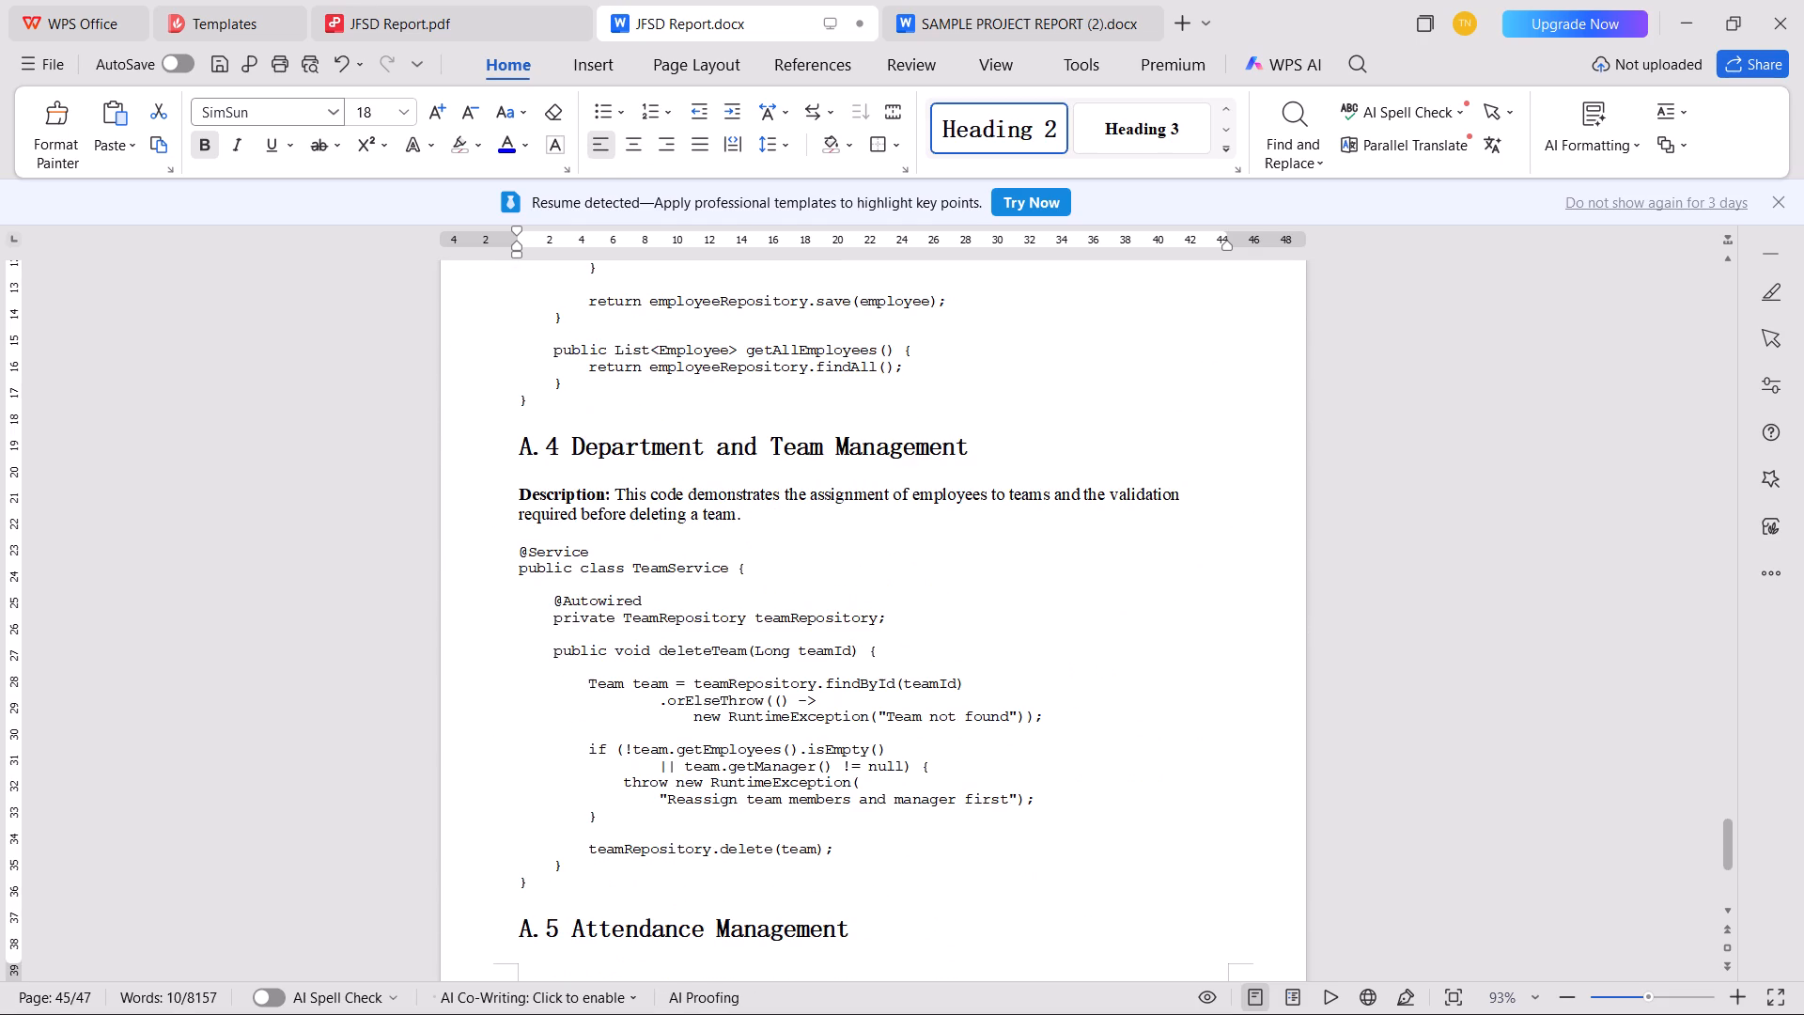
ctrl+click(476, 438)
scroll(656, 446, down, 7)
ctrl+click(468, 424)
scroll(556, 467, down, 6)
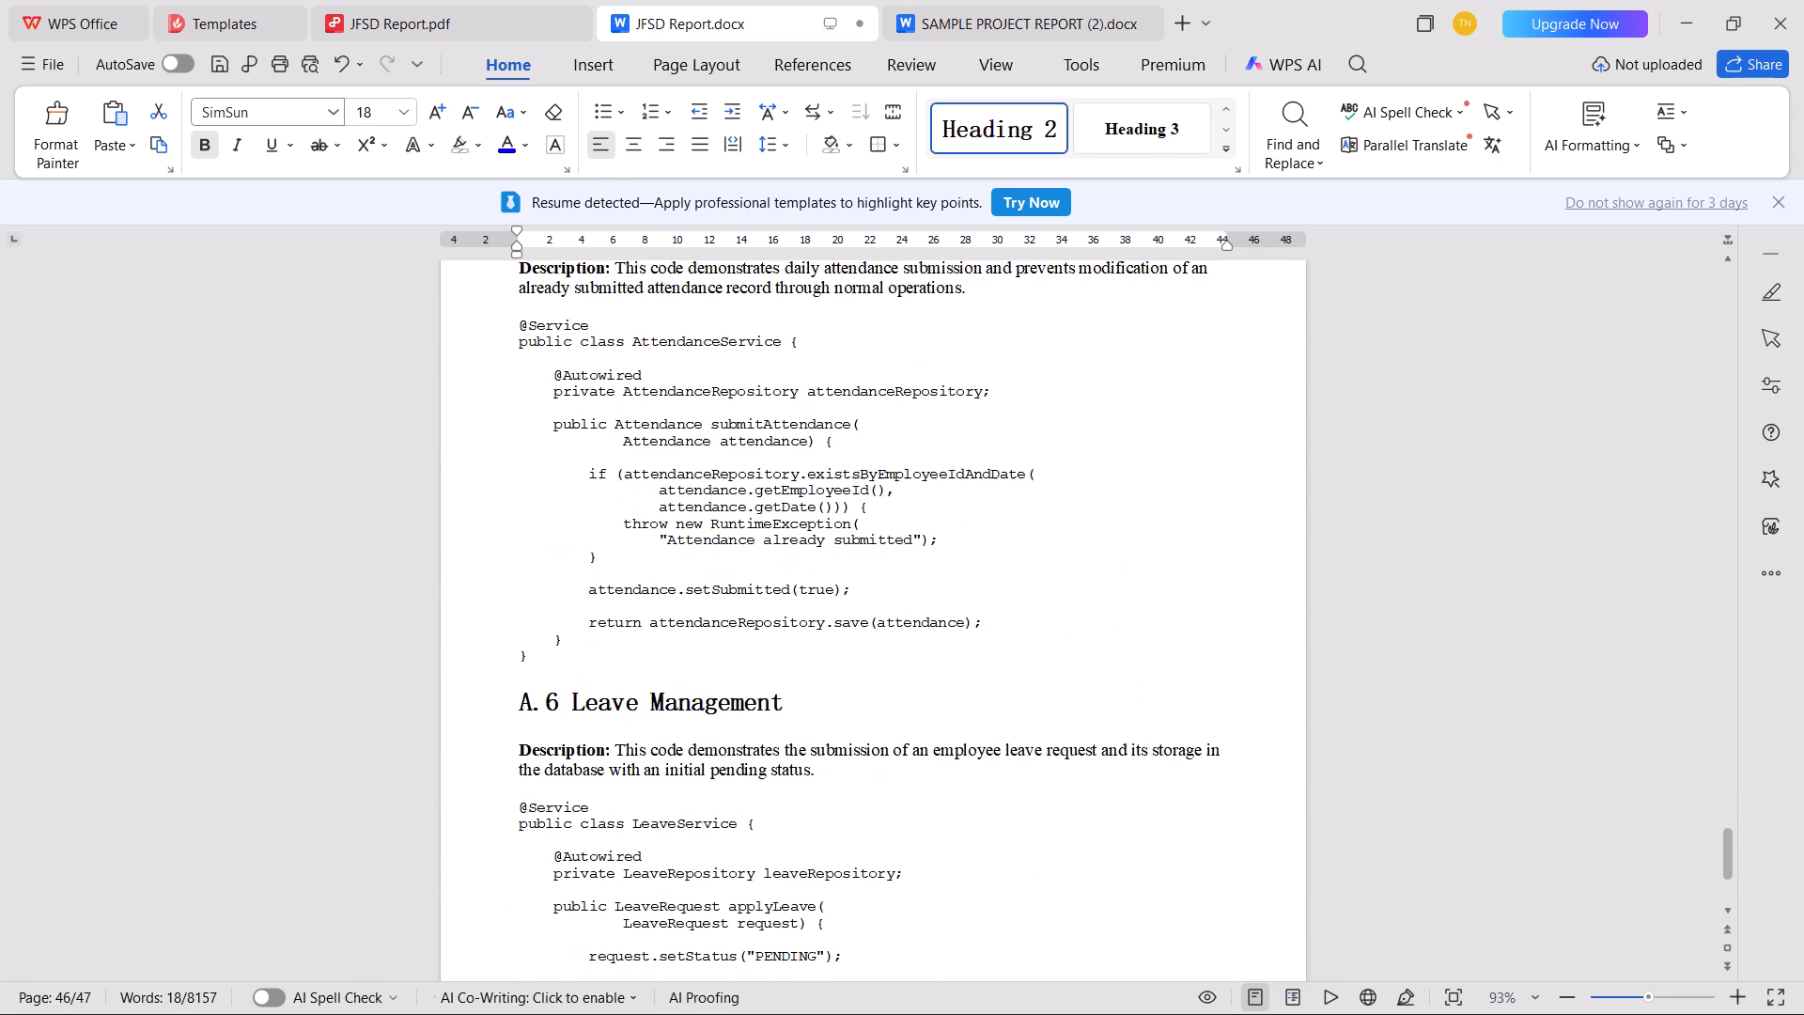
ctrl+click(455, 697)
scroll(597, 580, down, 9)
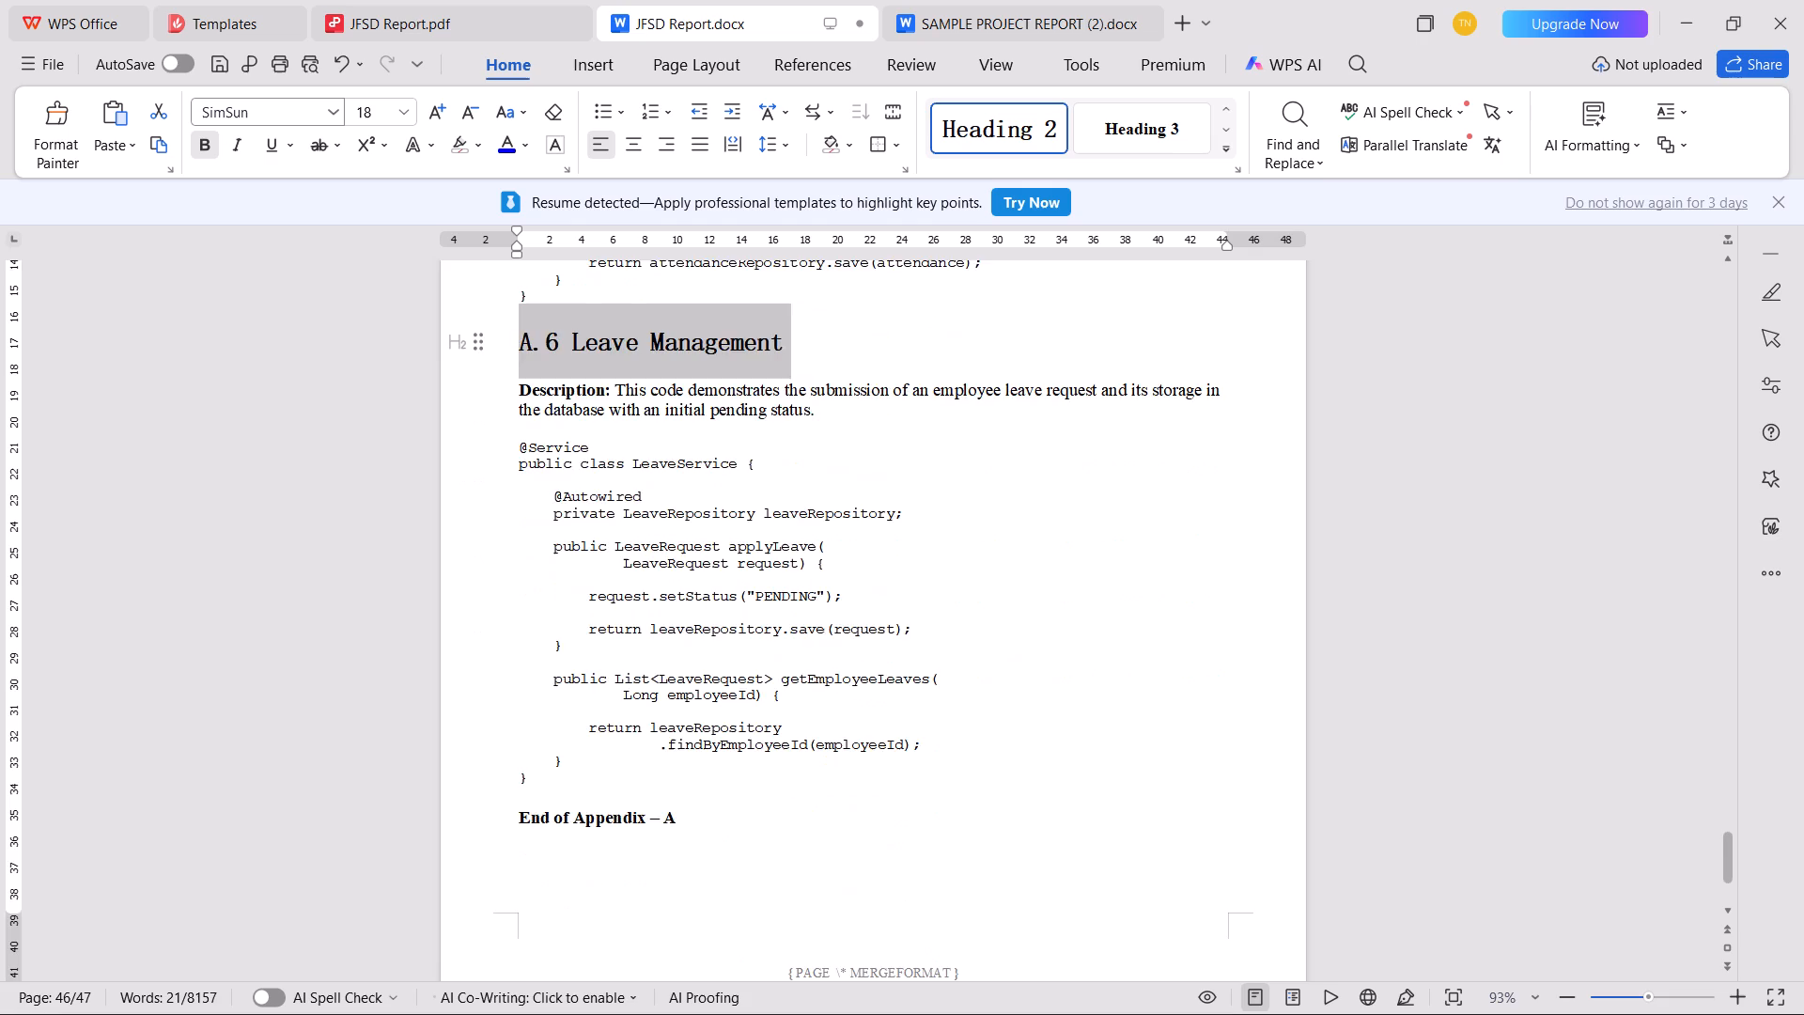
scroll(631, 557, down, 7)
scroll(488, 549, down, 6)
scroll(488, 549, up, 7)
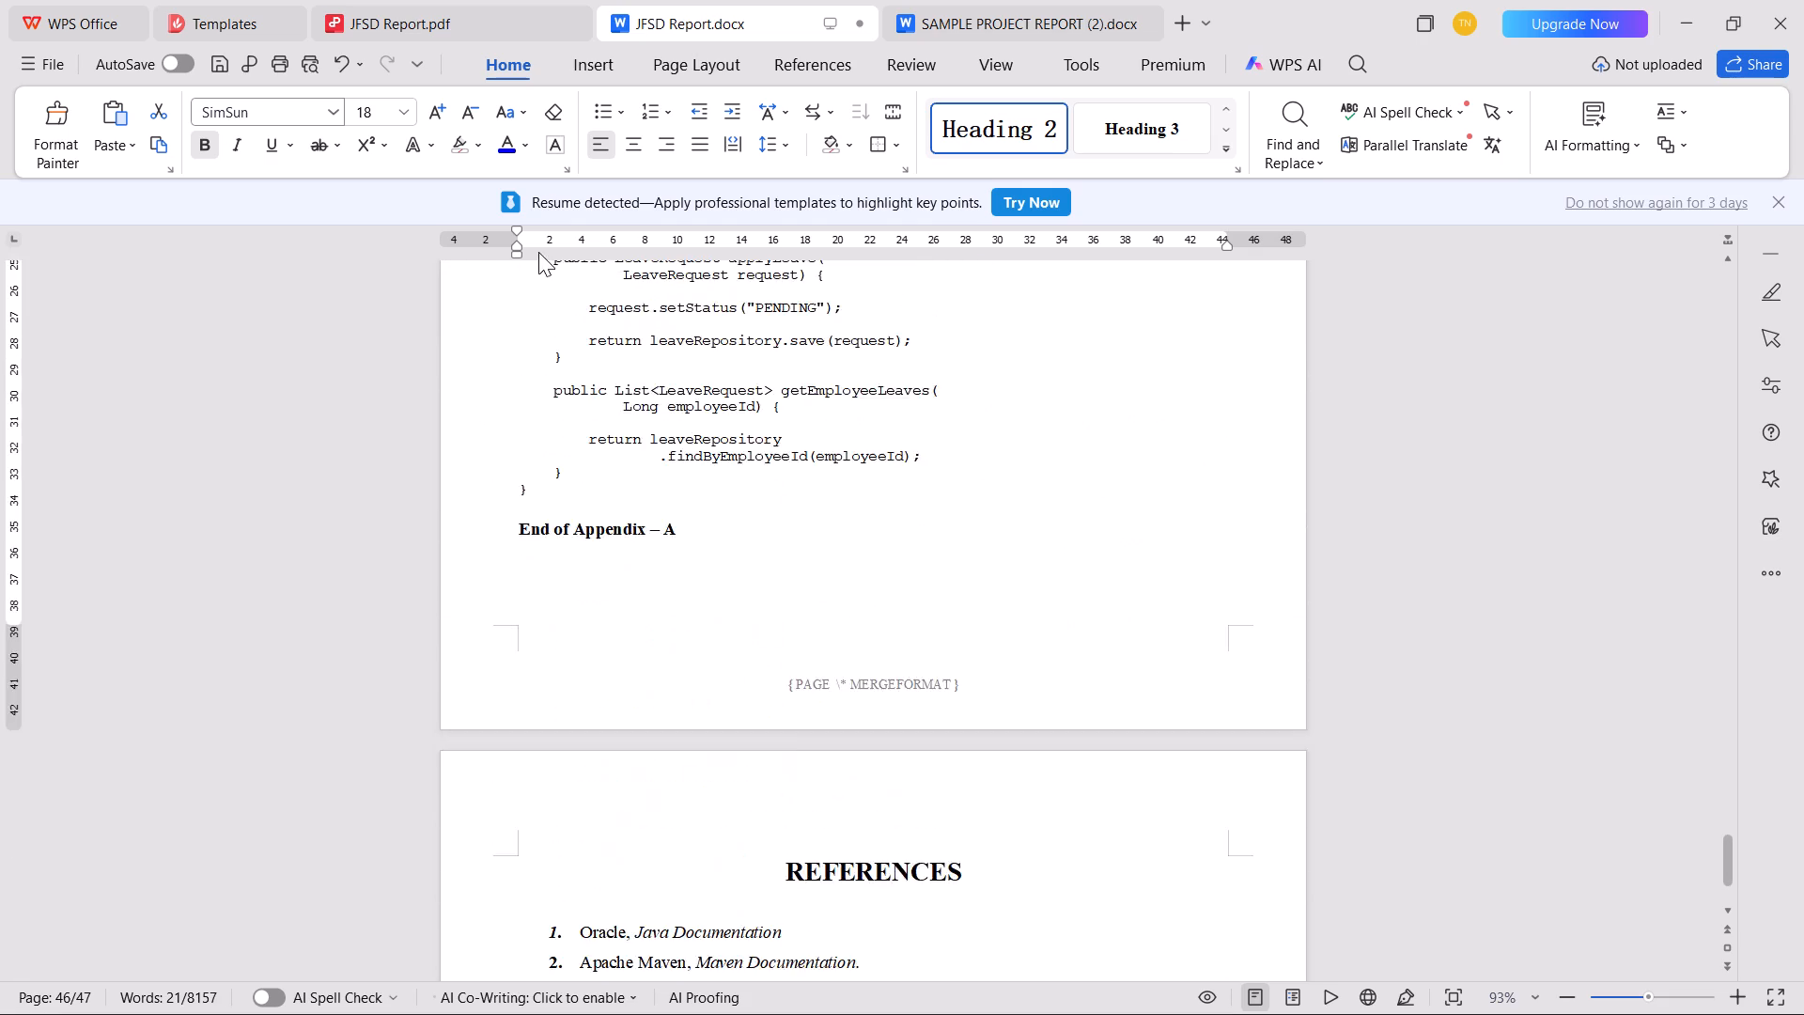
scroll(487, 455, up, 6)
scroll(487, 455, down, 1)
scroll(488, 456, up, 1)
click(334, 113)
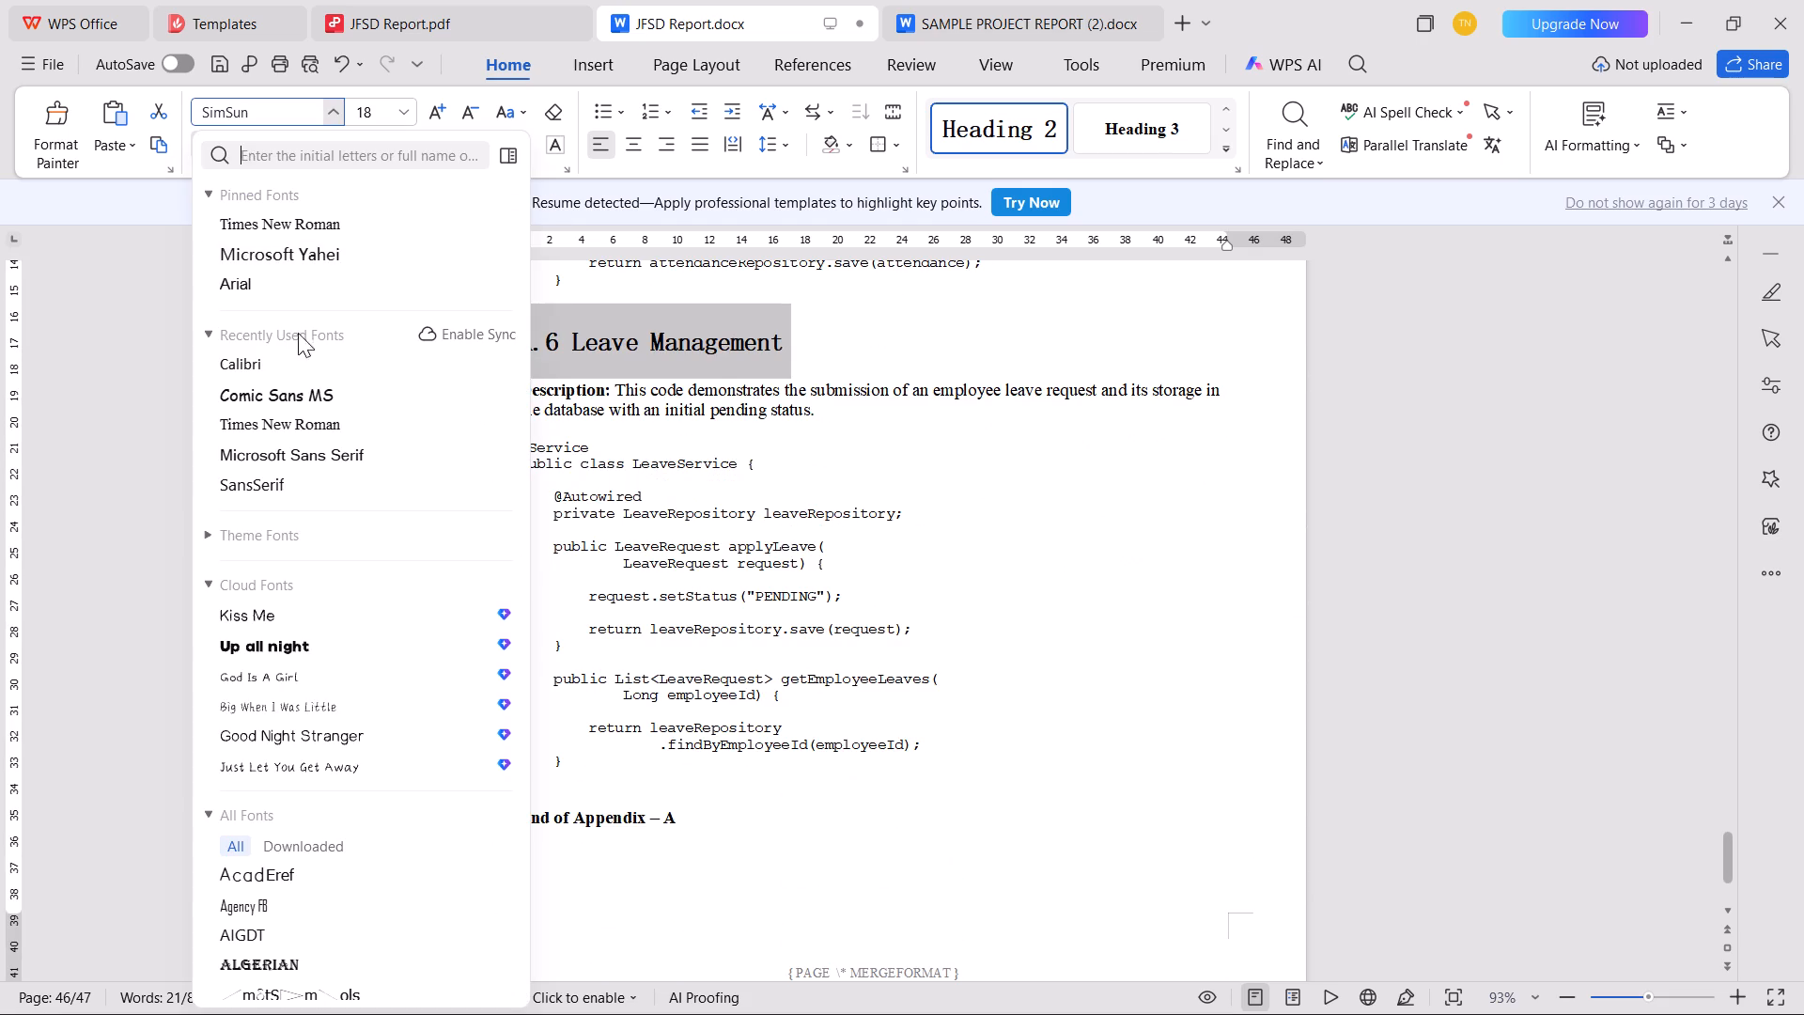
click(305, 224)
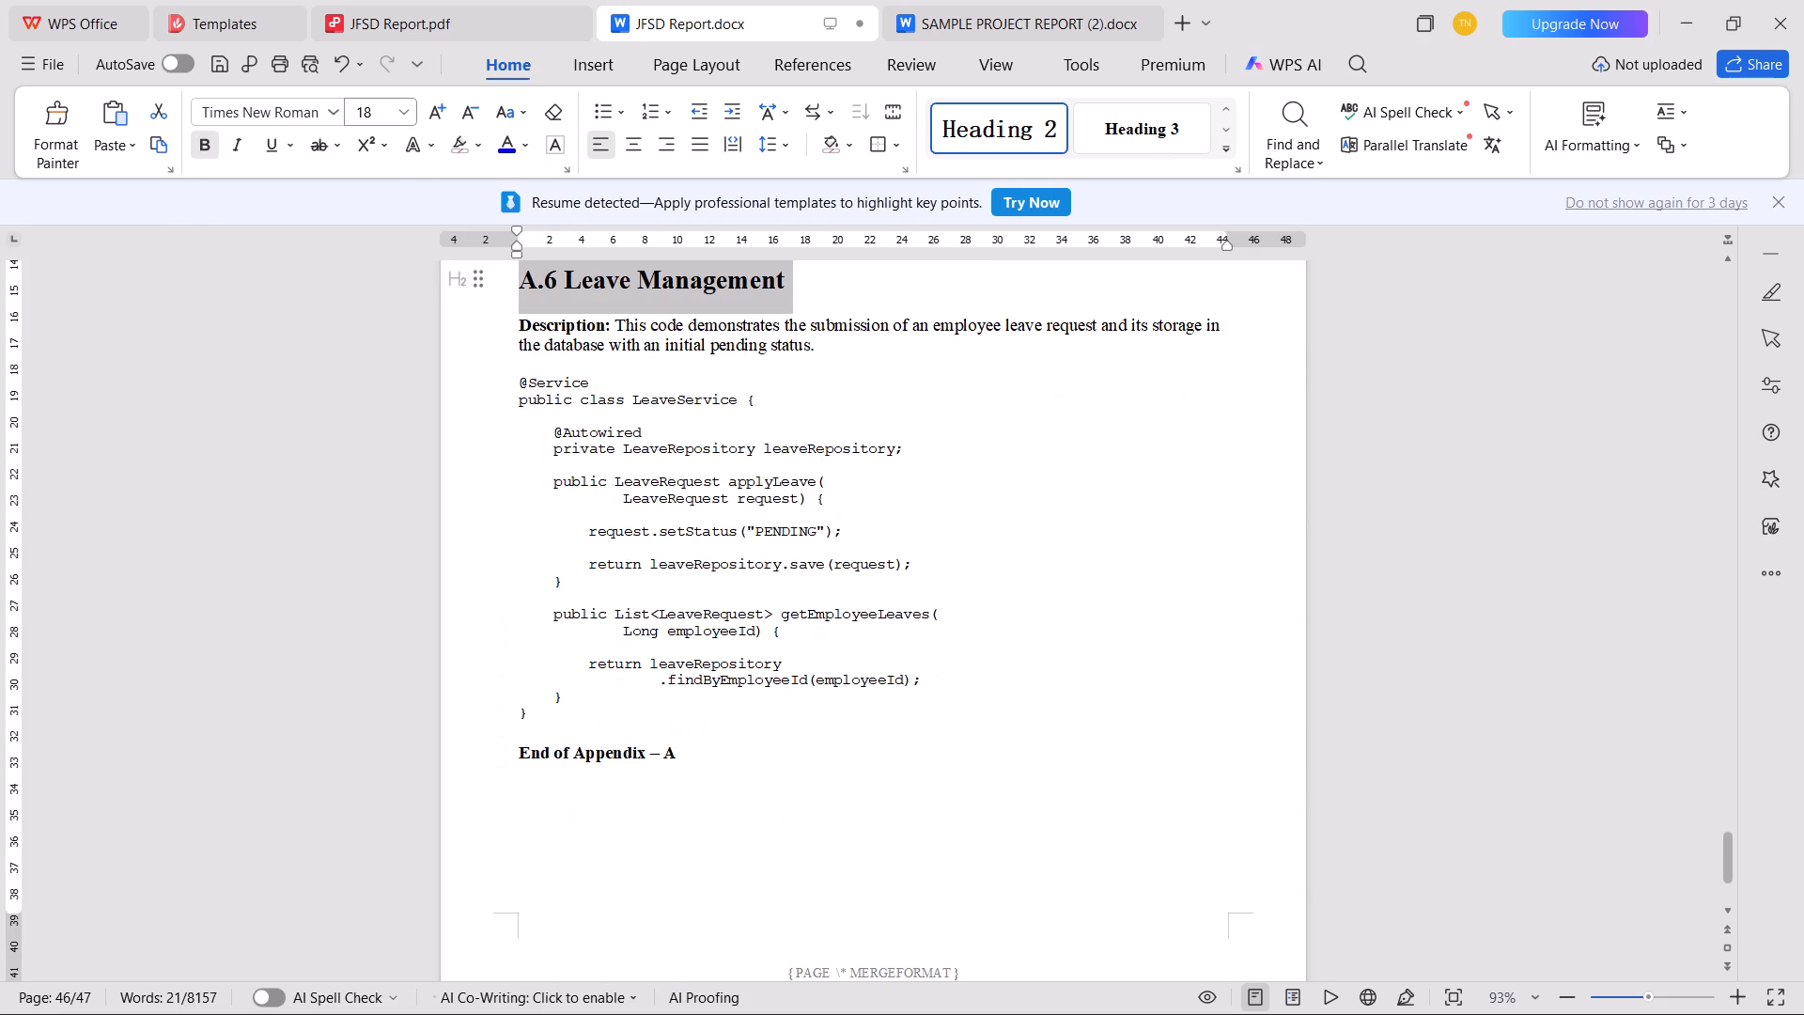
click(384, 110)
text(14)
key(Return)
Append " :" to the A.1 User Authentication, A.2 Role-Based Access Control and A.3 Employee Management headings, and save the document.
scroll(624, 242, up, 4)
scroll(631, 251, down, 1)
scroll(631, 251, up, 7)
scroll(781, 379, down, 1)
scroll(781, 379, up, 20)
scroll(781, 379, up, 15)
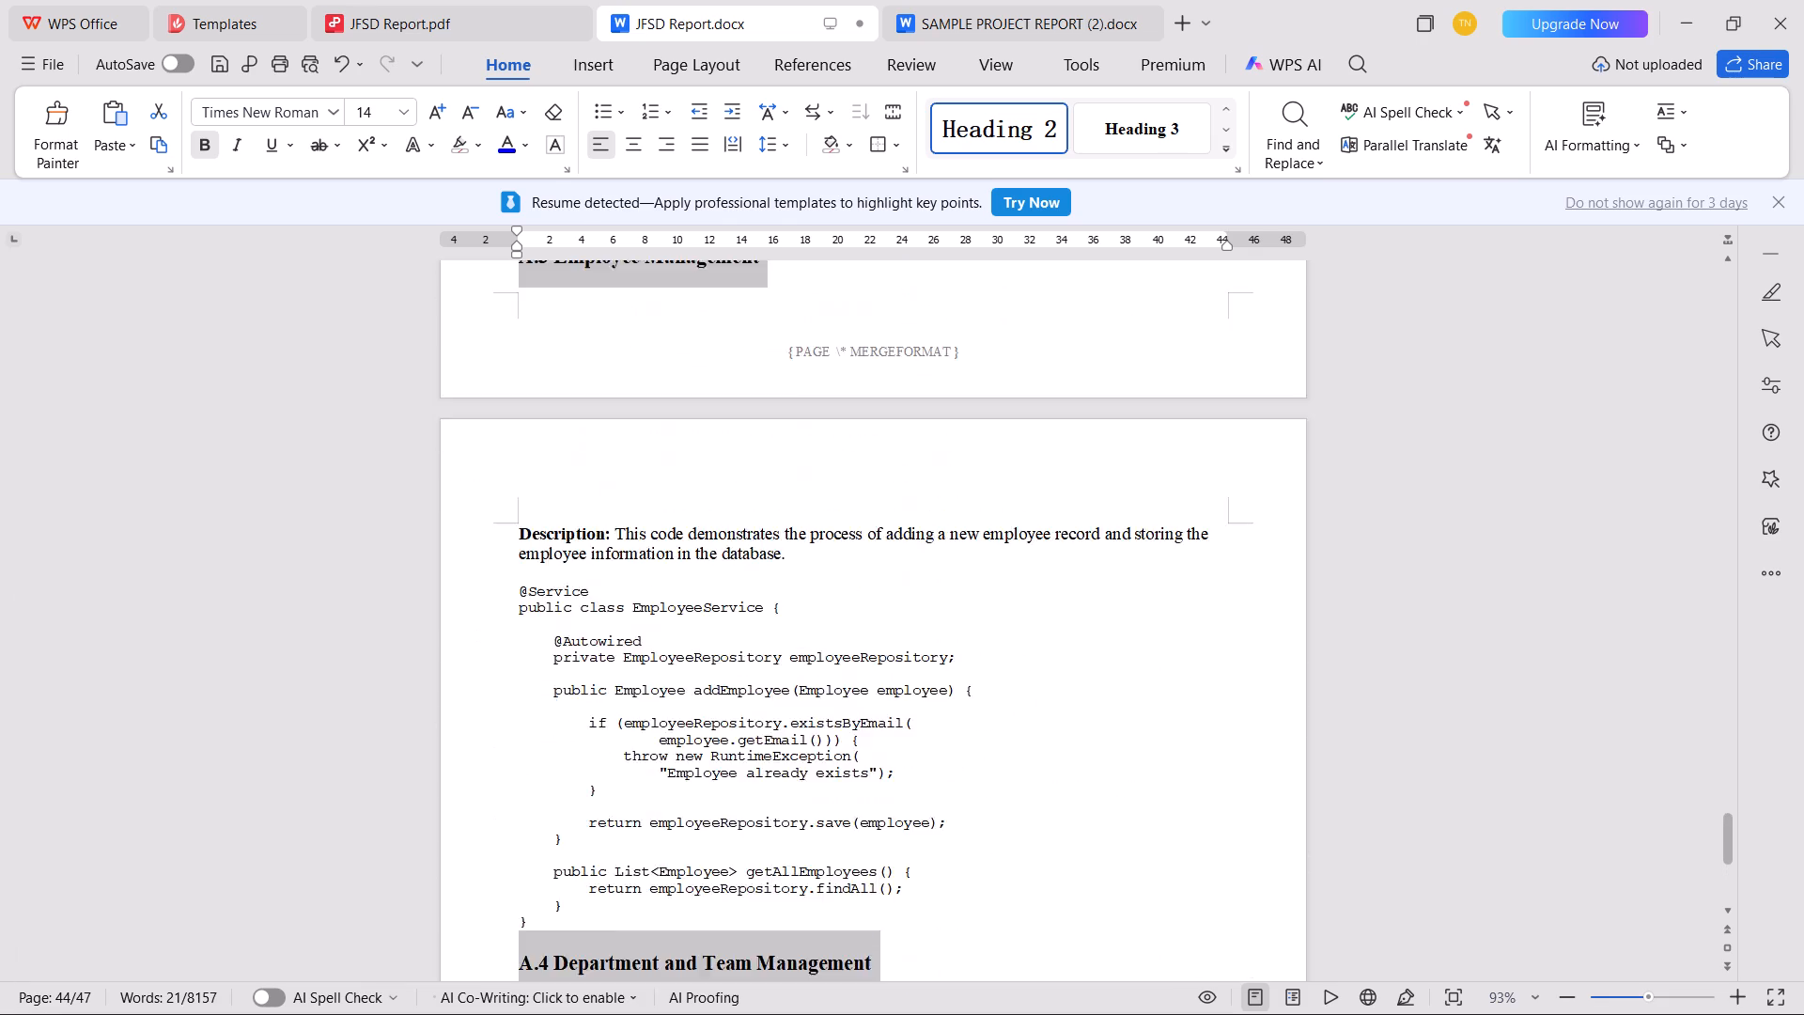
scroll(781, 379, up, 20)
scroll(781, 379, up, 4)
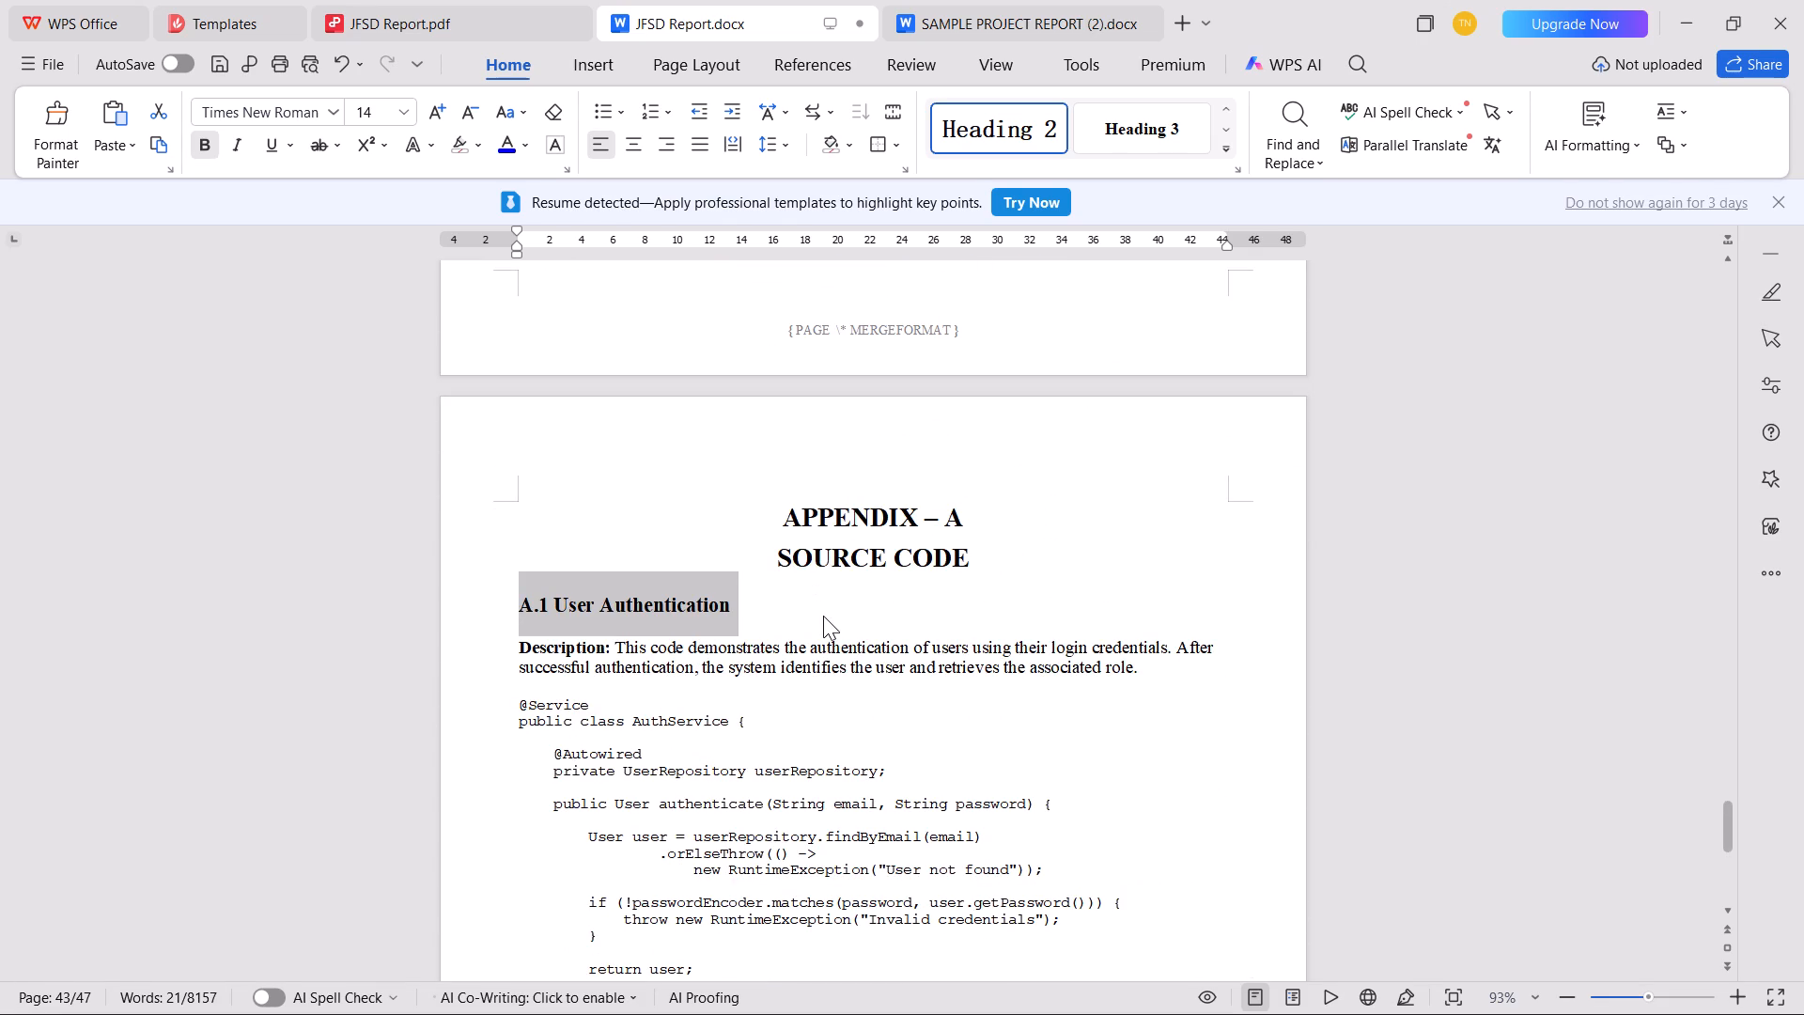
click(823, 616)
key(space)
text(:)
scroll(823, 616, down, 6)
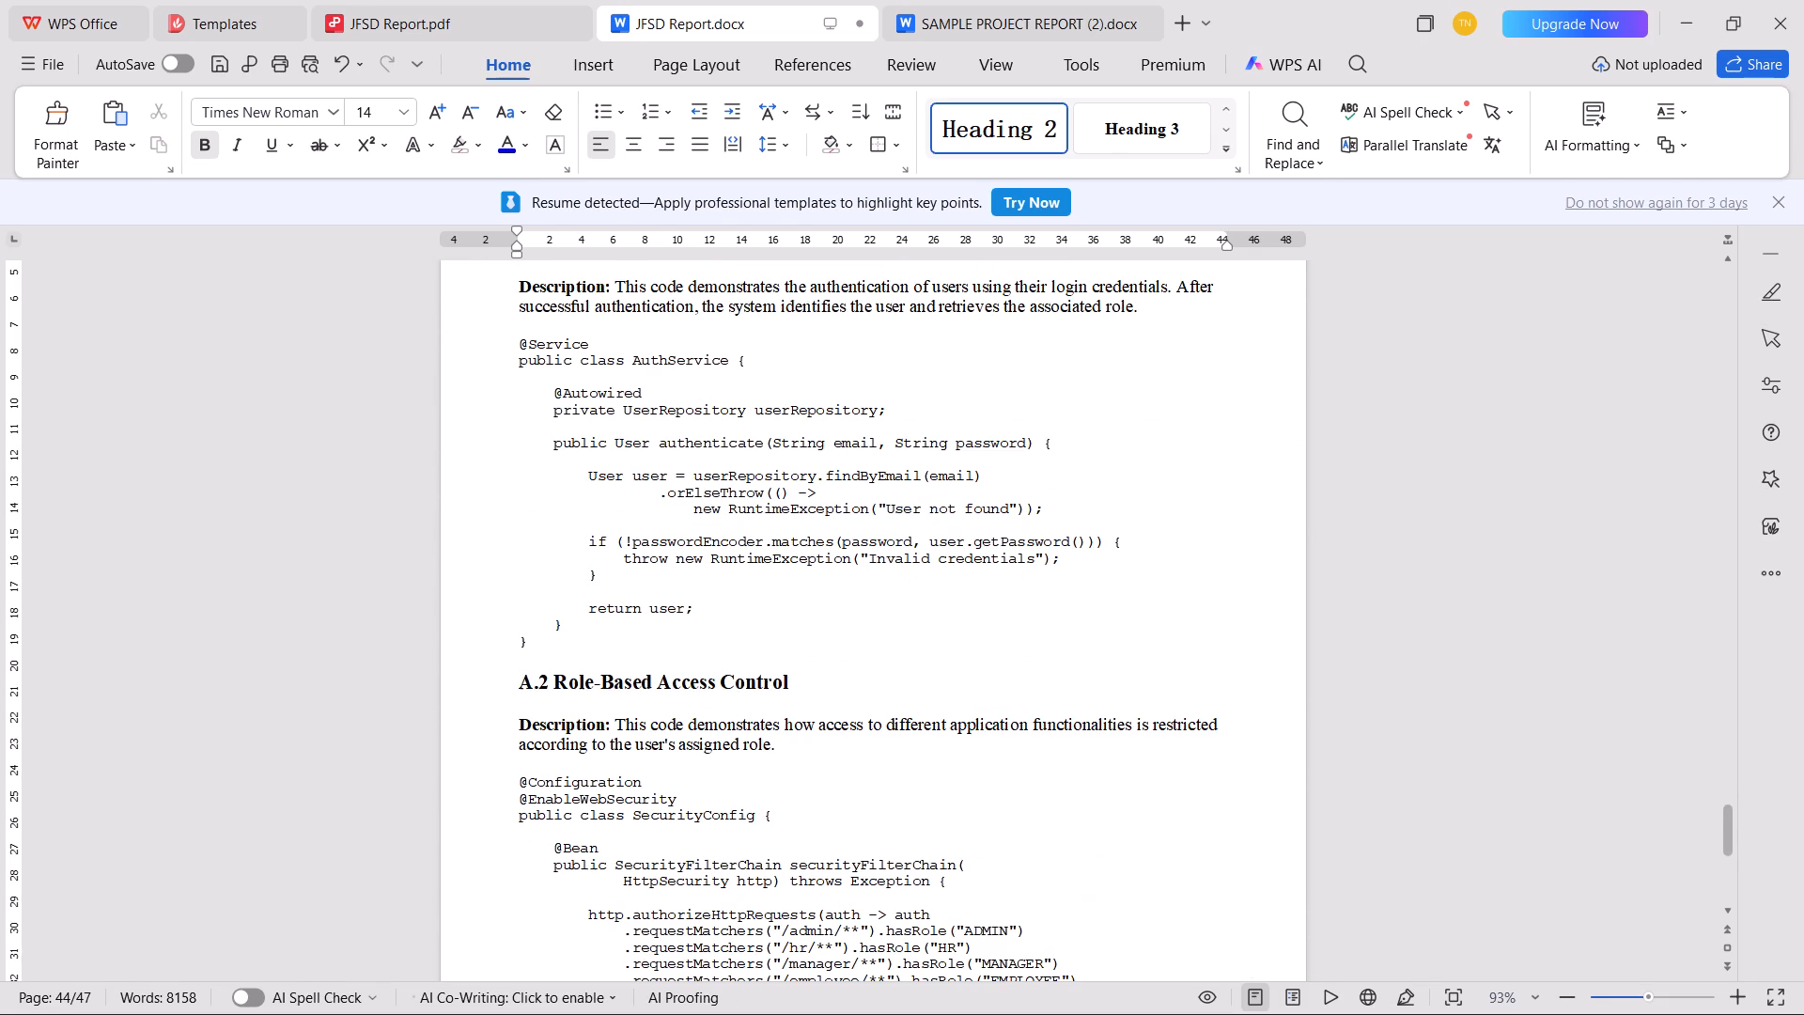
click(861, 681)
key(space)
text(:)
scroll(898, 680, down, 7)
click(808, 707)
key(space)
text(:)
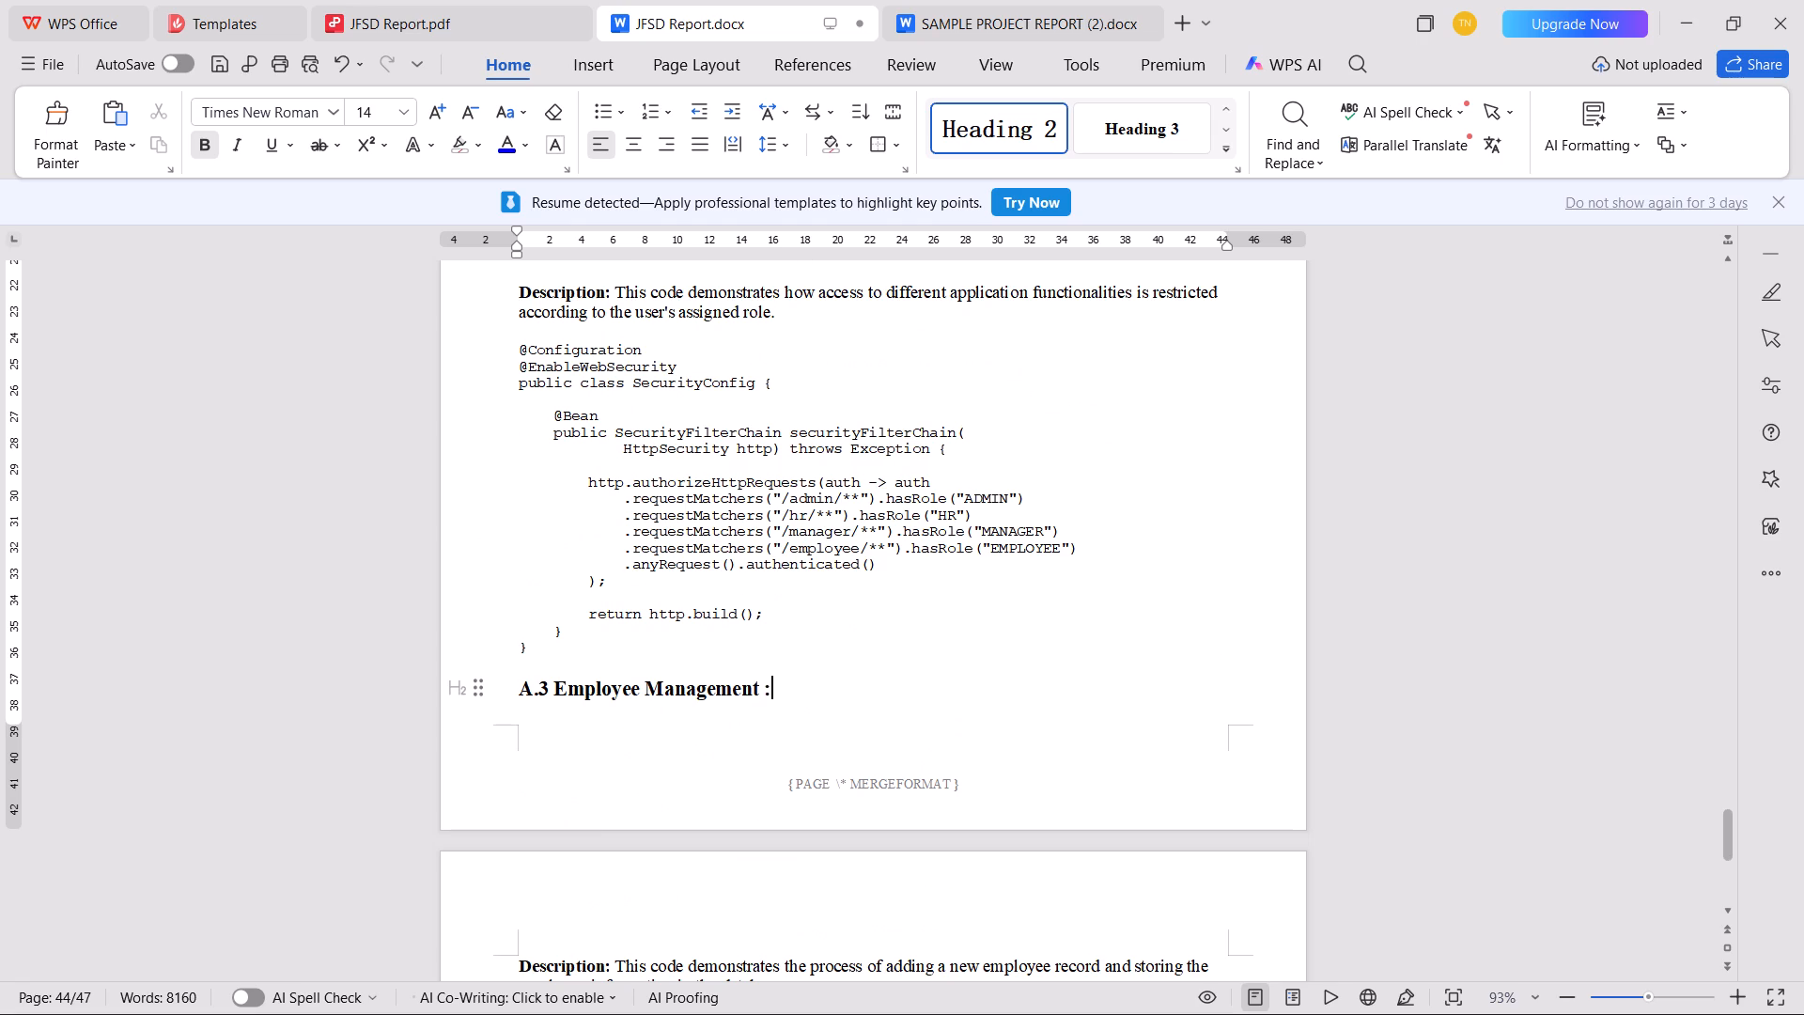
key(ctrl+s)
Append " :" to the A.4 Department and Team Management, A.5 Attendance Management and A.6 Leave Management headings, saving after each.
scroll(811, 701, down, 11)
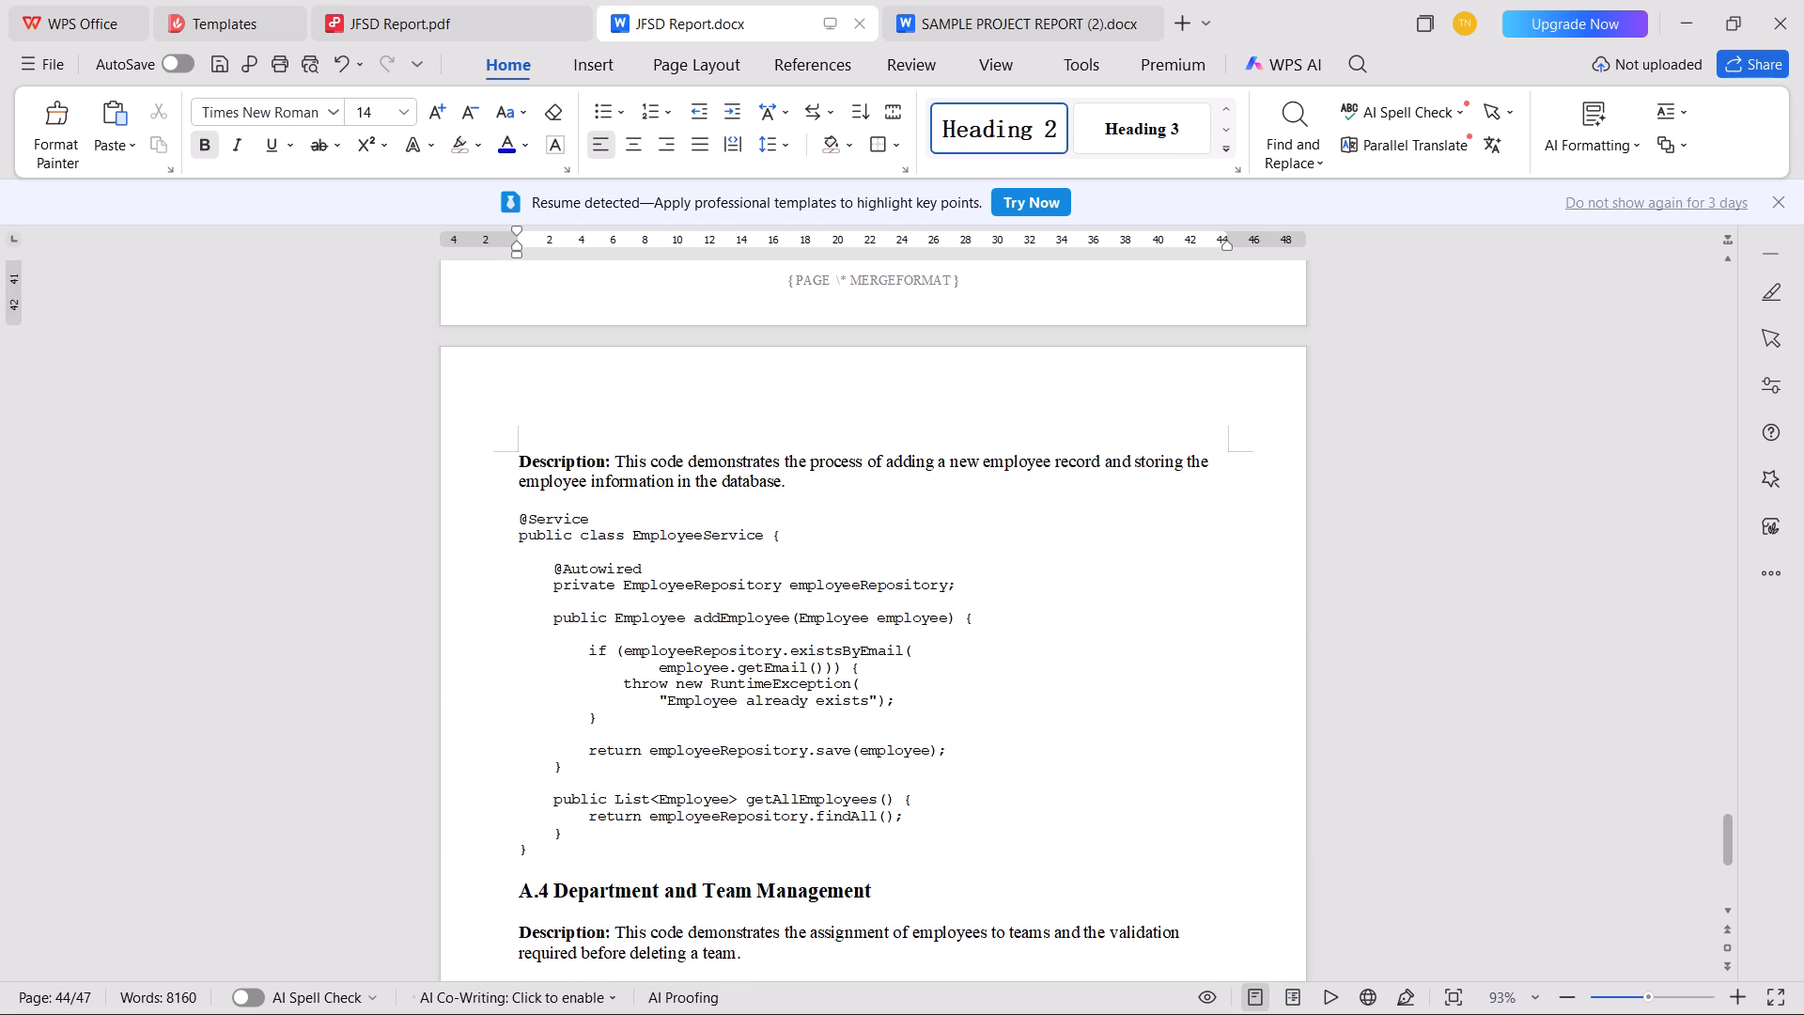
click(913, 889)
key(space)
text(:)
key(ctrl+s)
scroll(864, 878, down, 5)
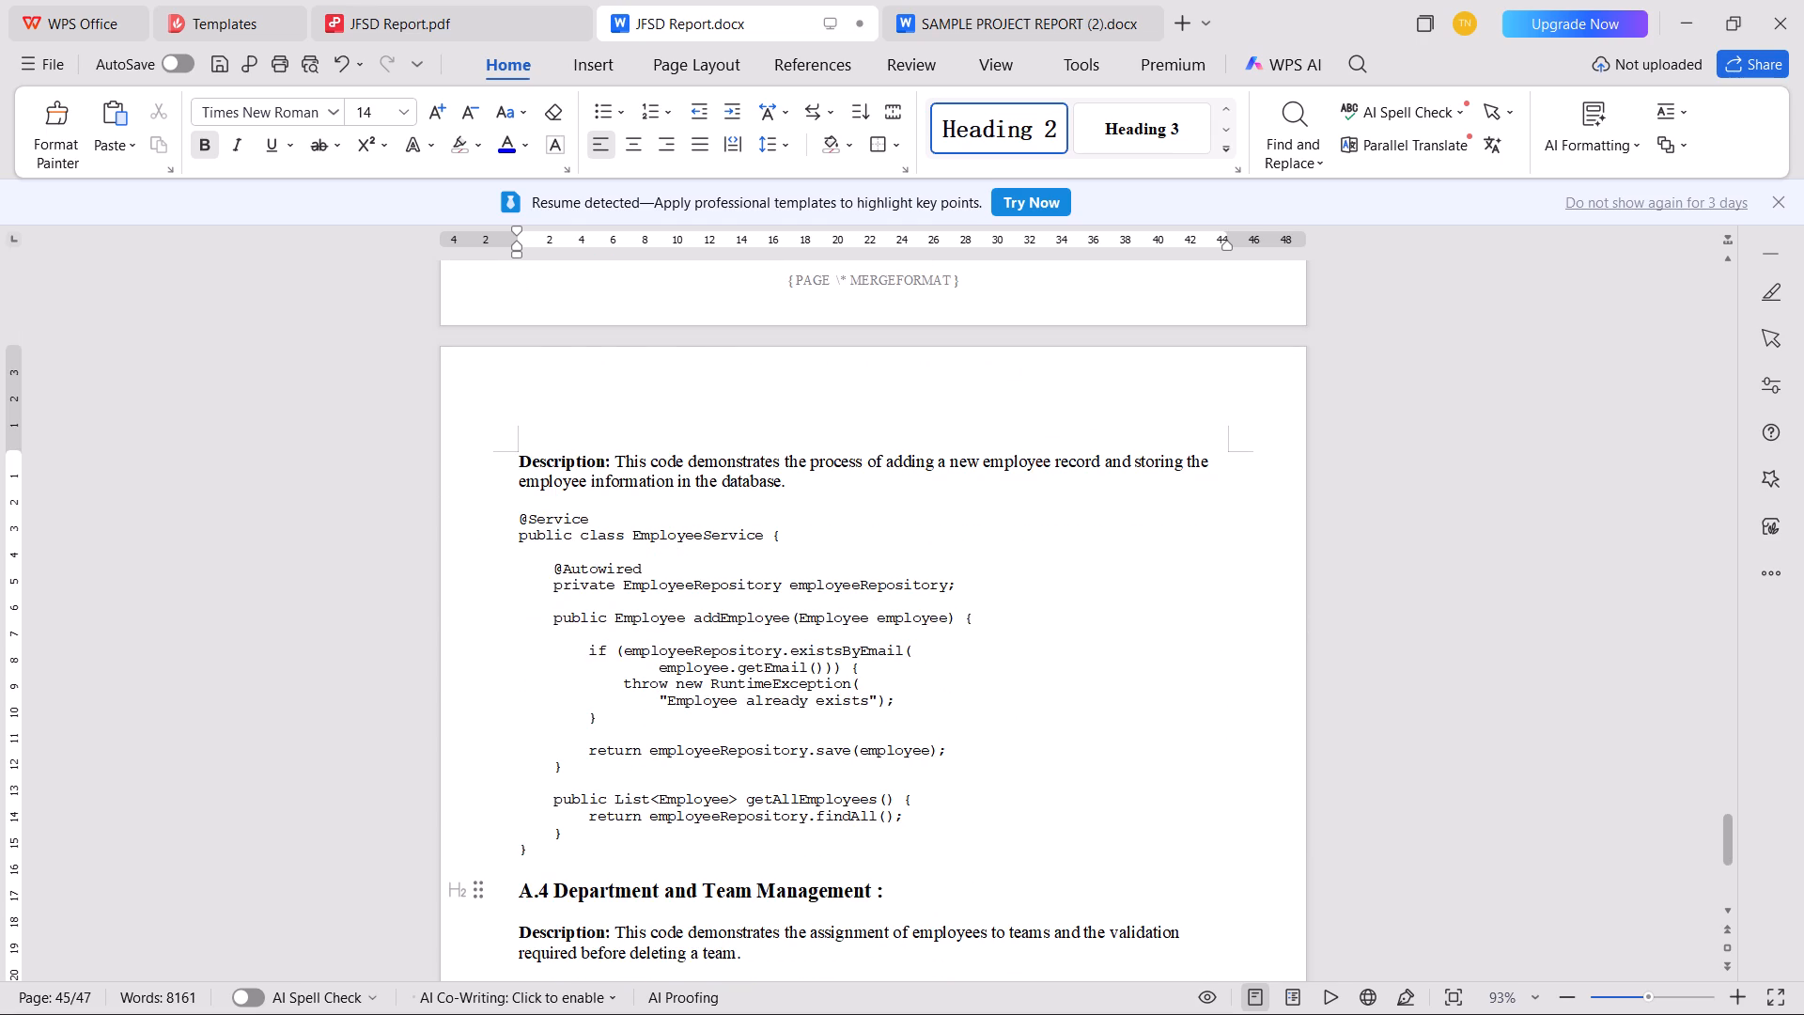
scroll(766, 873, down, 6)
click(816, 784)
key(space)
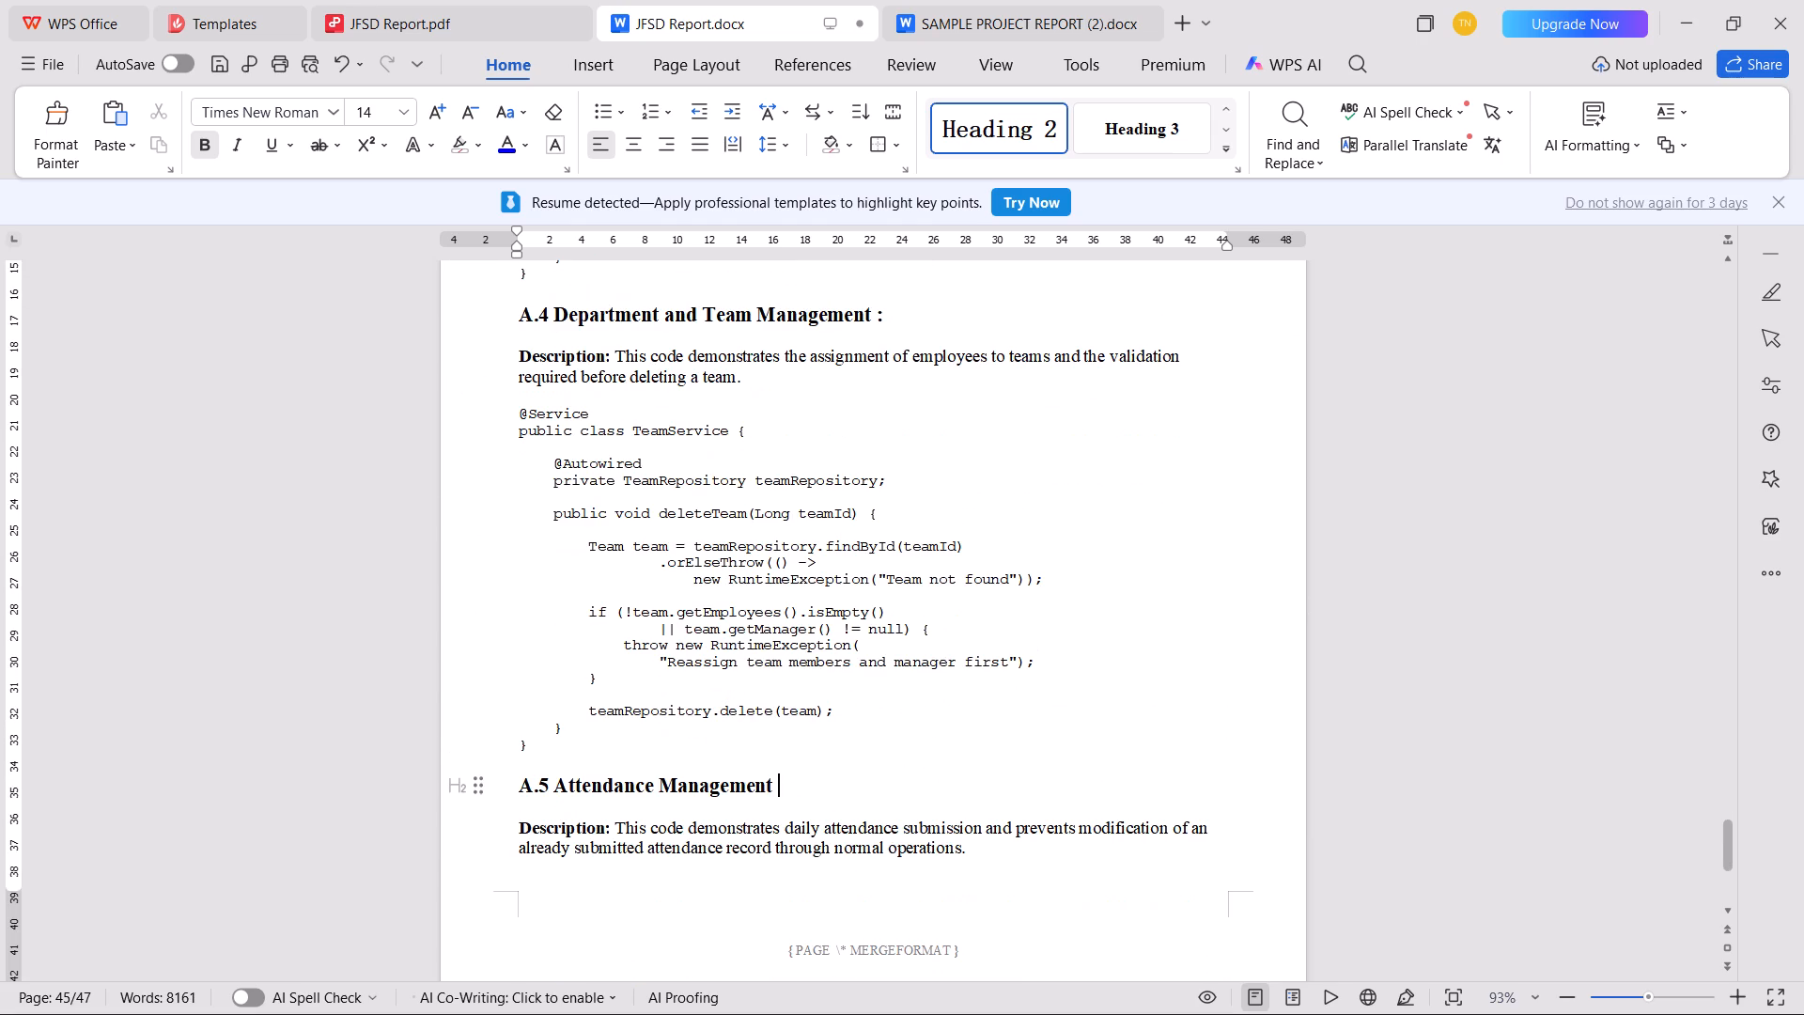
text(:)
key(ctrl+s)
scroll(836, 844, down, 7)
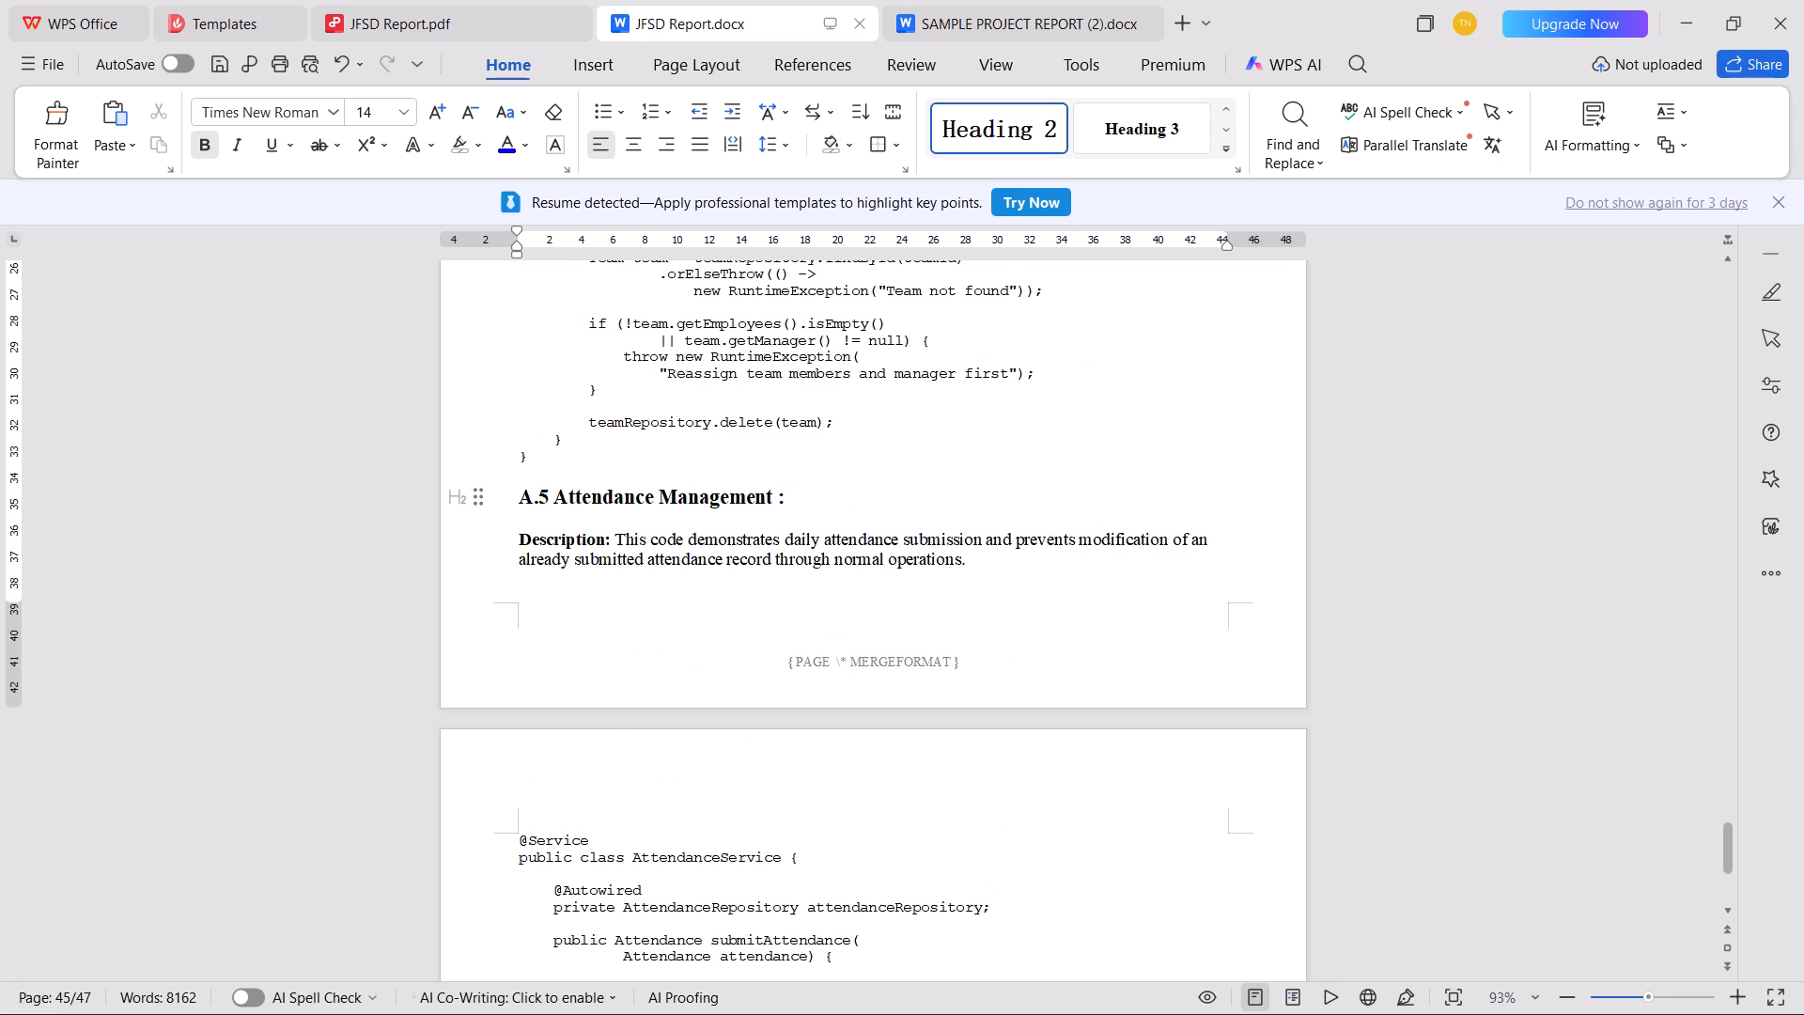
scroll(644, 813, down, 5)
click(794, 856)
key(space)
text(:)
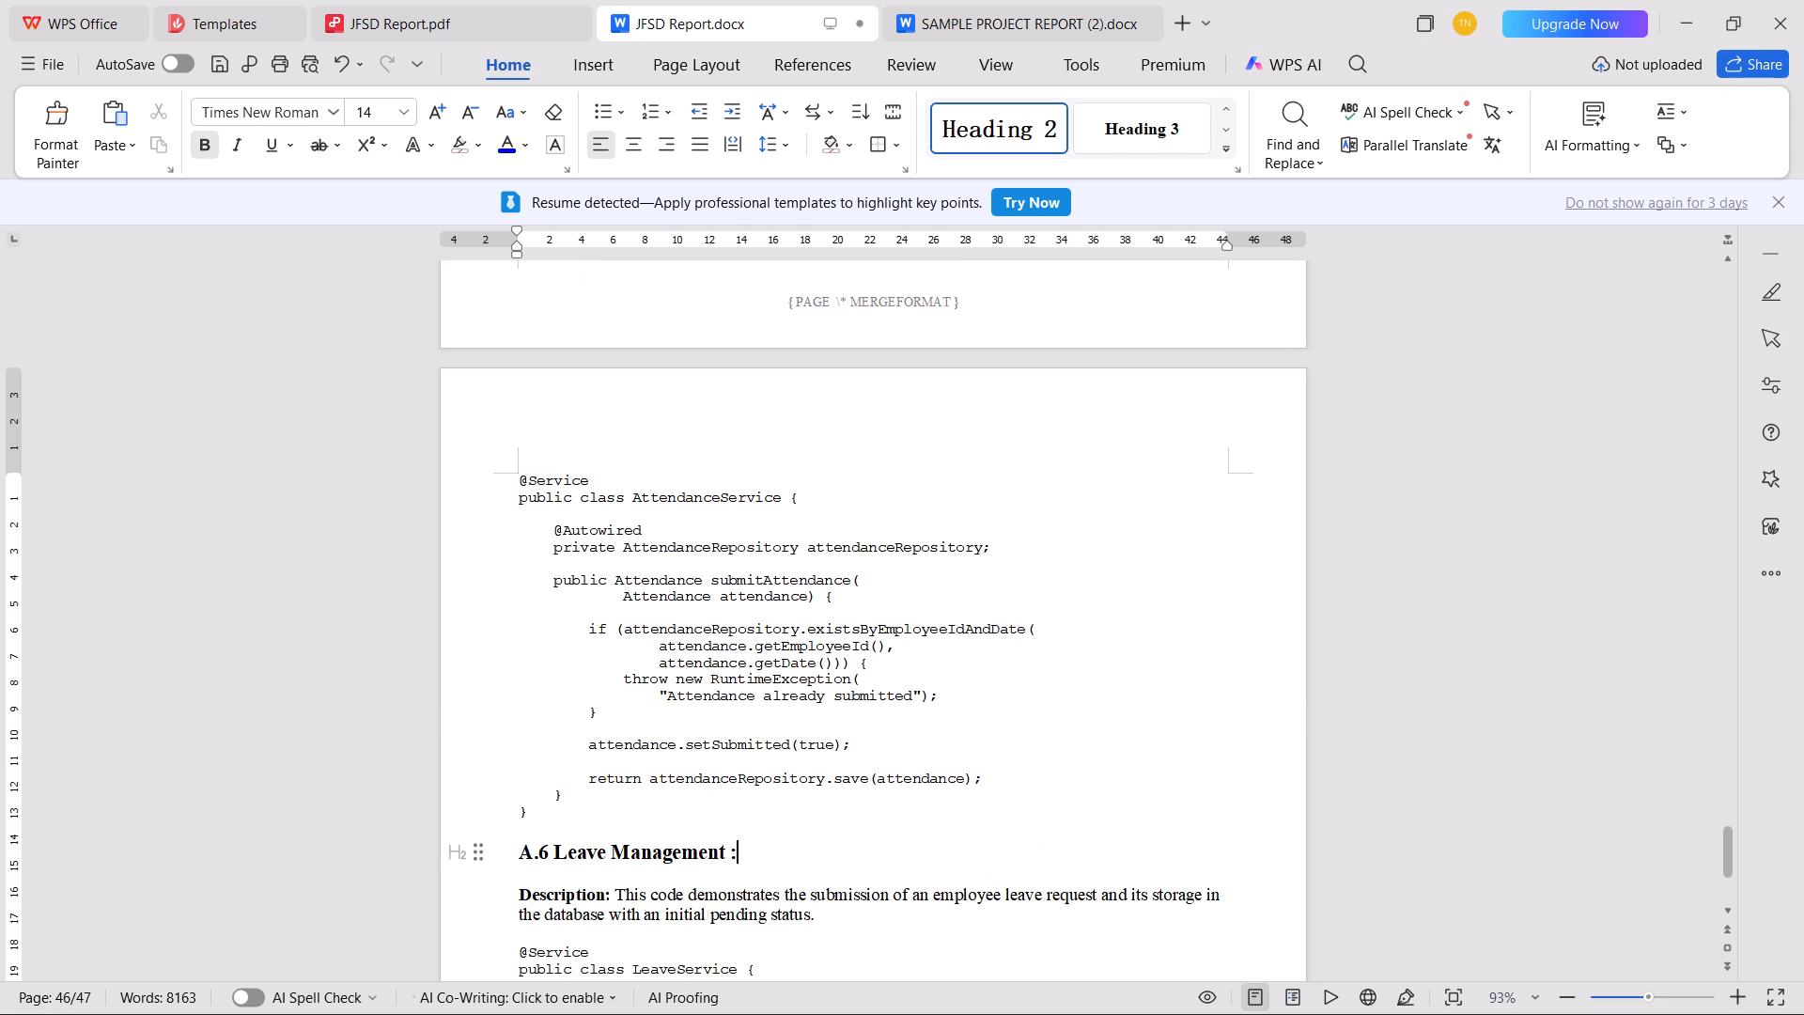
key(ctrl+s)
Delete the "End of Appendix – A" line after the A.6 Leave Management code.
scroll(793, 851, down, 11)
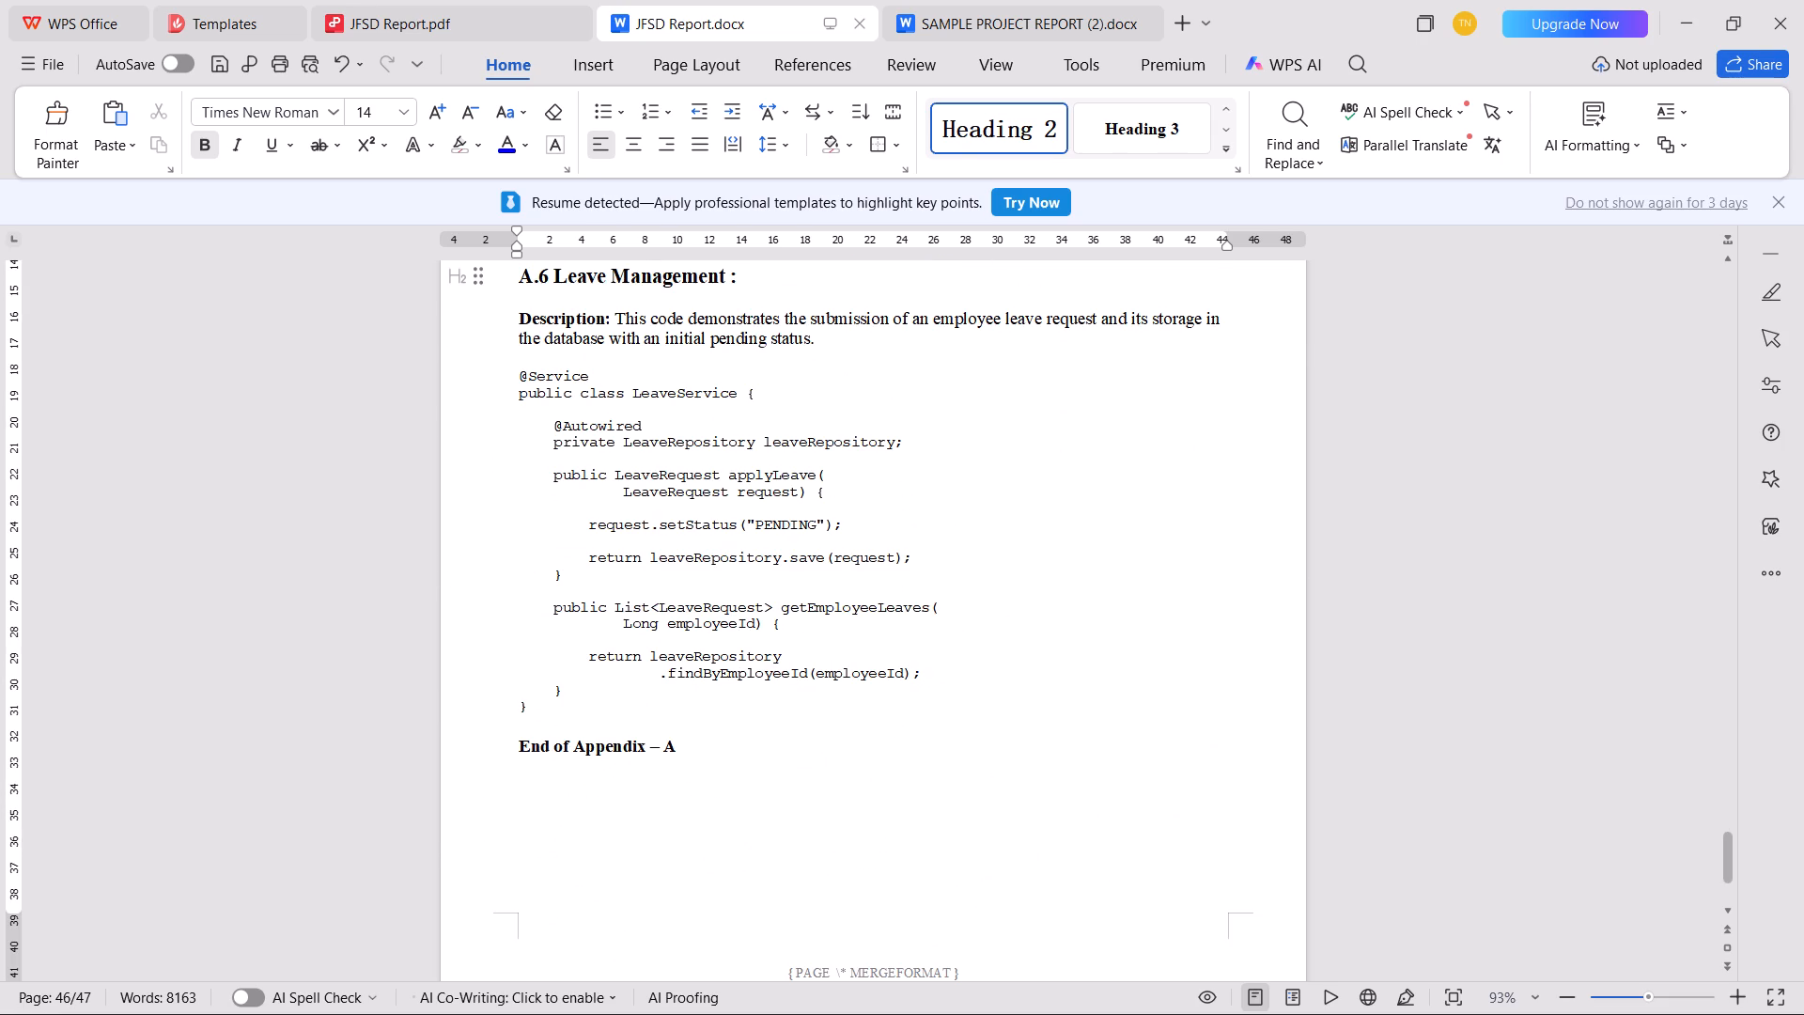
drag(726, 758, 717, 725)
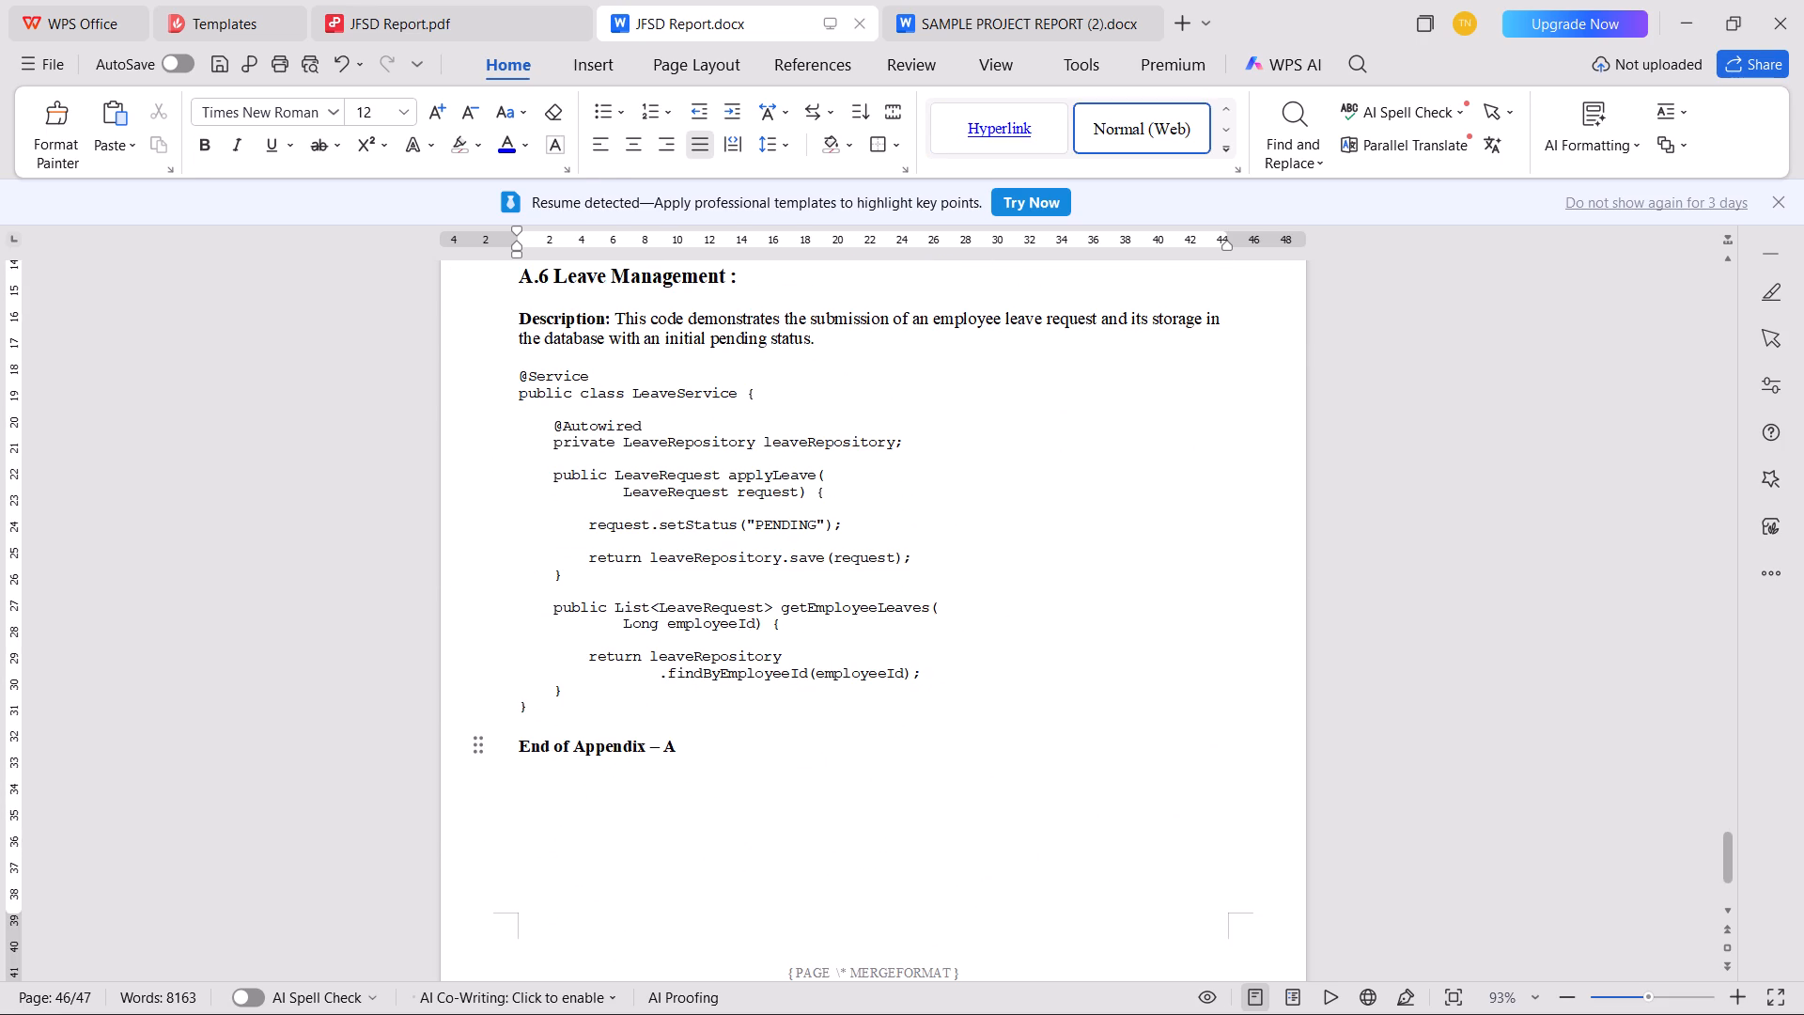
drag(684, 743, 500, 751)
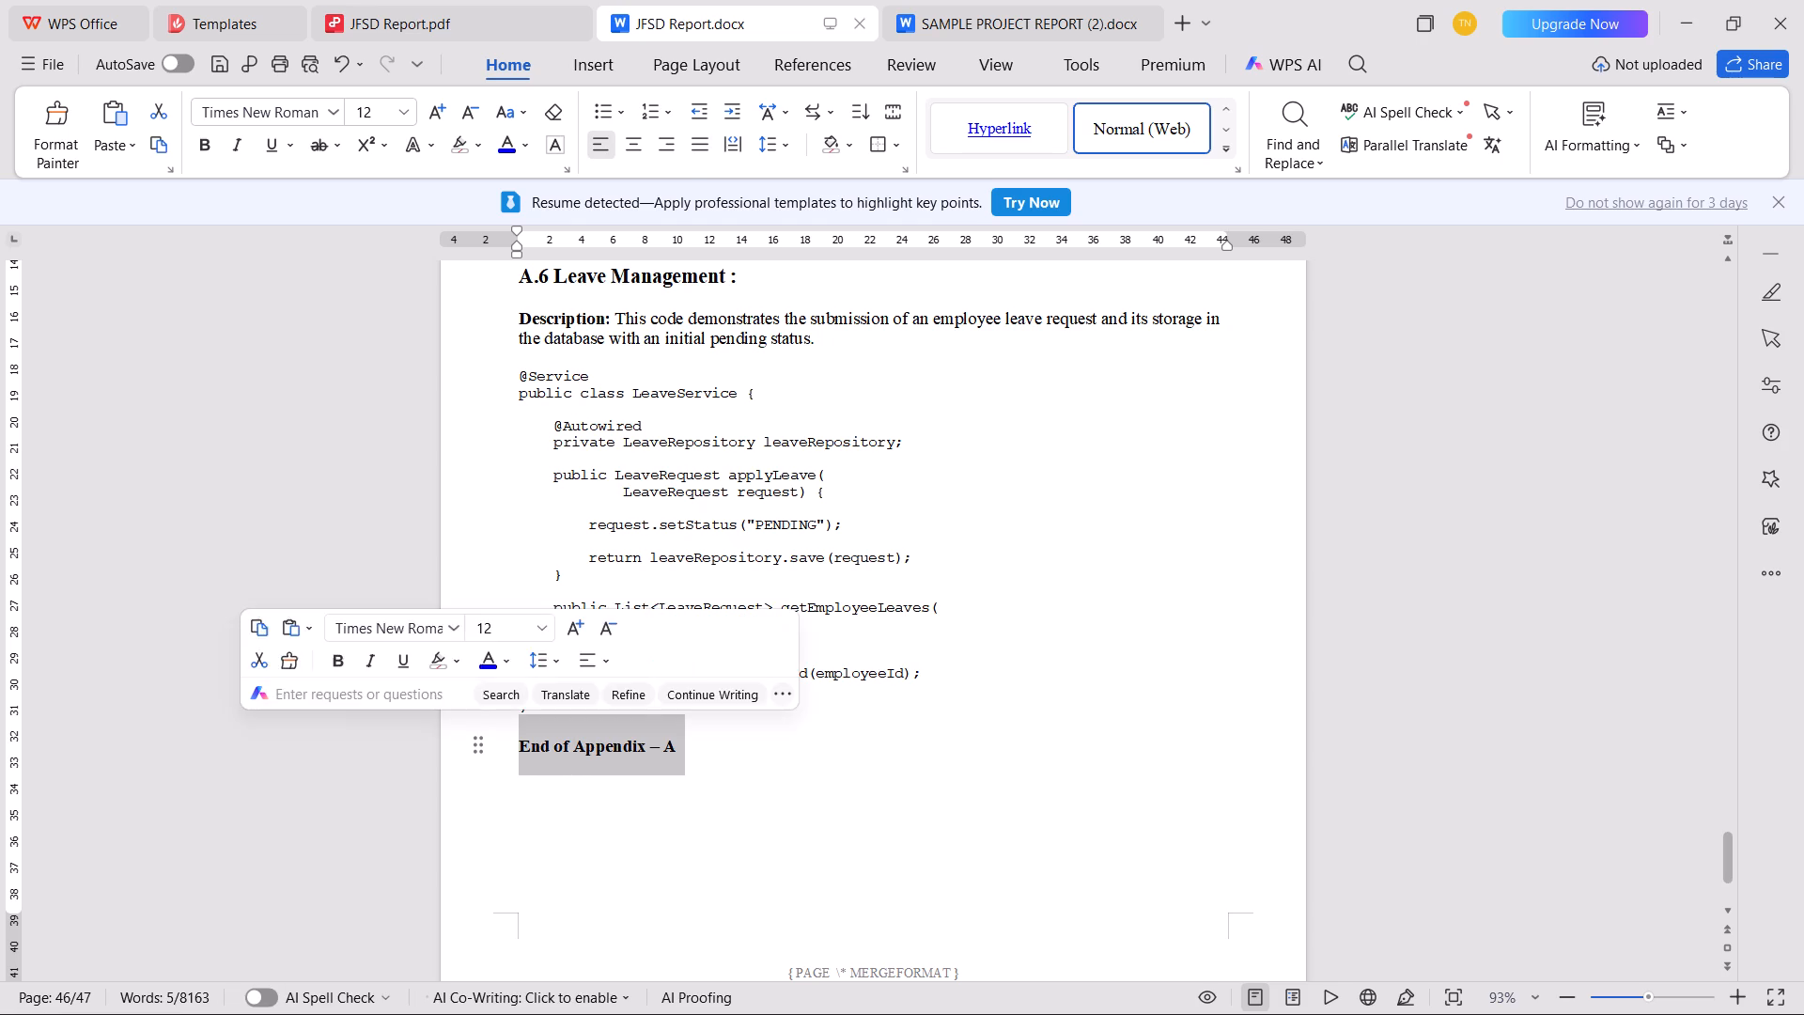
key(BackSpace)
Set the line spacing to 1.5 for the Appendix – A Source Code titles, the A.1 User Authentication heading and its description.
scroll(499, 752, up, 10)
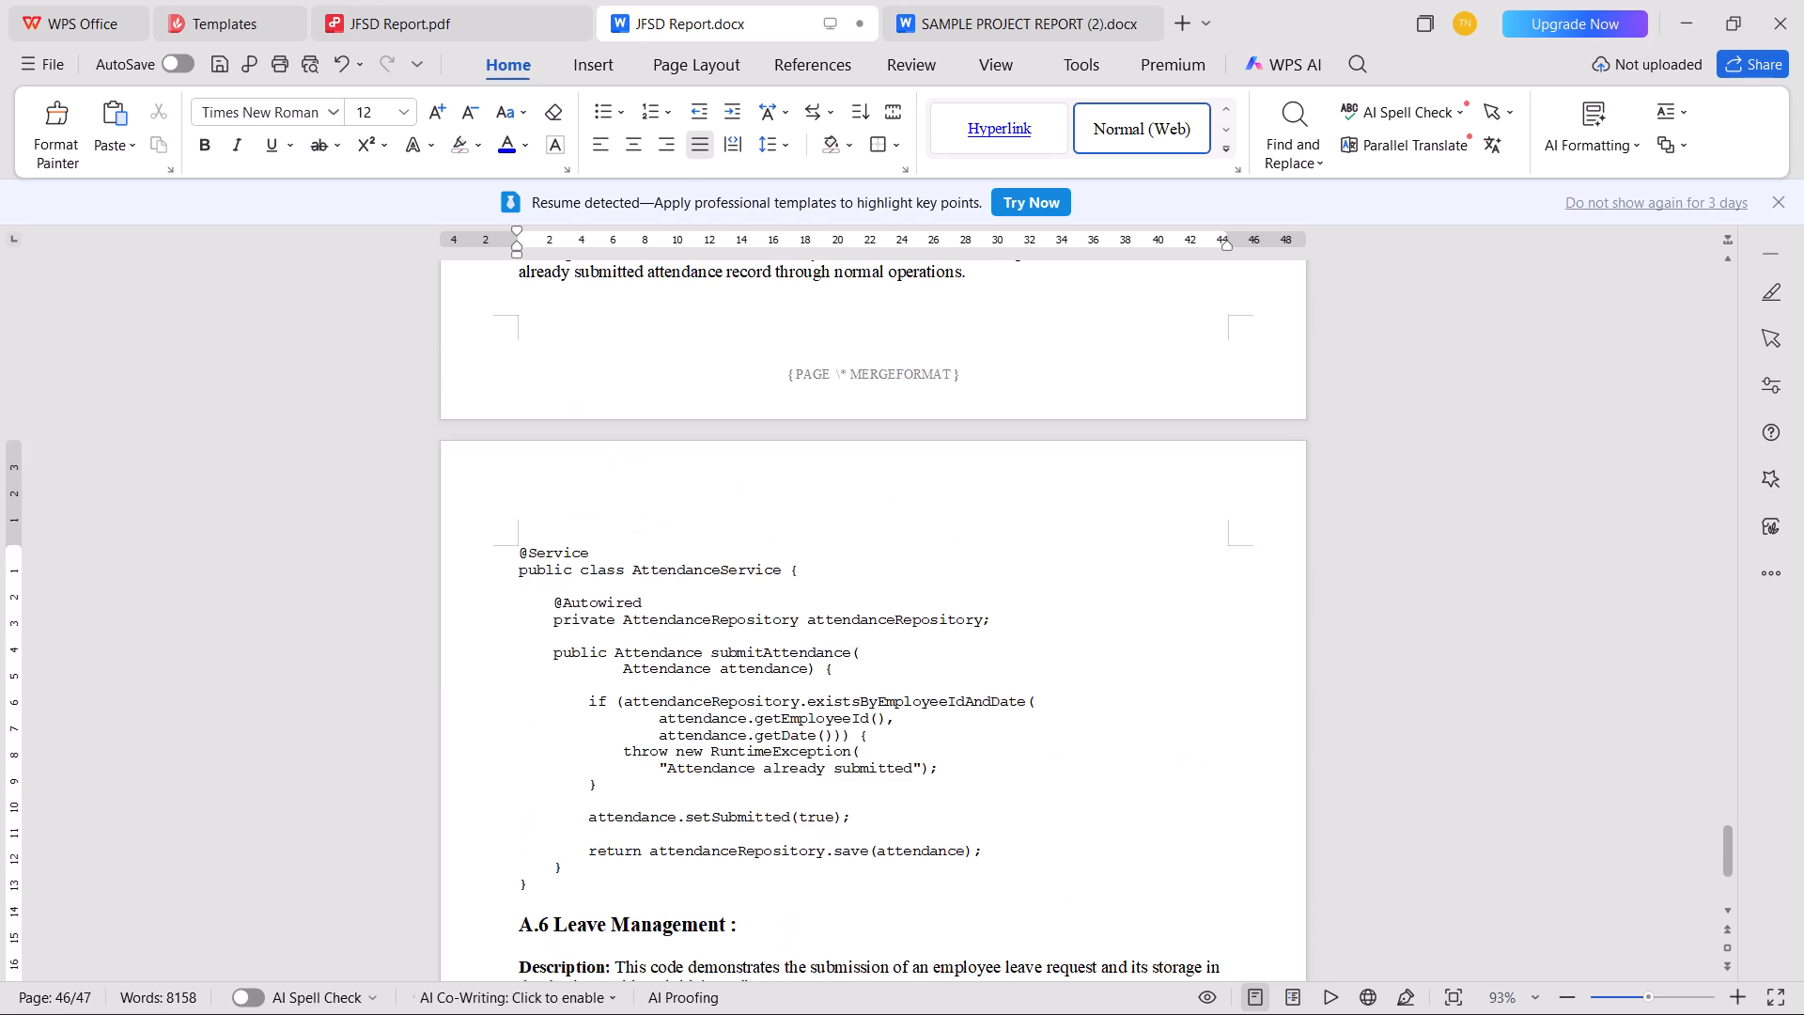
scroll(616, 788, up, 20)
scroll(616, 788, up, 1)
scroll(636, 504, up, 2)
scroll(619, 487, down, 1)
scroll(611, 479, up, 5)
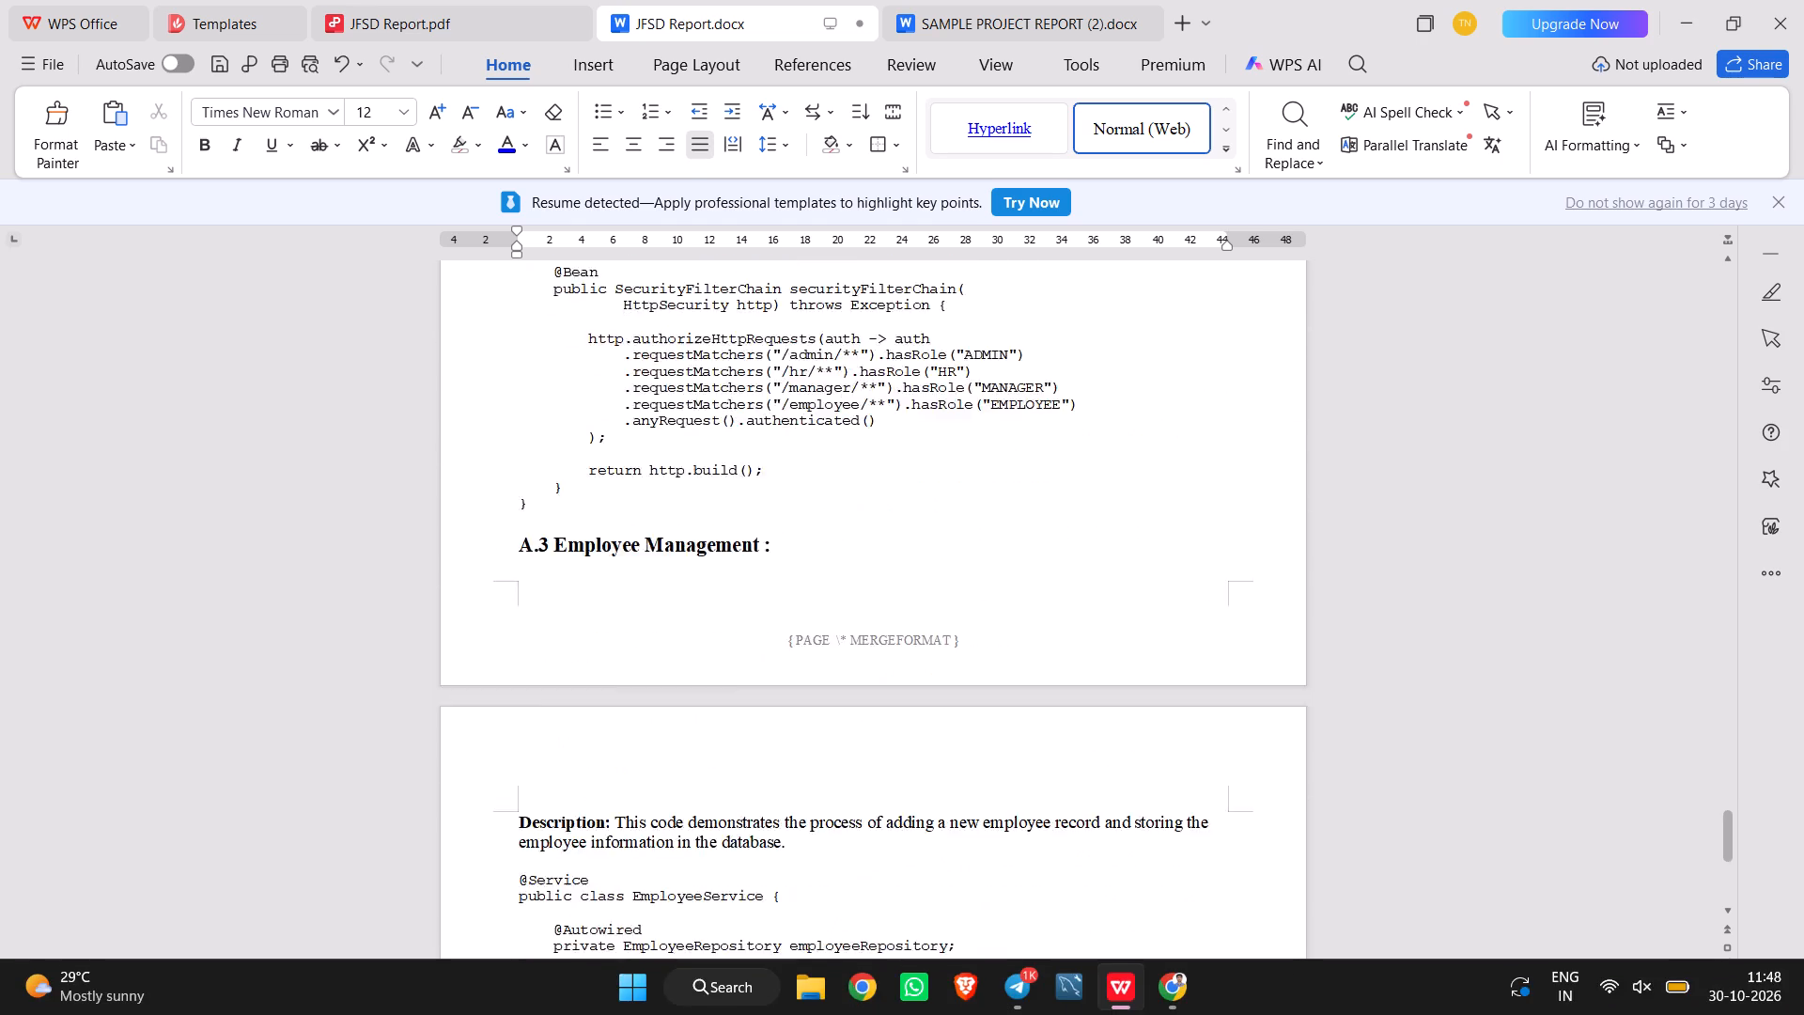
scroll(502, 314, up, 6)
scroll(516, 307, down, 1)
scroll(516, 307, up, 12)
scroll(580, 408, down, 5)
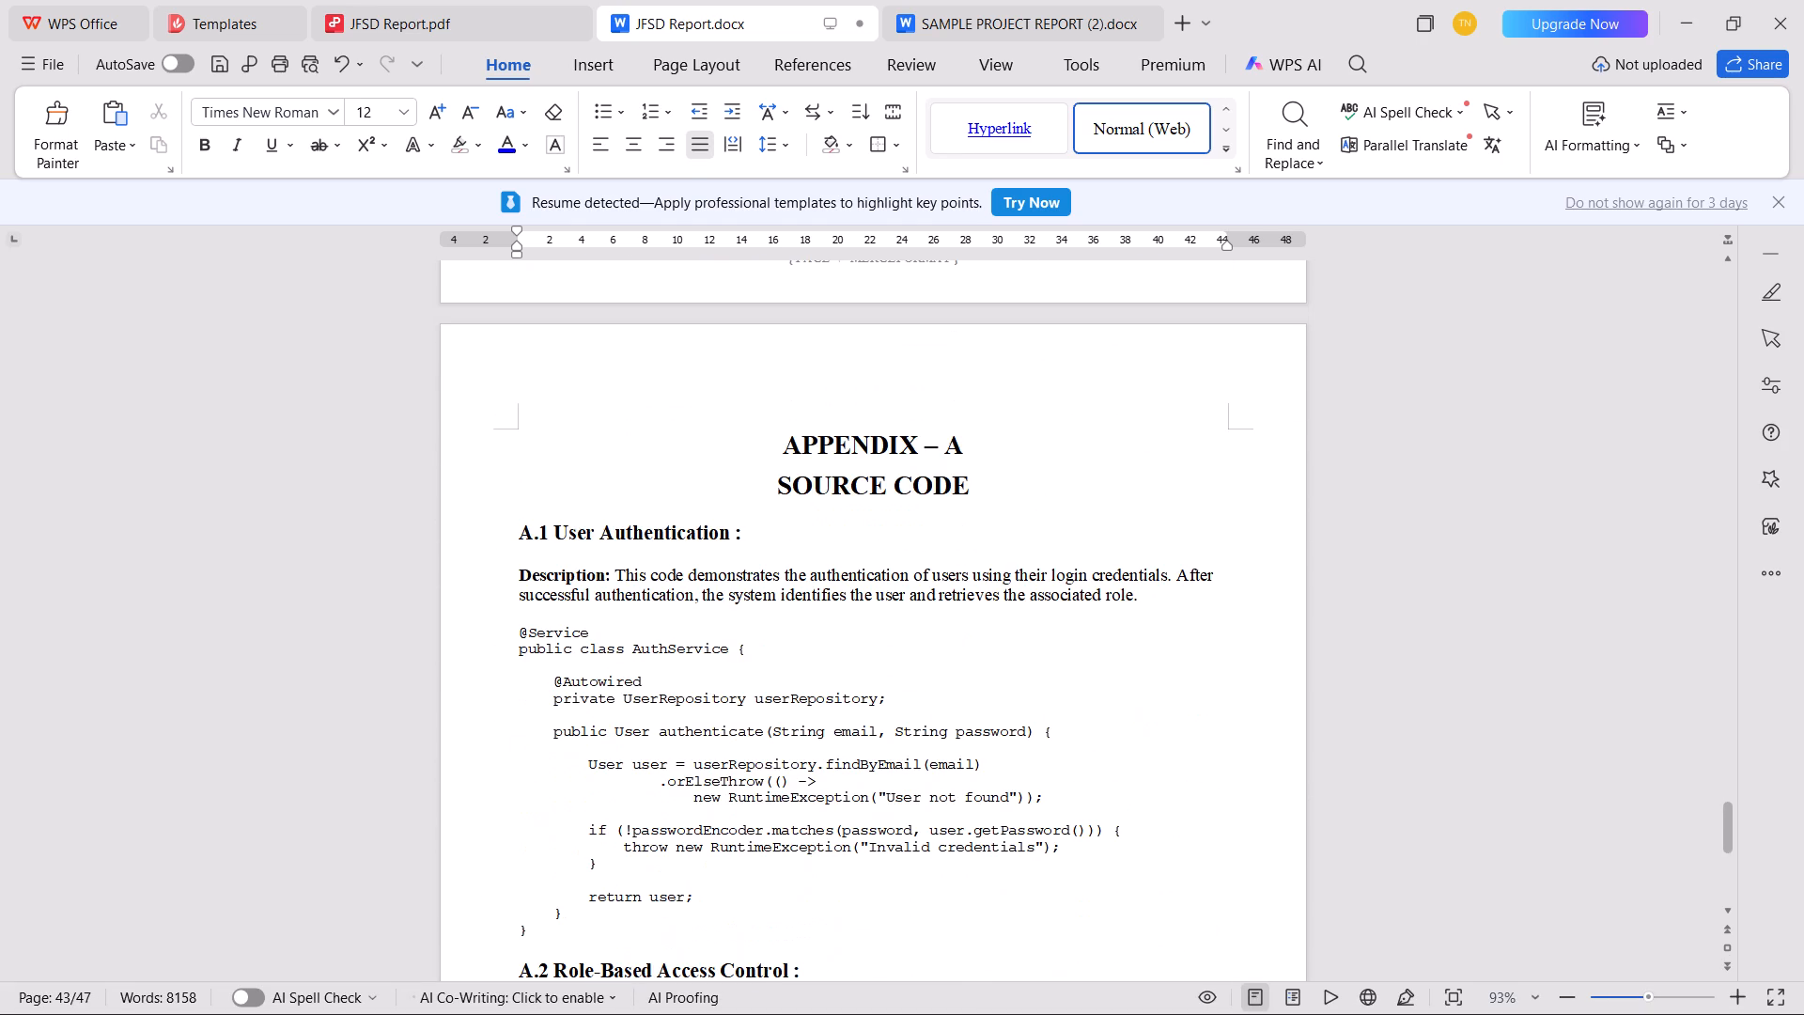
drag(1173, 598, 384, 459)
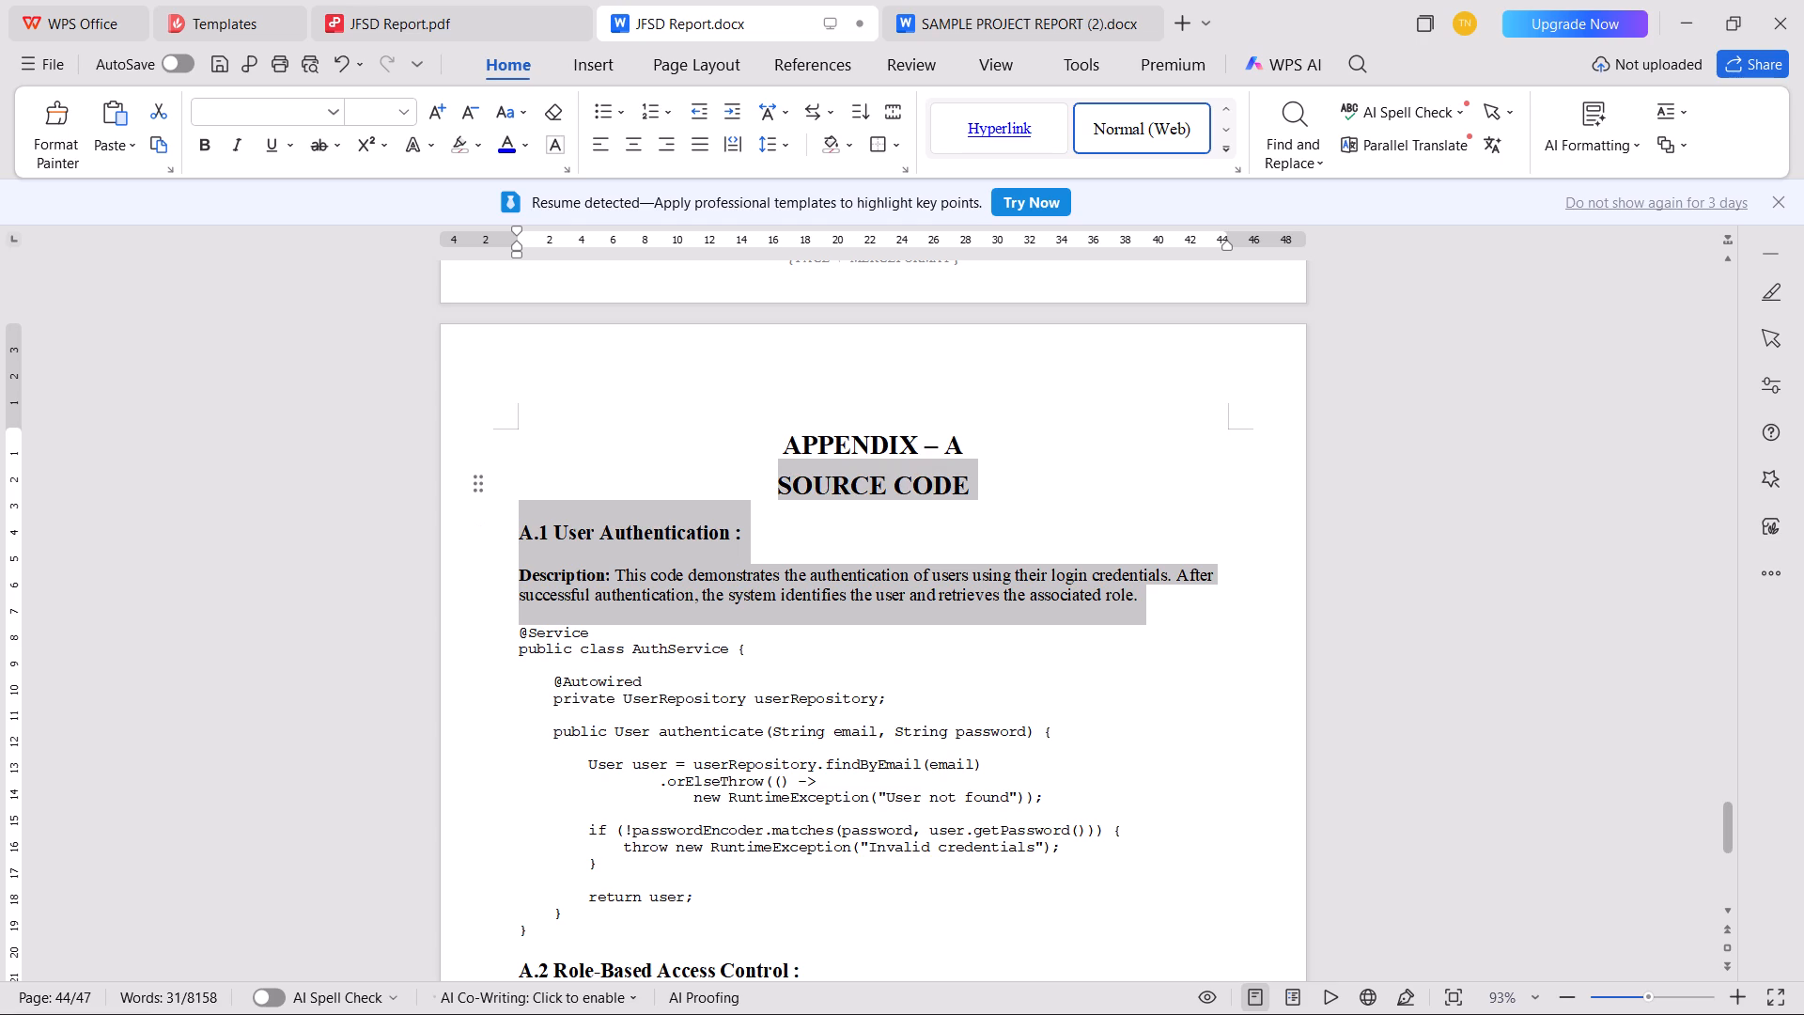
drag(384, 459, 384, 448)
click(776, 148)
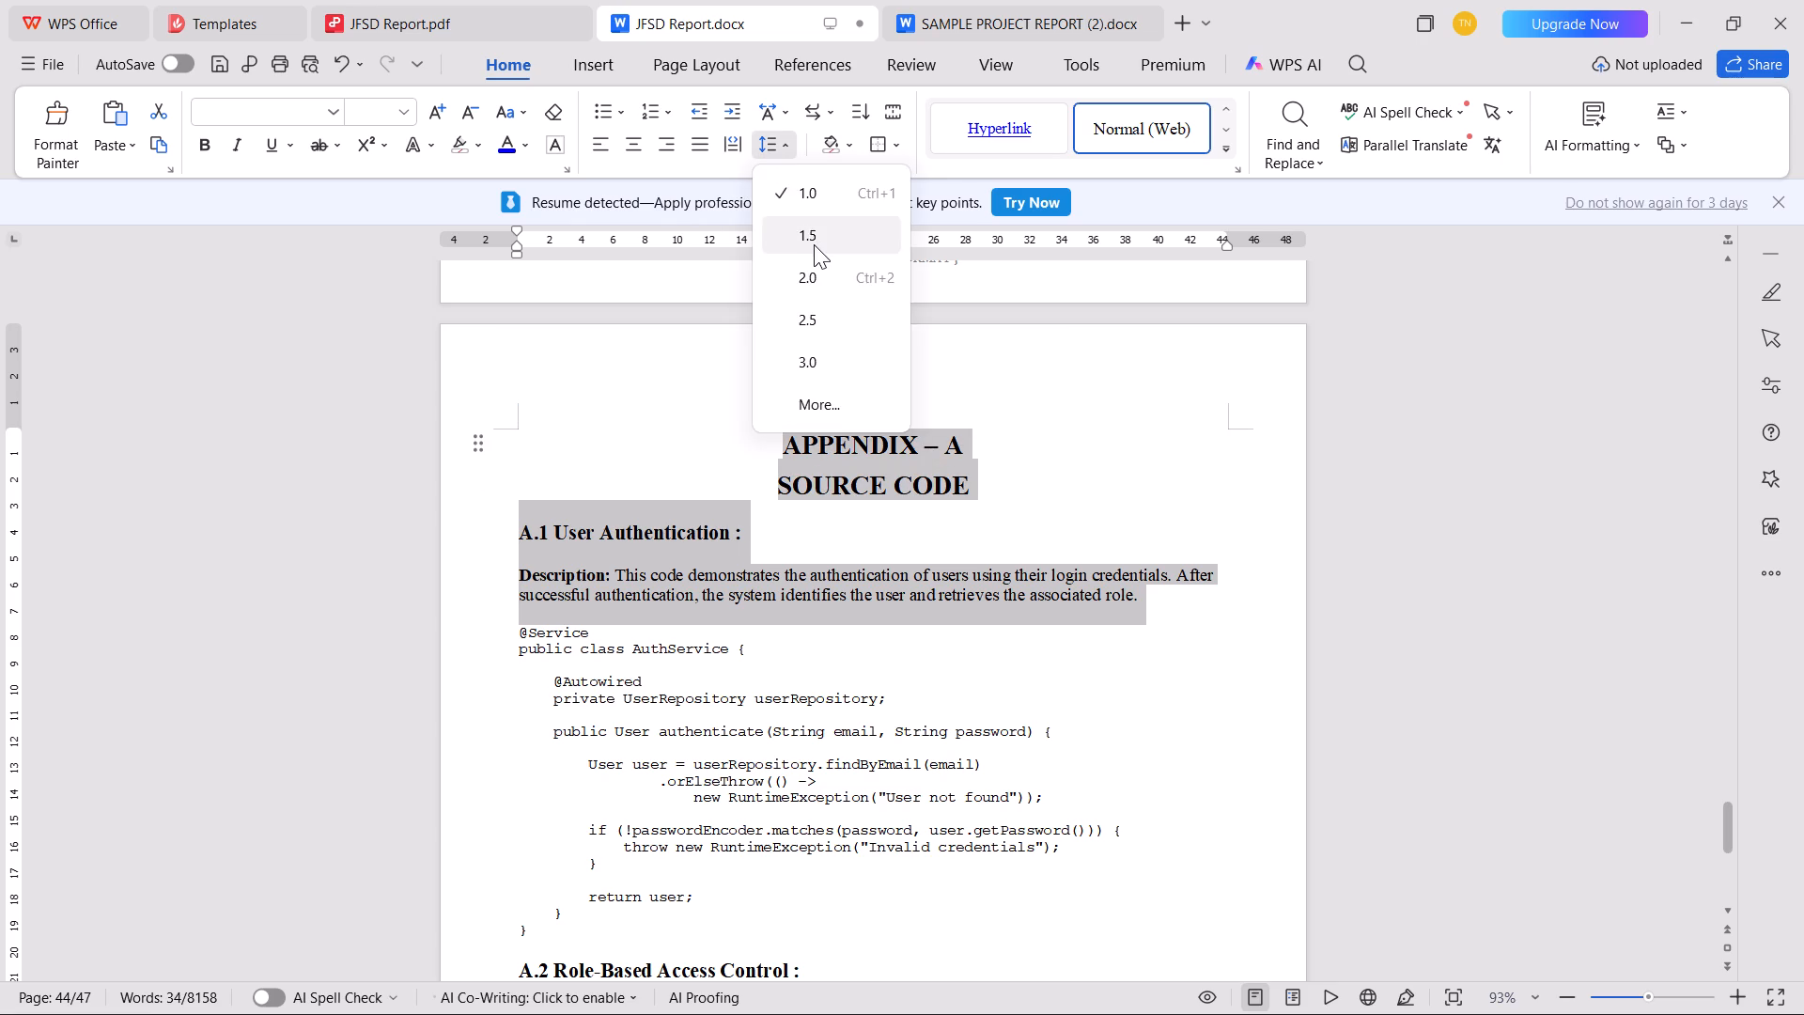
click(814, 244)
click(782, 509)
Set the line spacing of the A.2 Role-Based Access Control heading and its description to 1.5.
scroll(782, 509, down, 8)
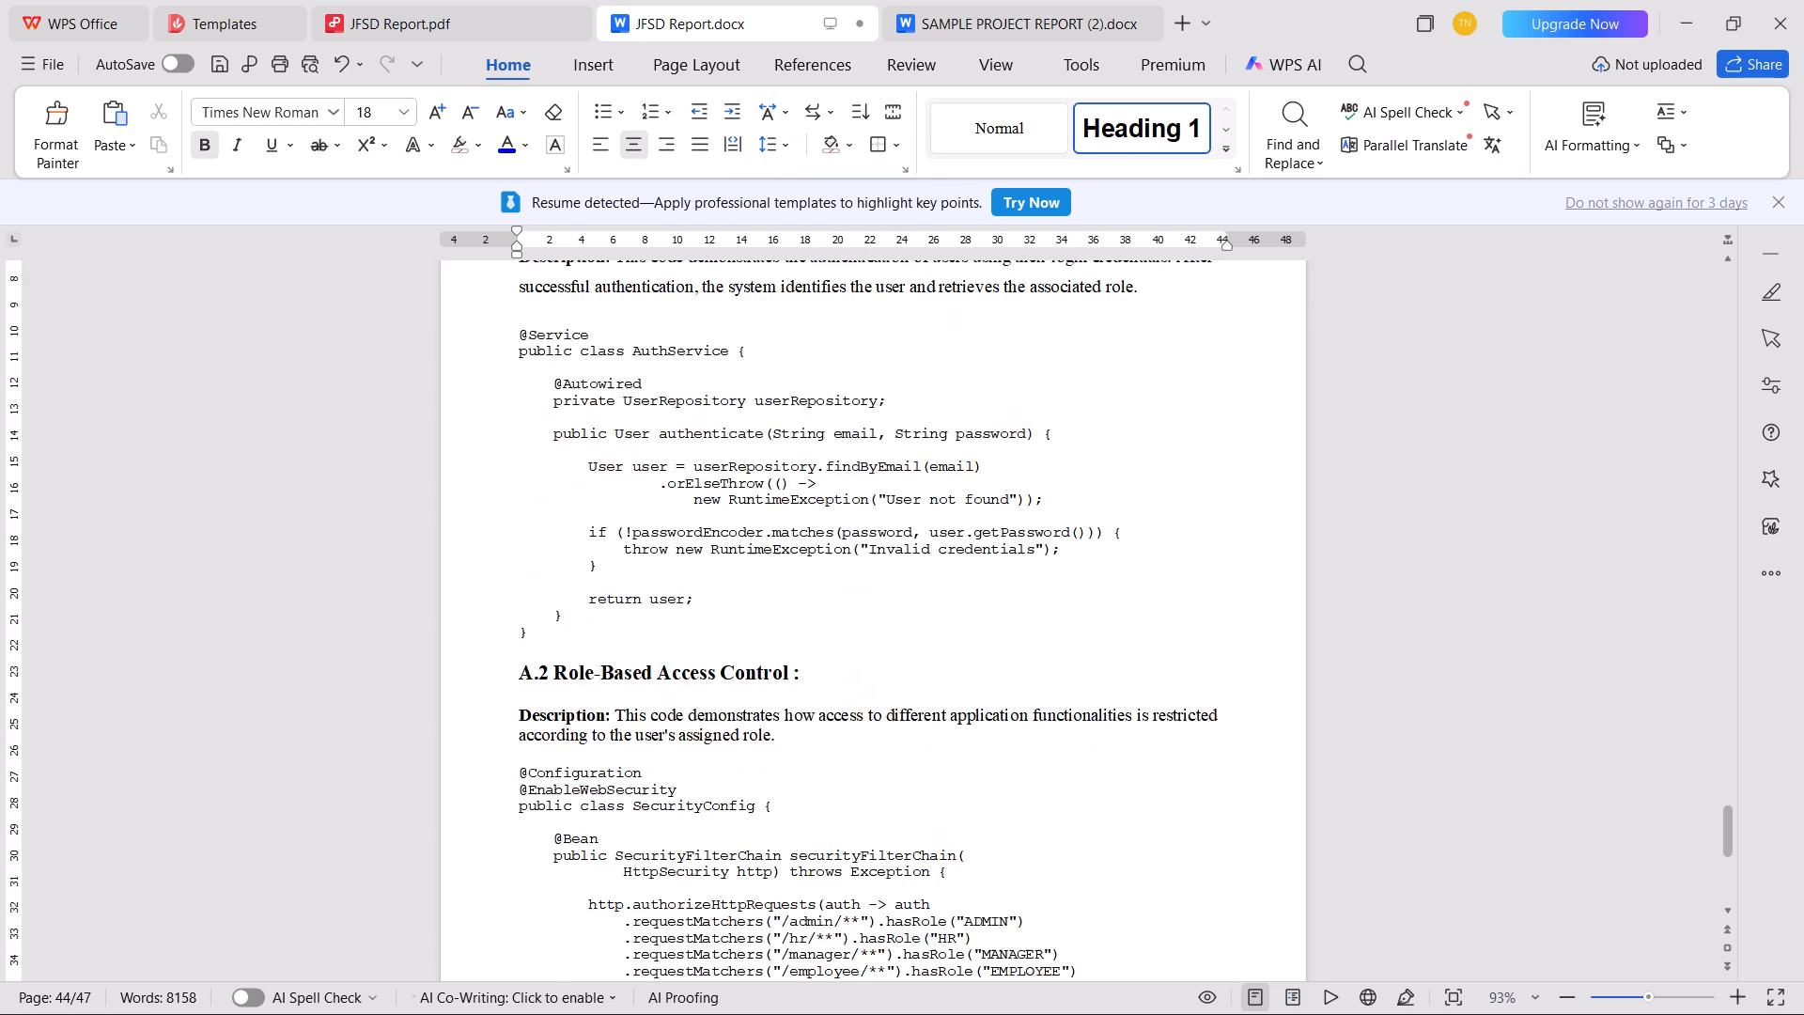
scroll(775, 538, down, 2)
drag(803, 536, 473, 468)
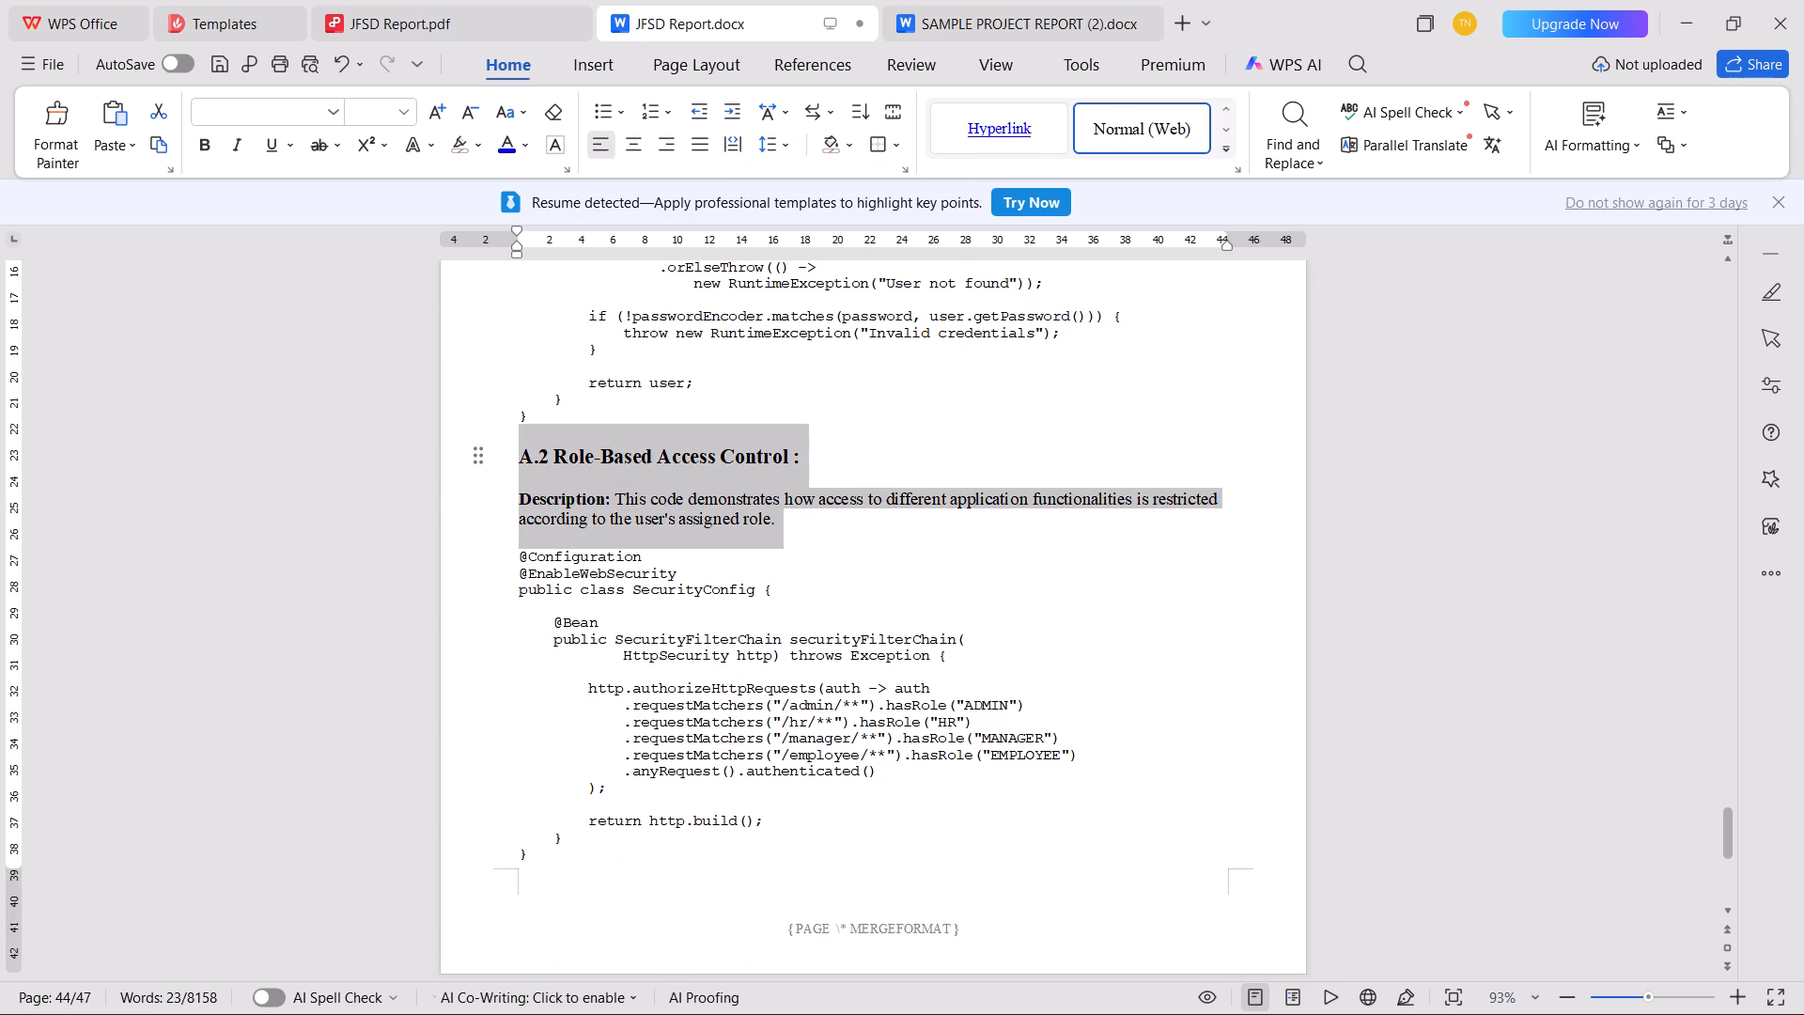
click(785, 138)
click(820, 242)
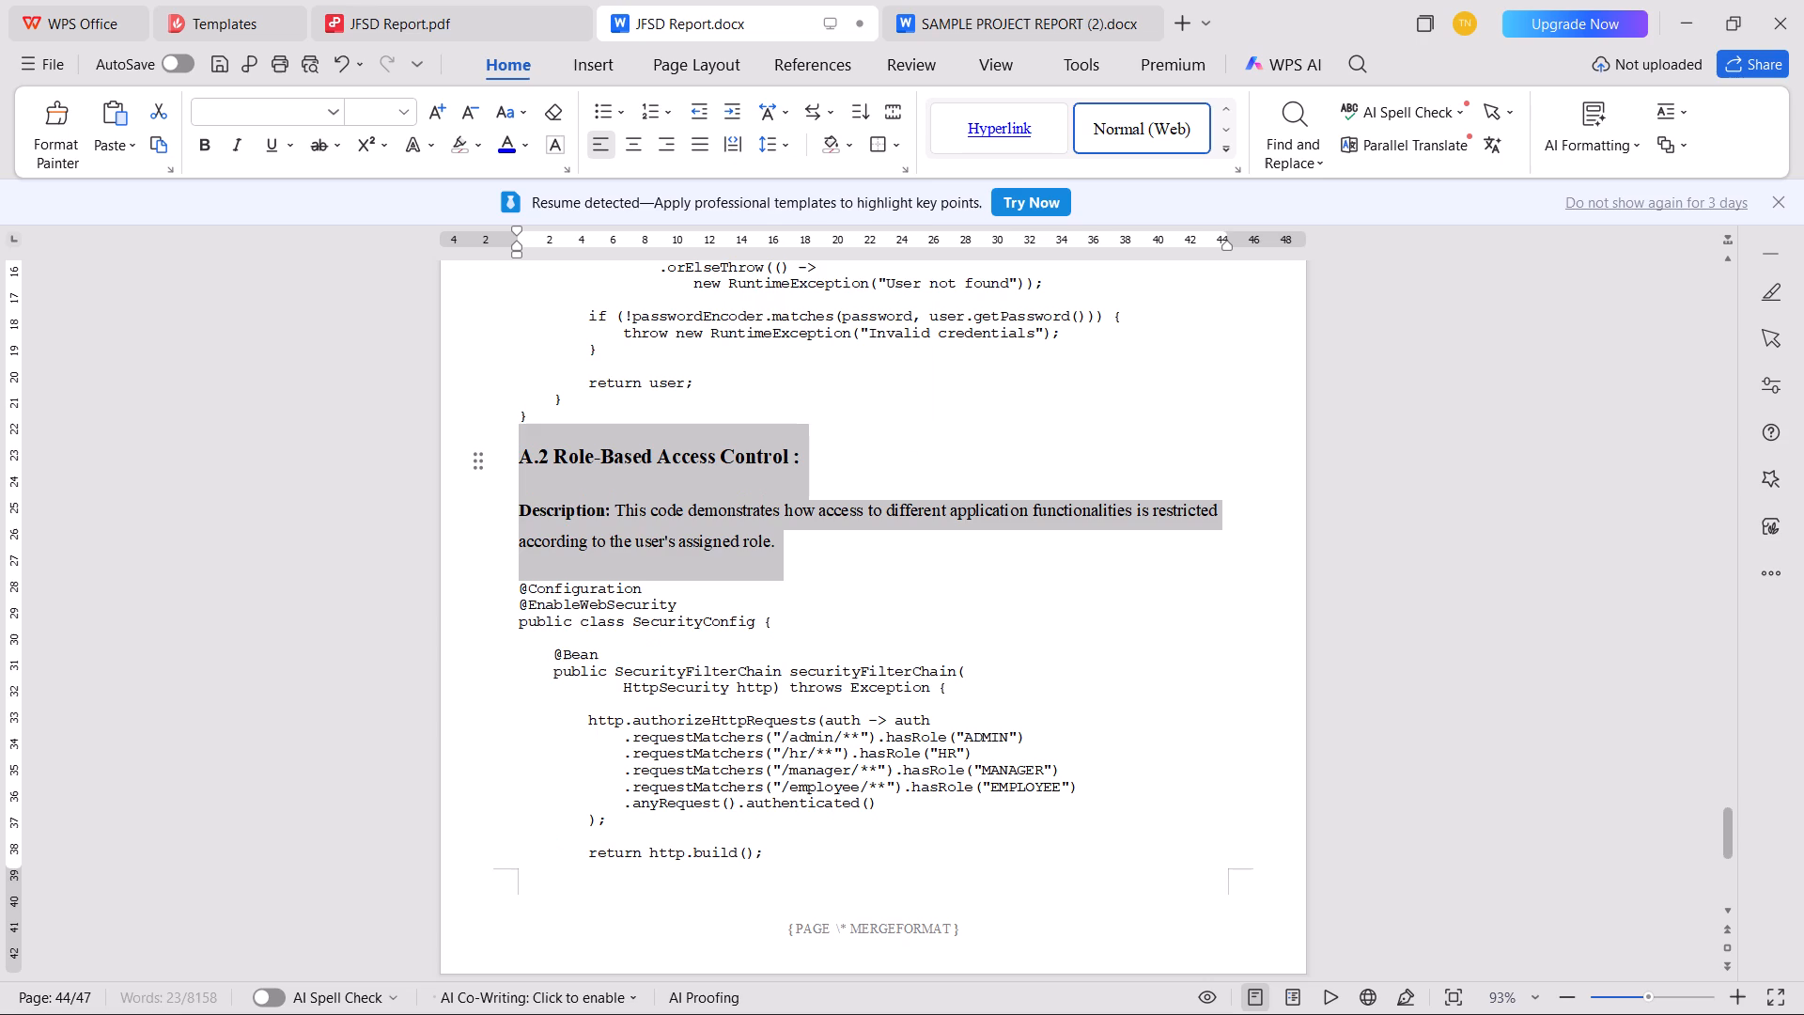
Delete the blank line above http.authorizeHttpRequests in the A.2 code, keeping the securityFilterChain parameter on its own line.
scroll(661, 544, down, 6)
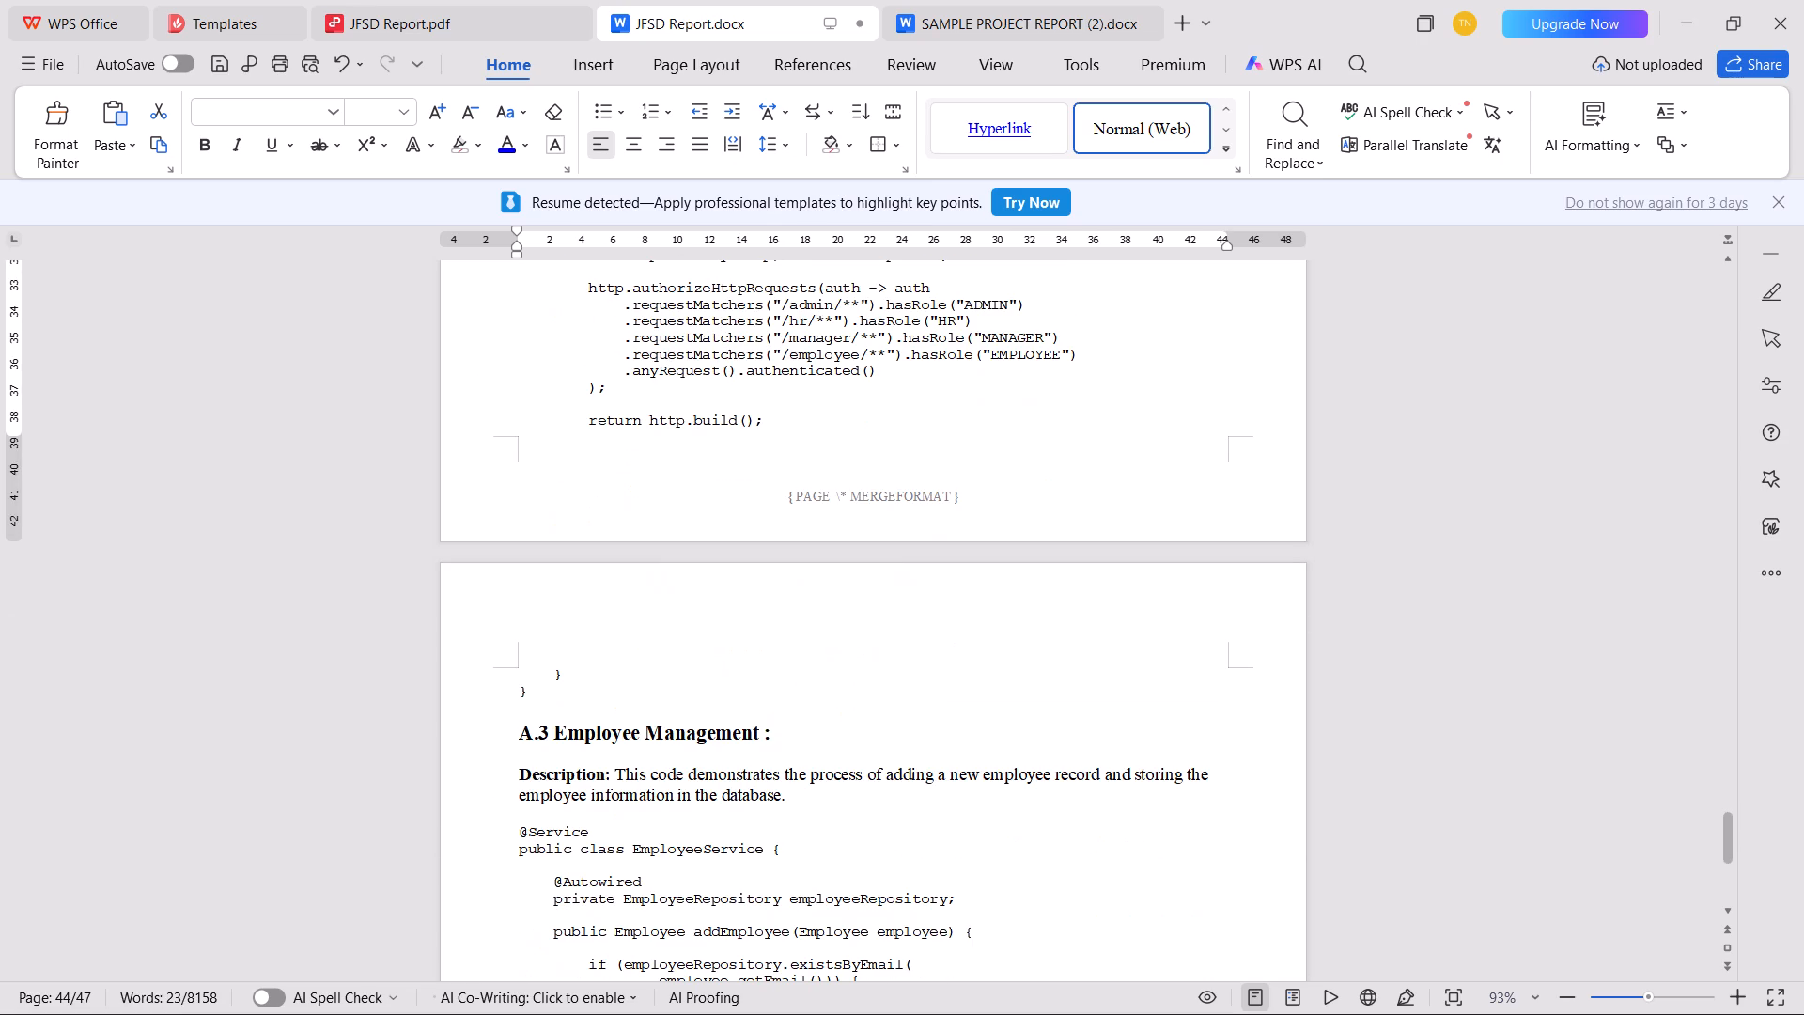
scroll(717, 675, up, 5)
click(630, 564)
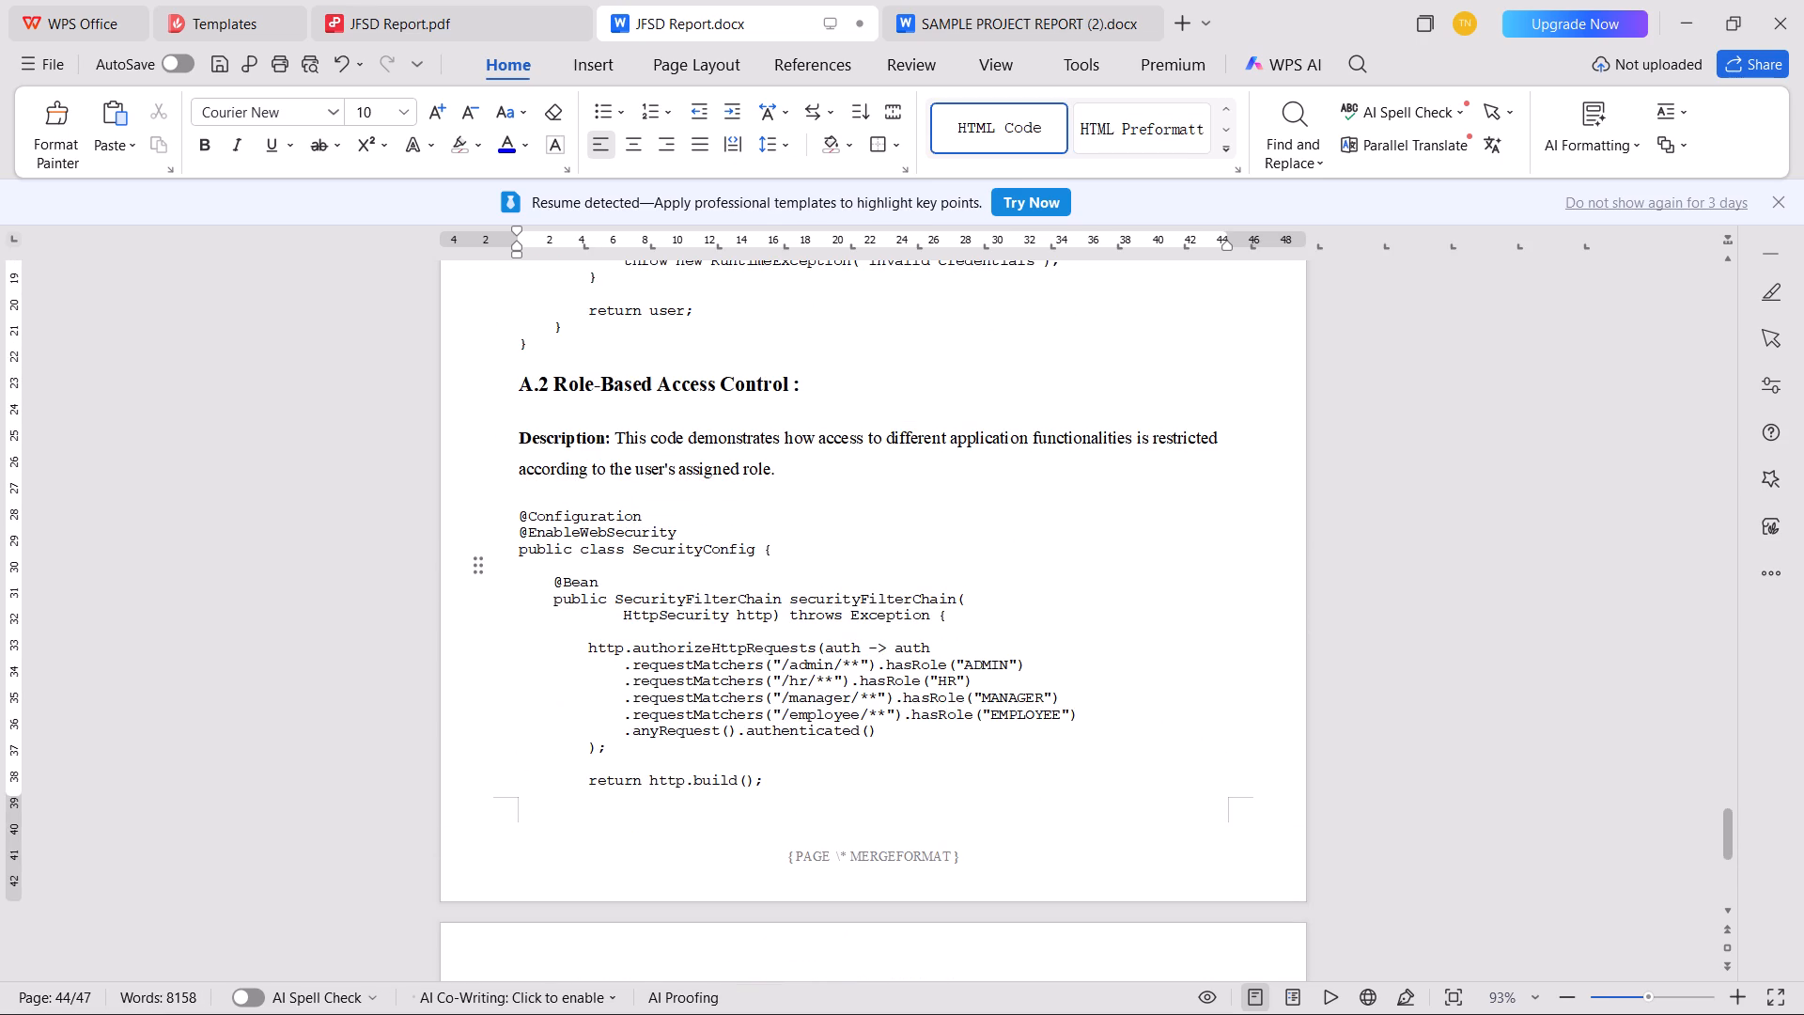
key(Down)
key(Down)
key(Down)
key(BackSpace)
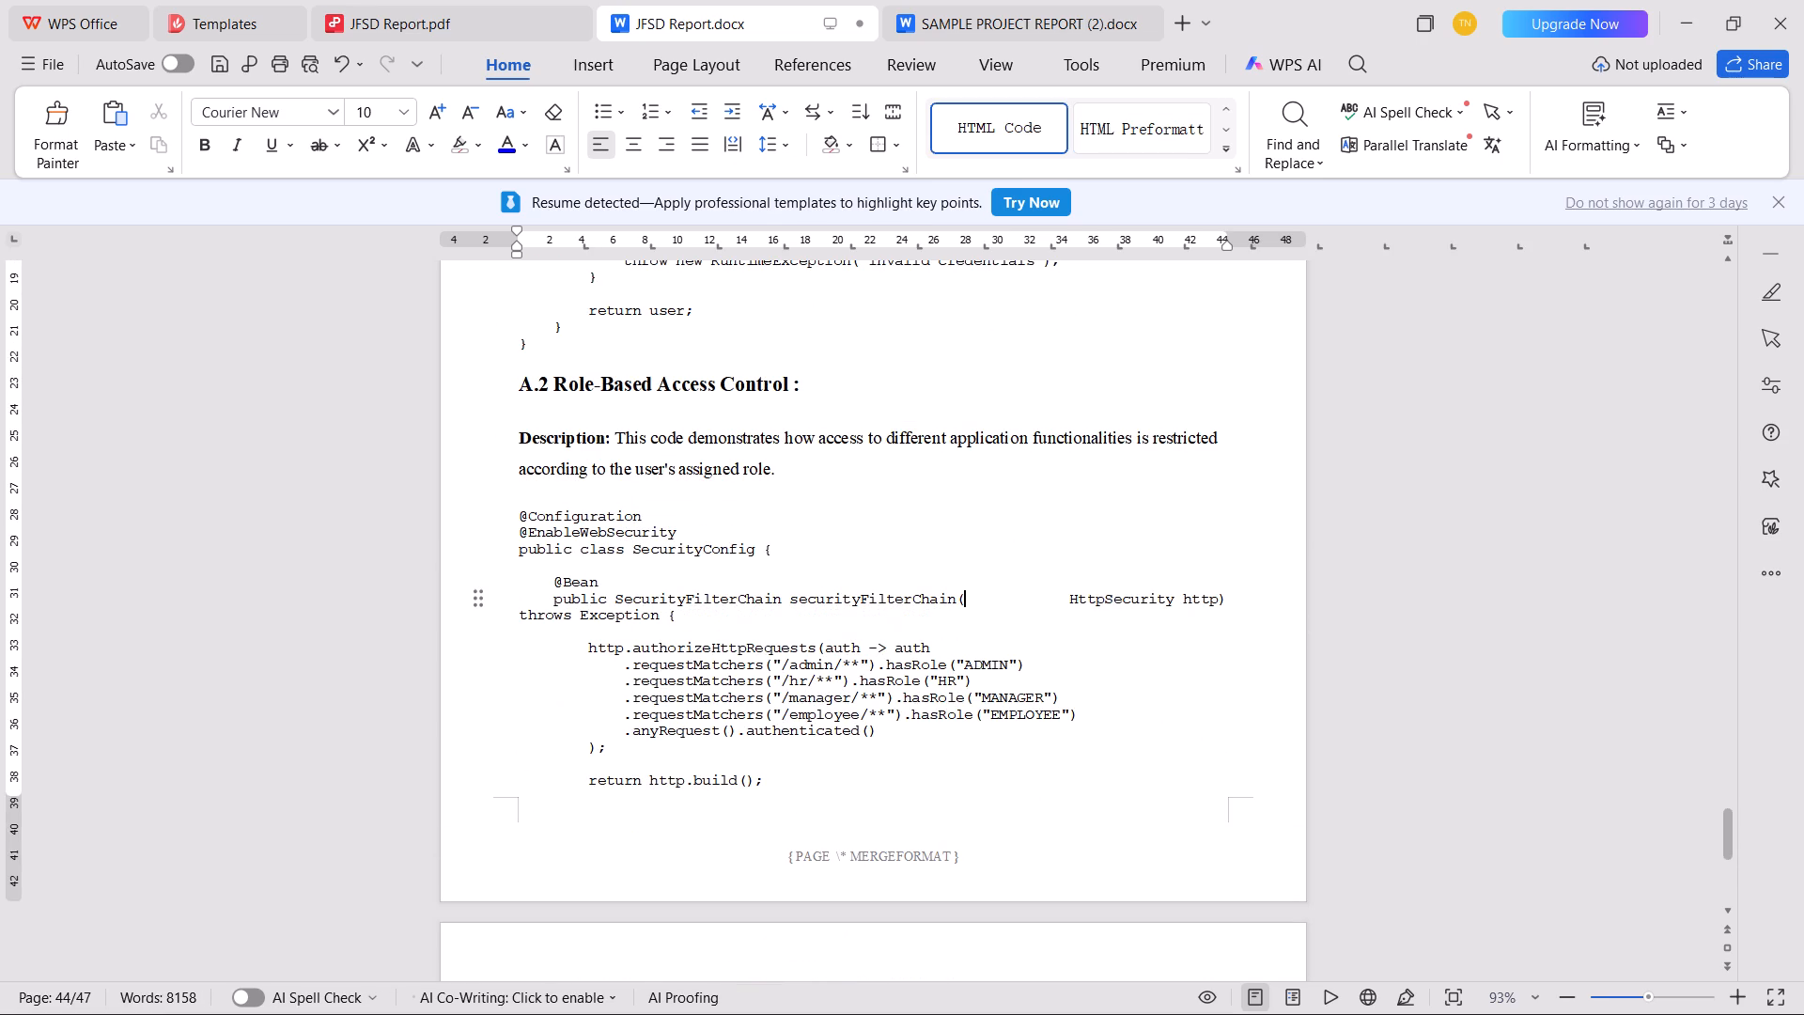
key(ctrl+z)
key(Down)
key(BackSpace)
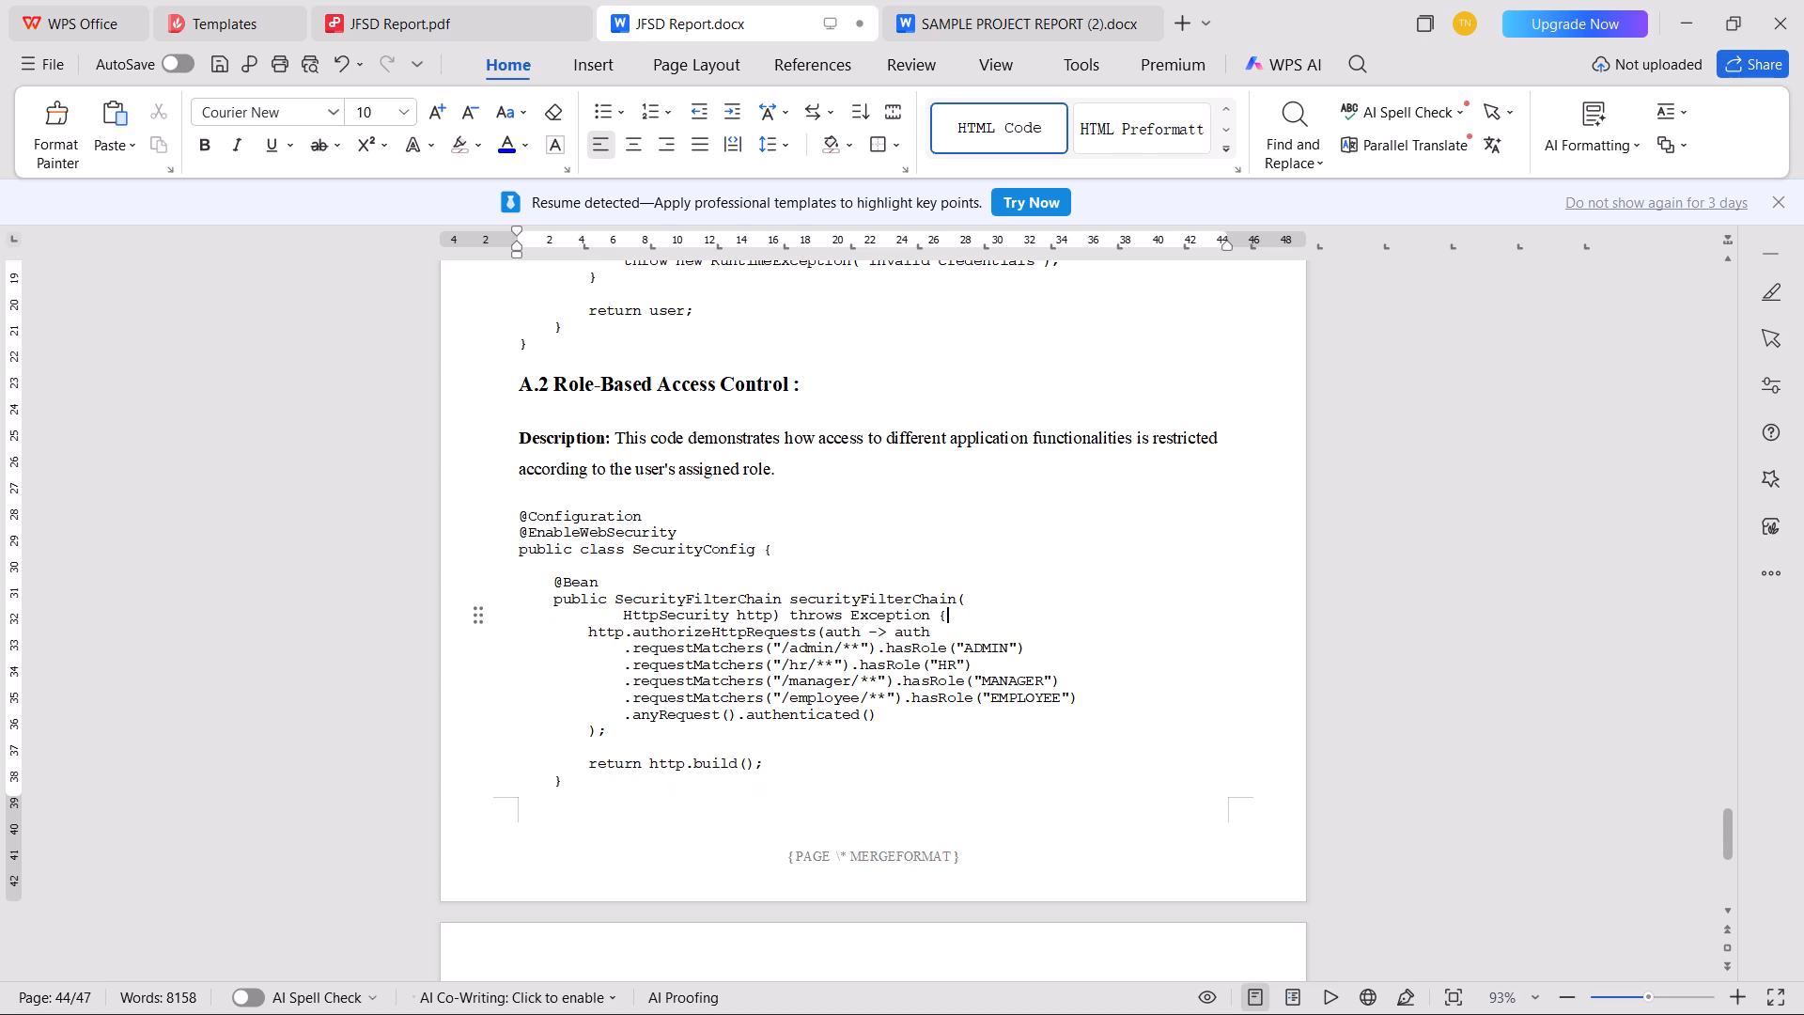
Delete the blank line between the userRepository field and the authenticate method in the A.1 code, and save the document.
scroll(630, 564, up, 2)
scroll(710, 442, up, 1)
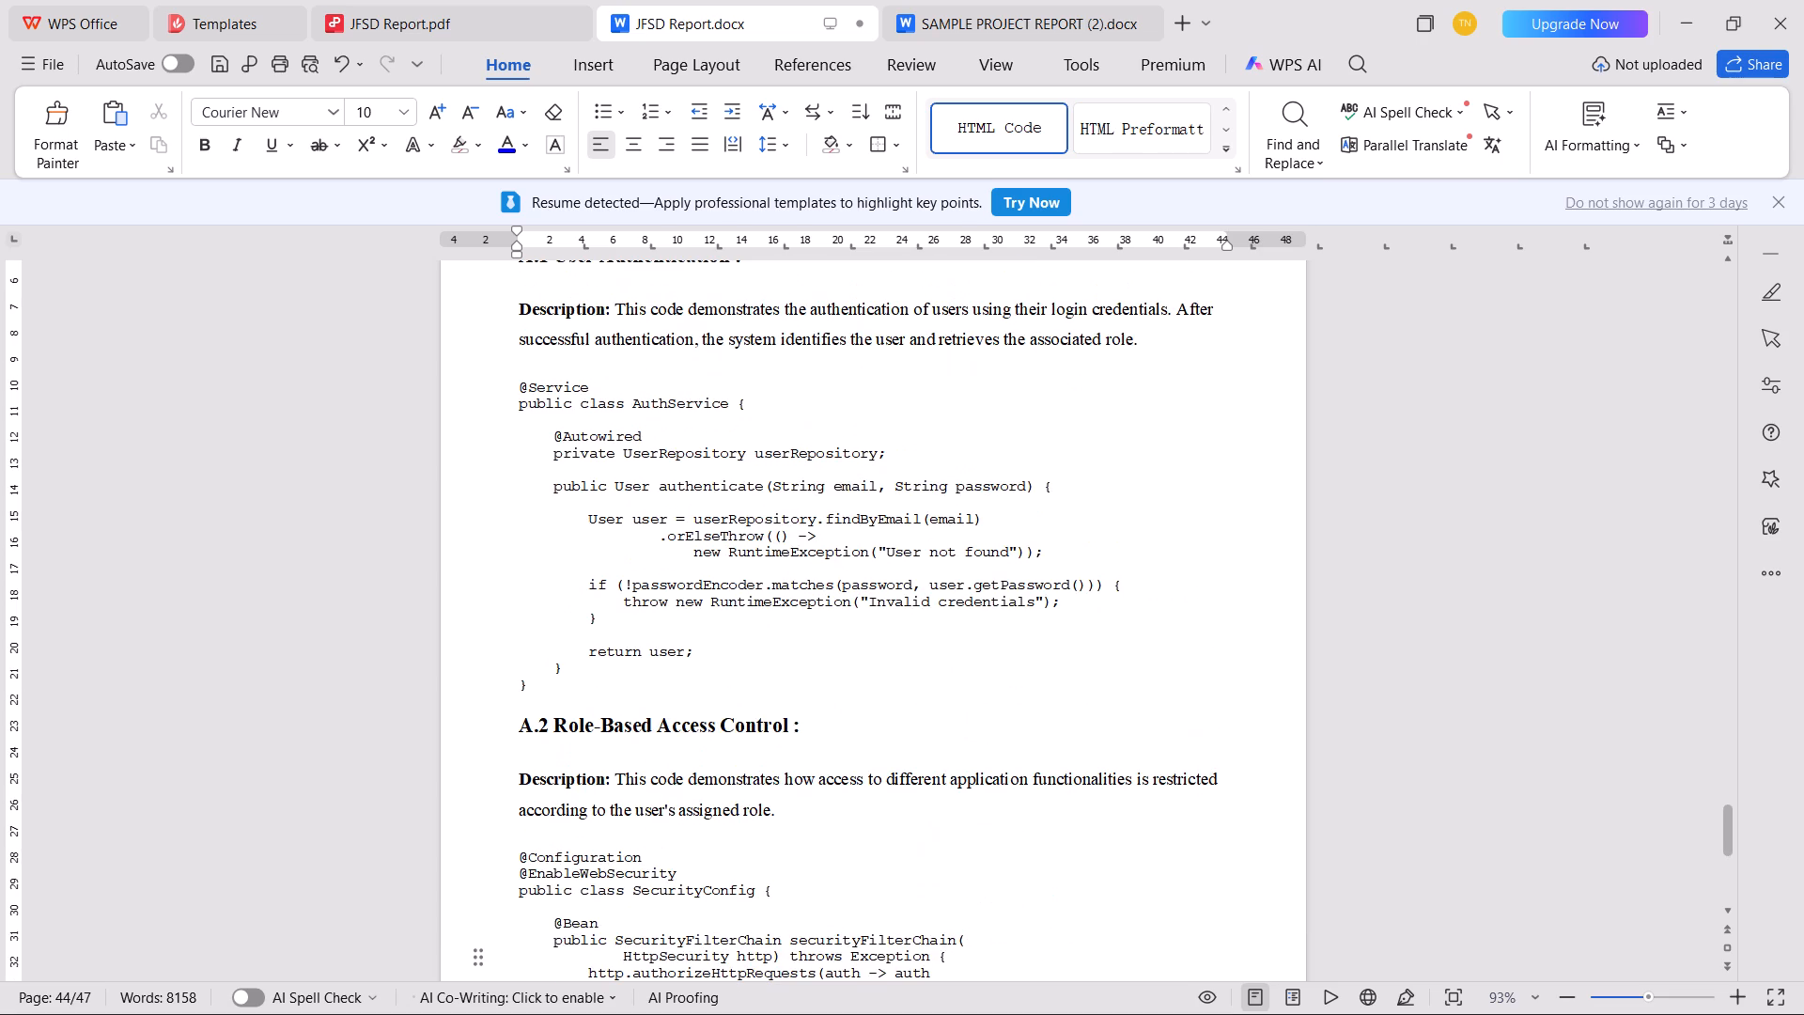
click(621, 468)
key(BackSpace)
scroll(621, 468, down, 4)
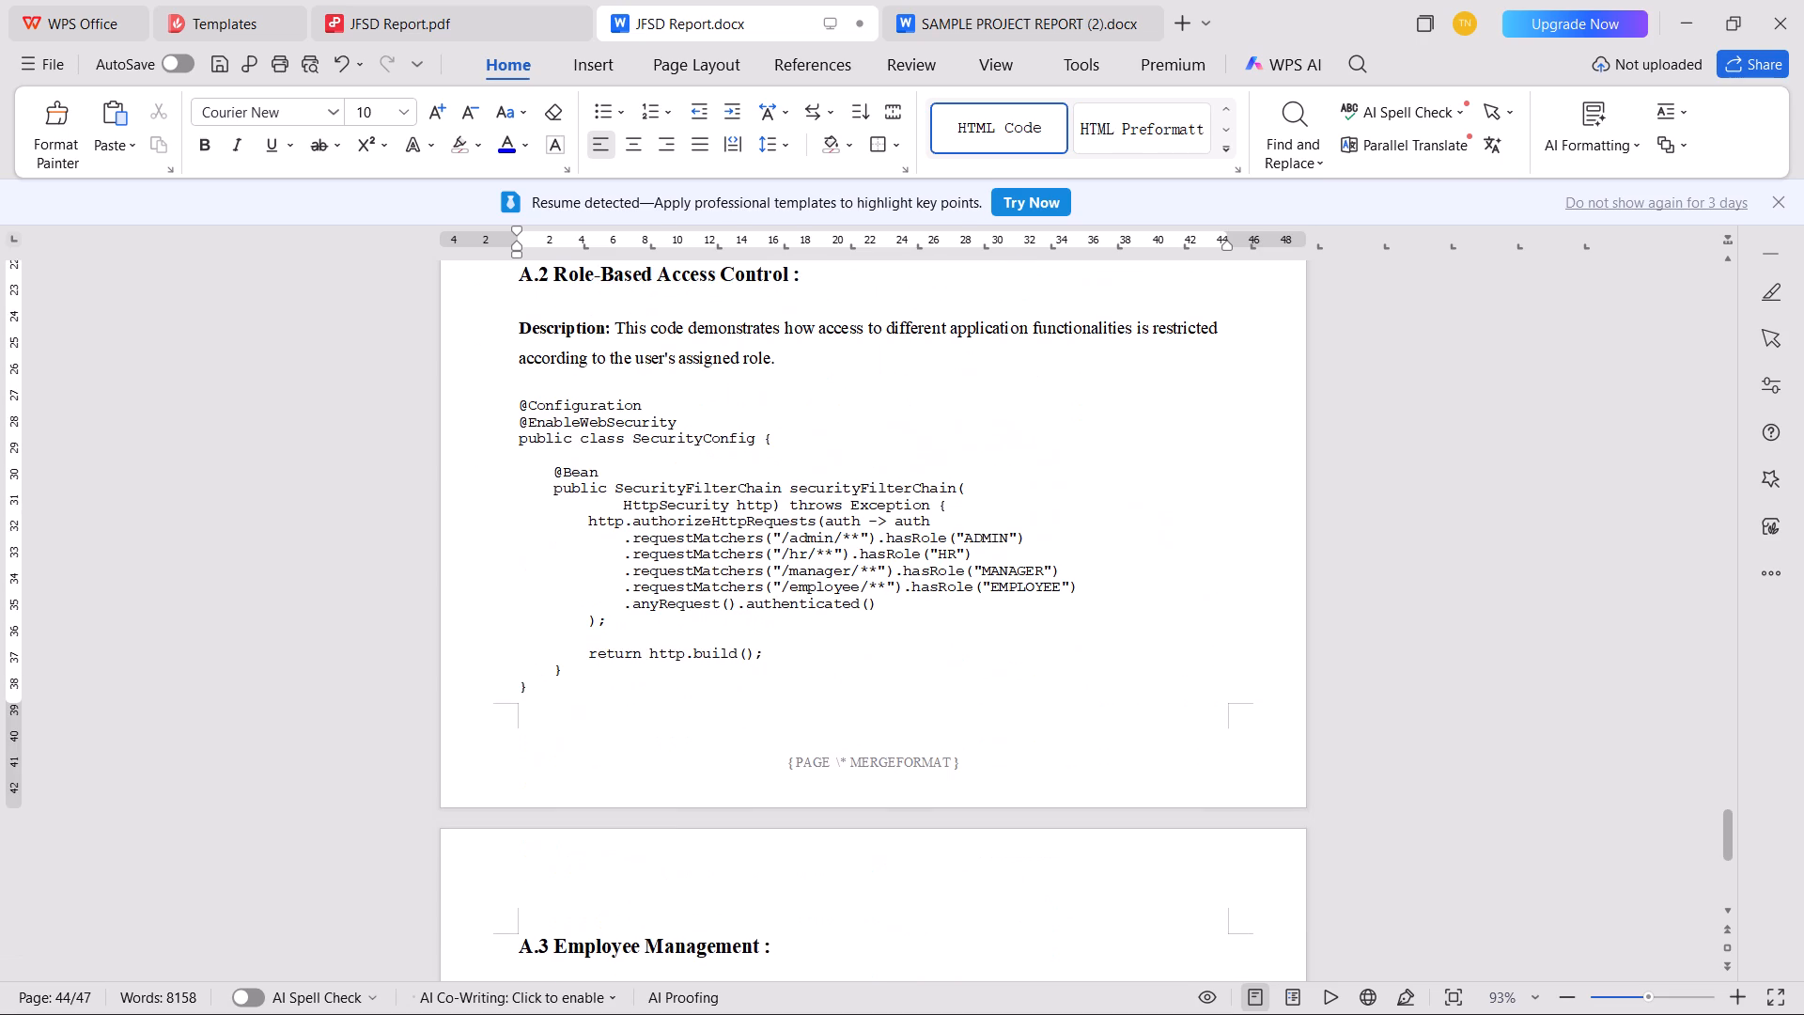
key(ctrl+s)
Set the line spacing of the A.3 Employee Management heading and its description to 1.5.
scroll(1477, 938, down, 5)
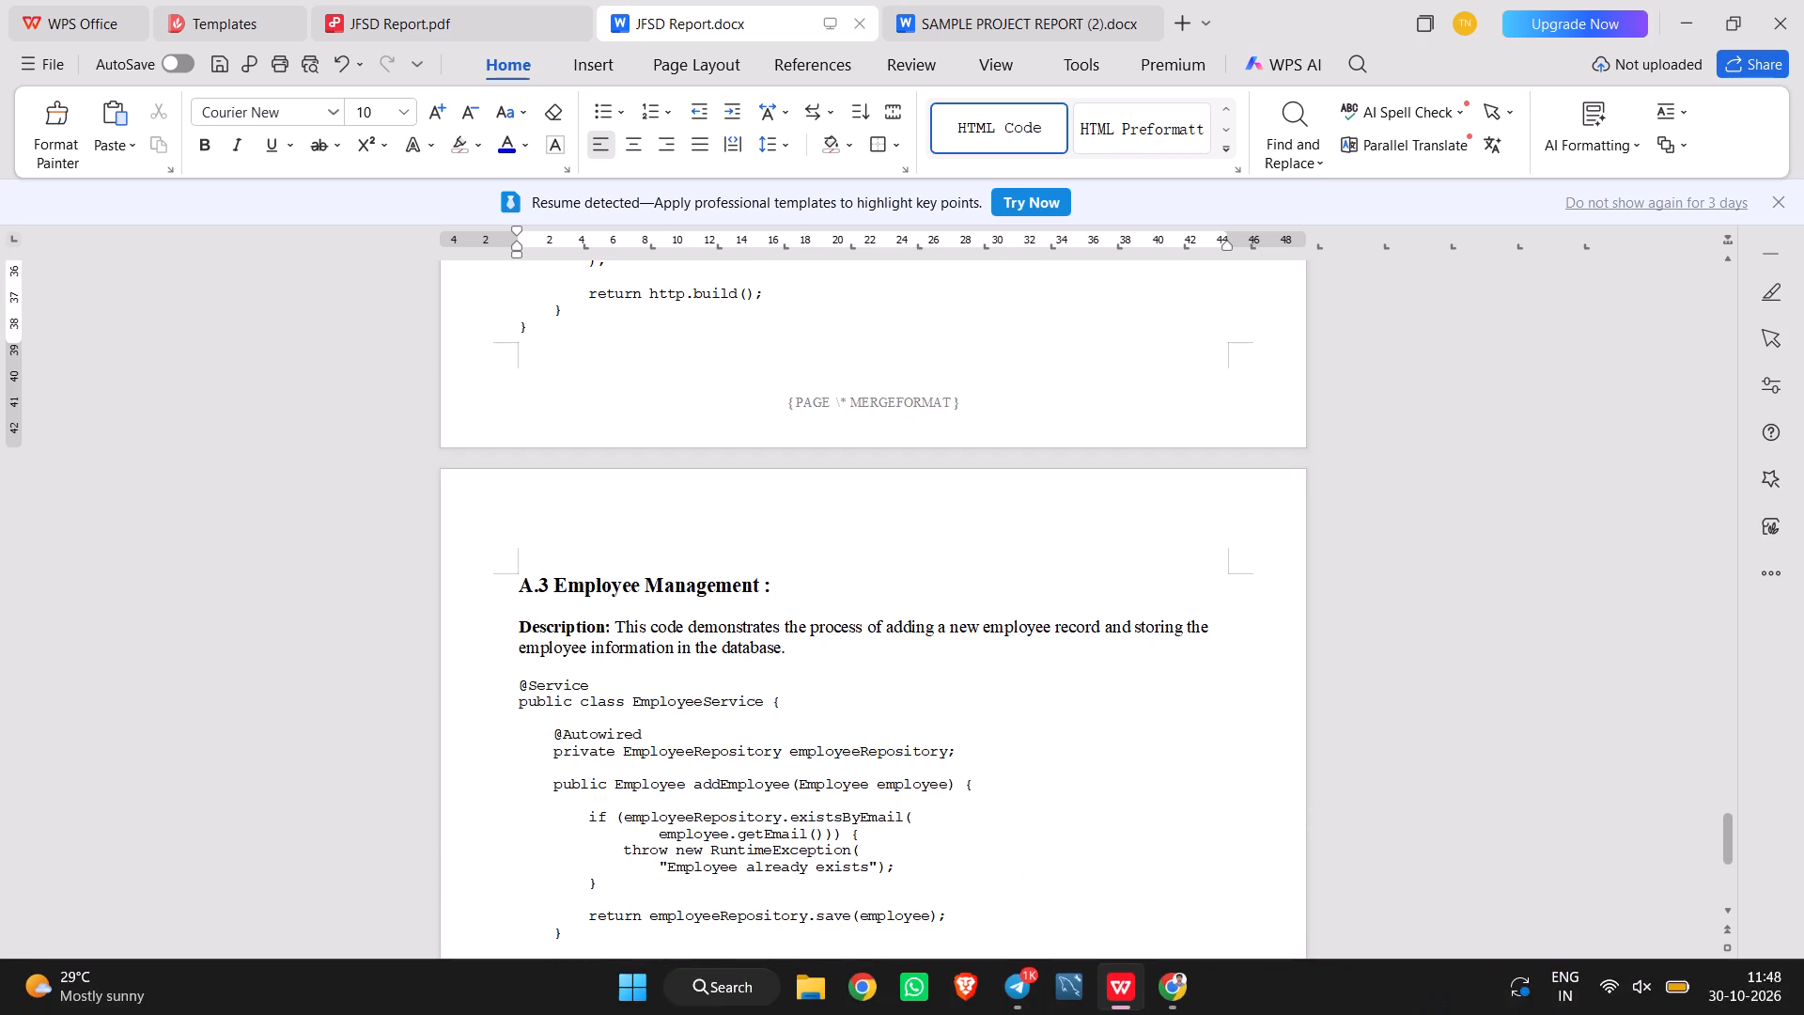
drag(817, 657, 458, 585)
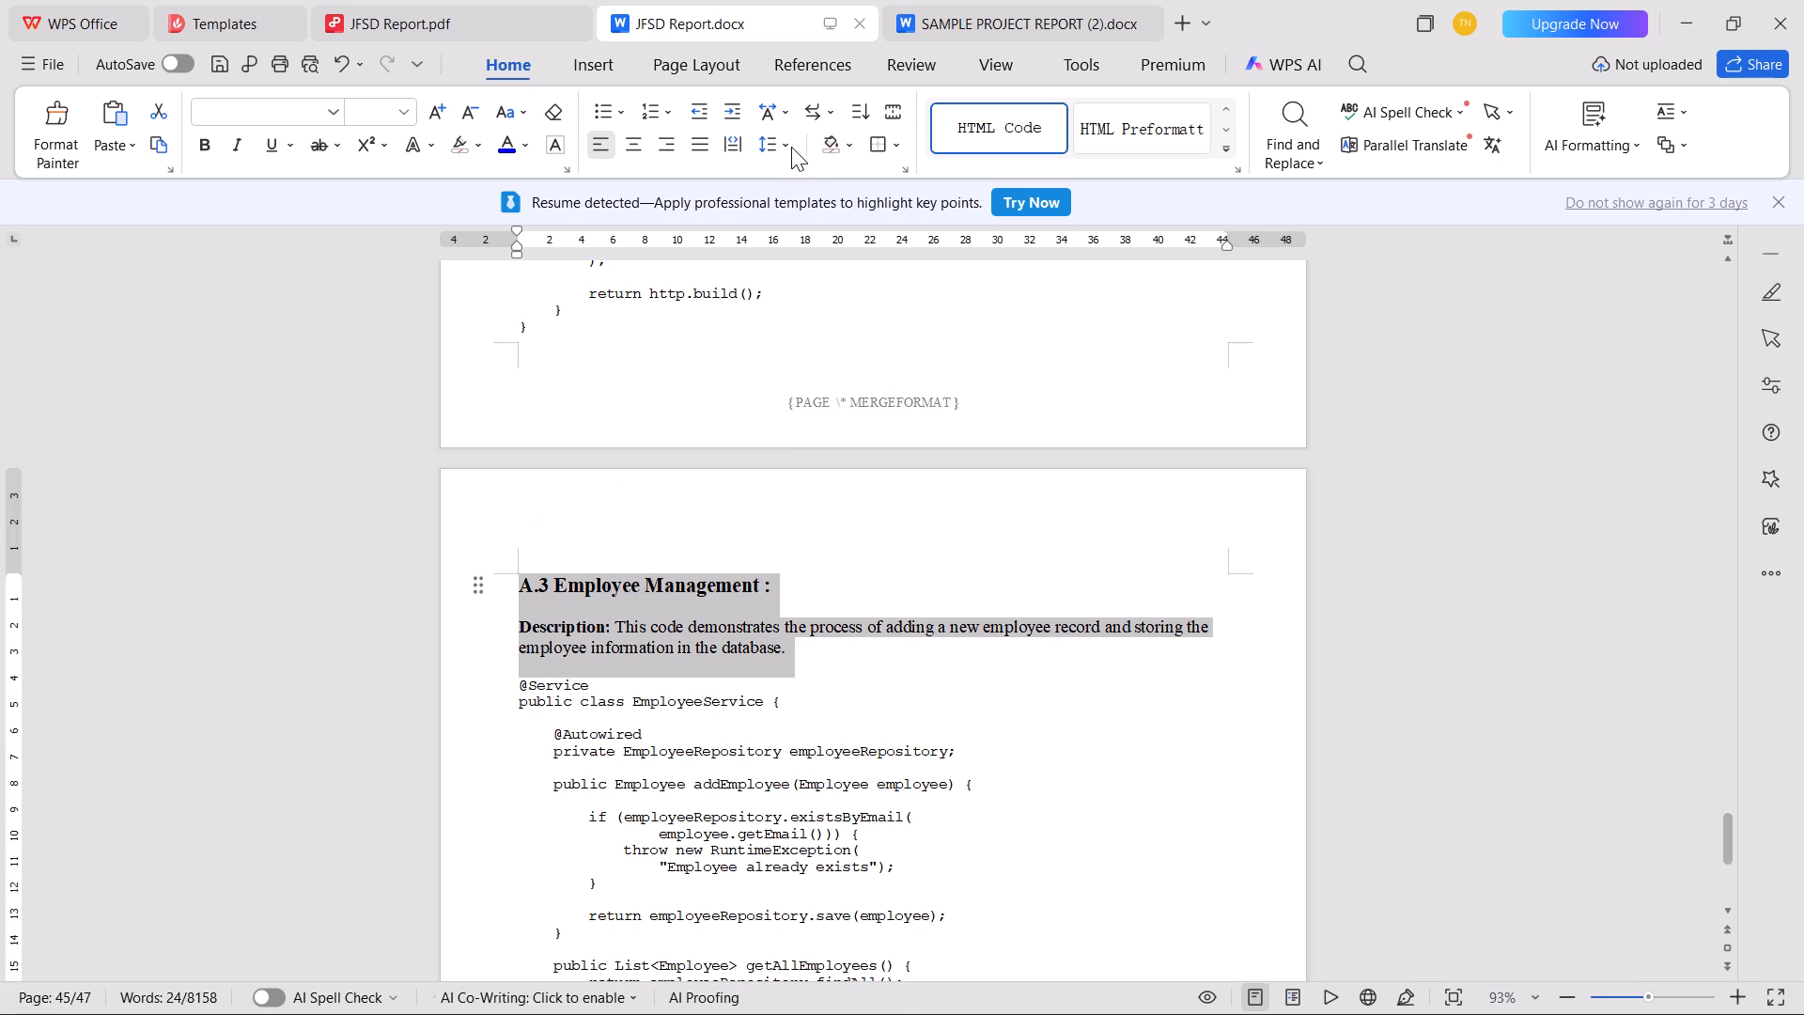
click(785, 149)
click(796, 225)
Set the line spacing of the A.4 Department and Team Management heading and its description to 1.5, and save the document.
scroll(825, 491, down, 7)
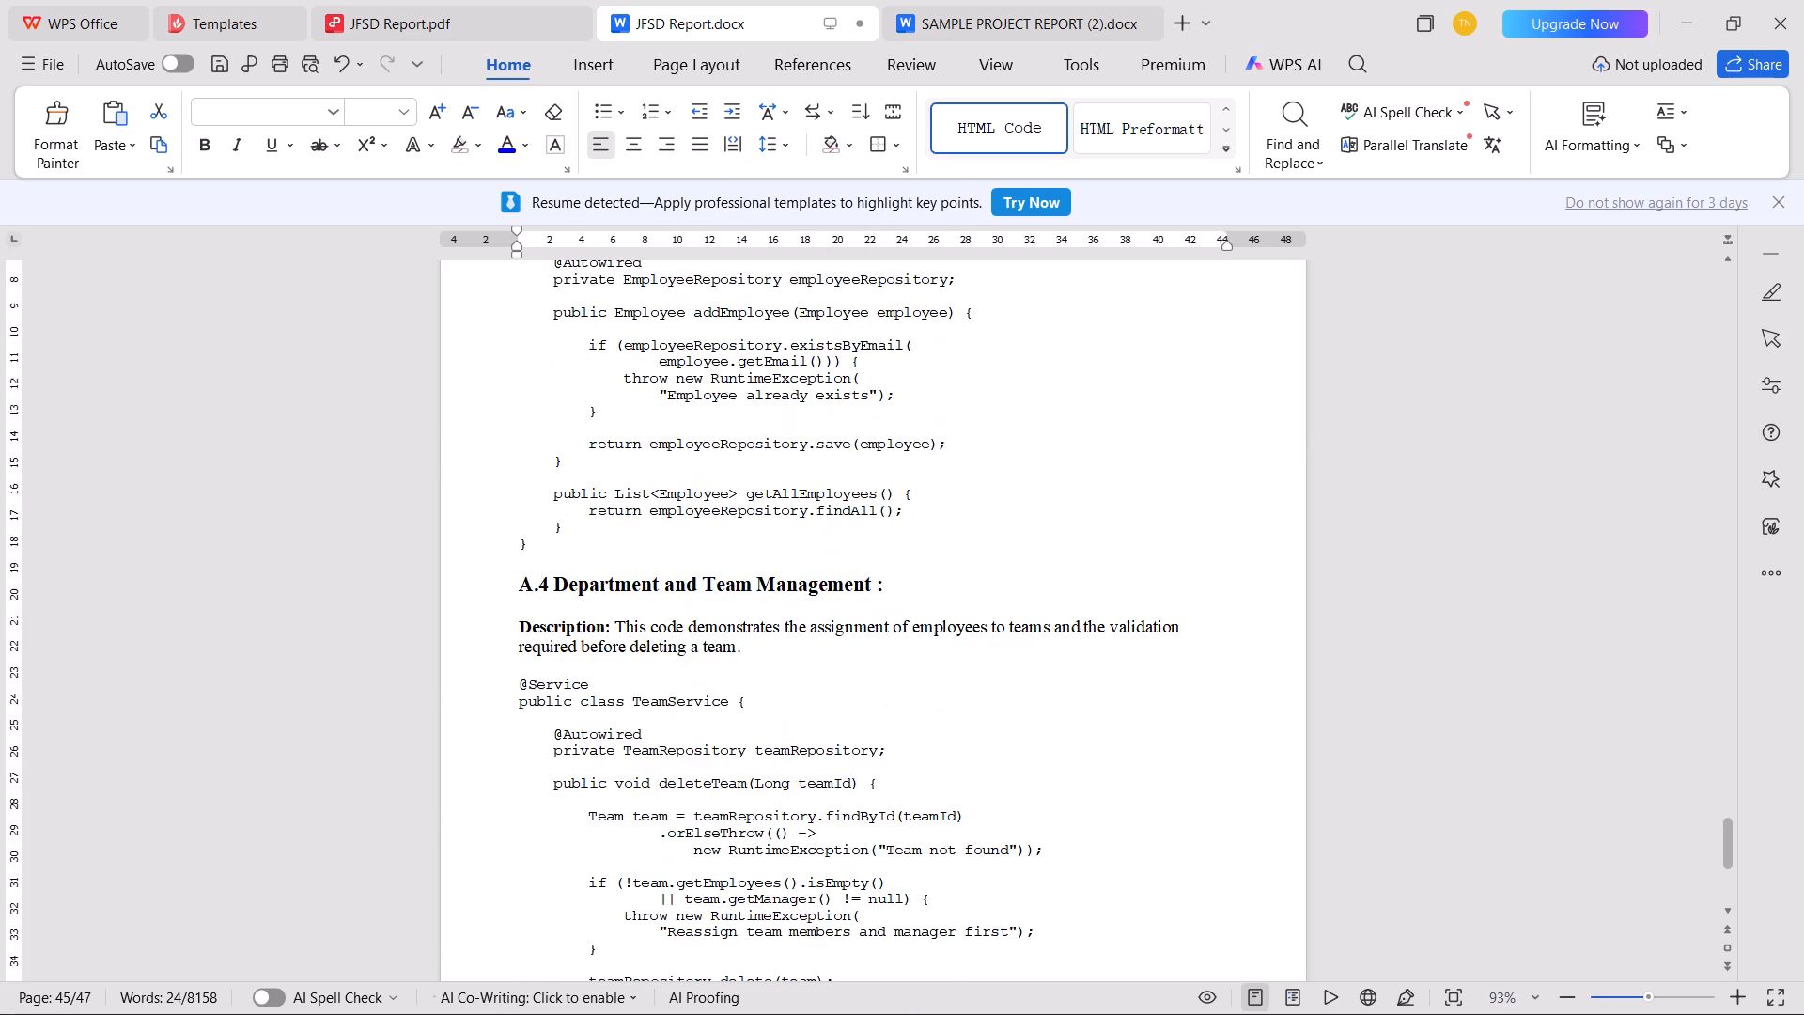
scroll(798, 502, down, 3)
scroll(785, 518, up, 3)
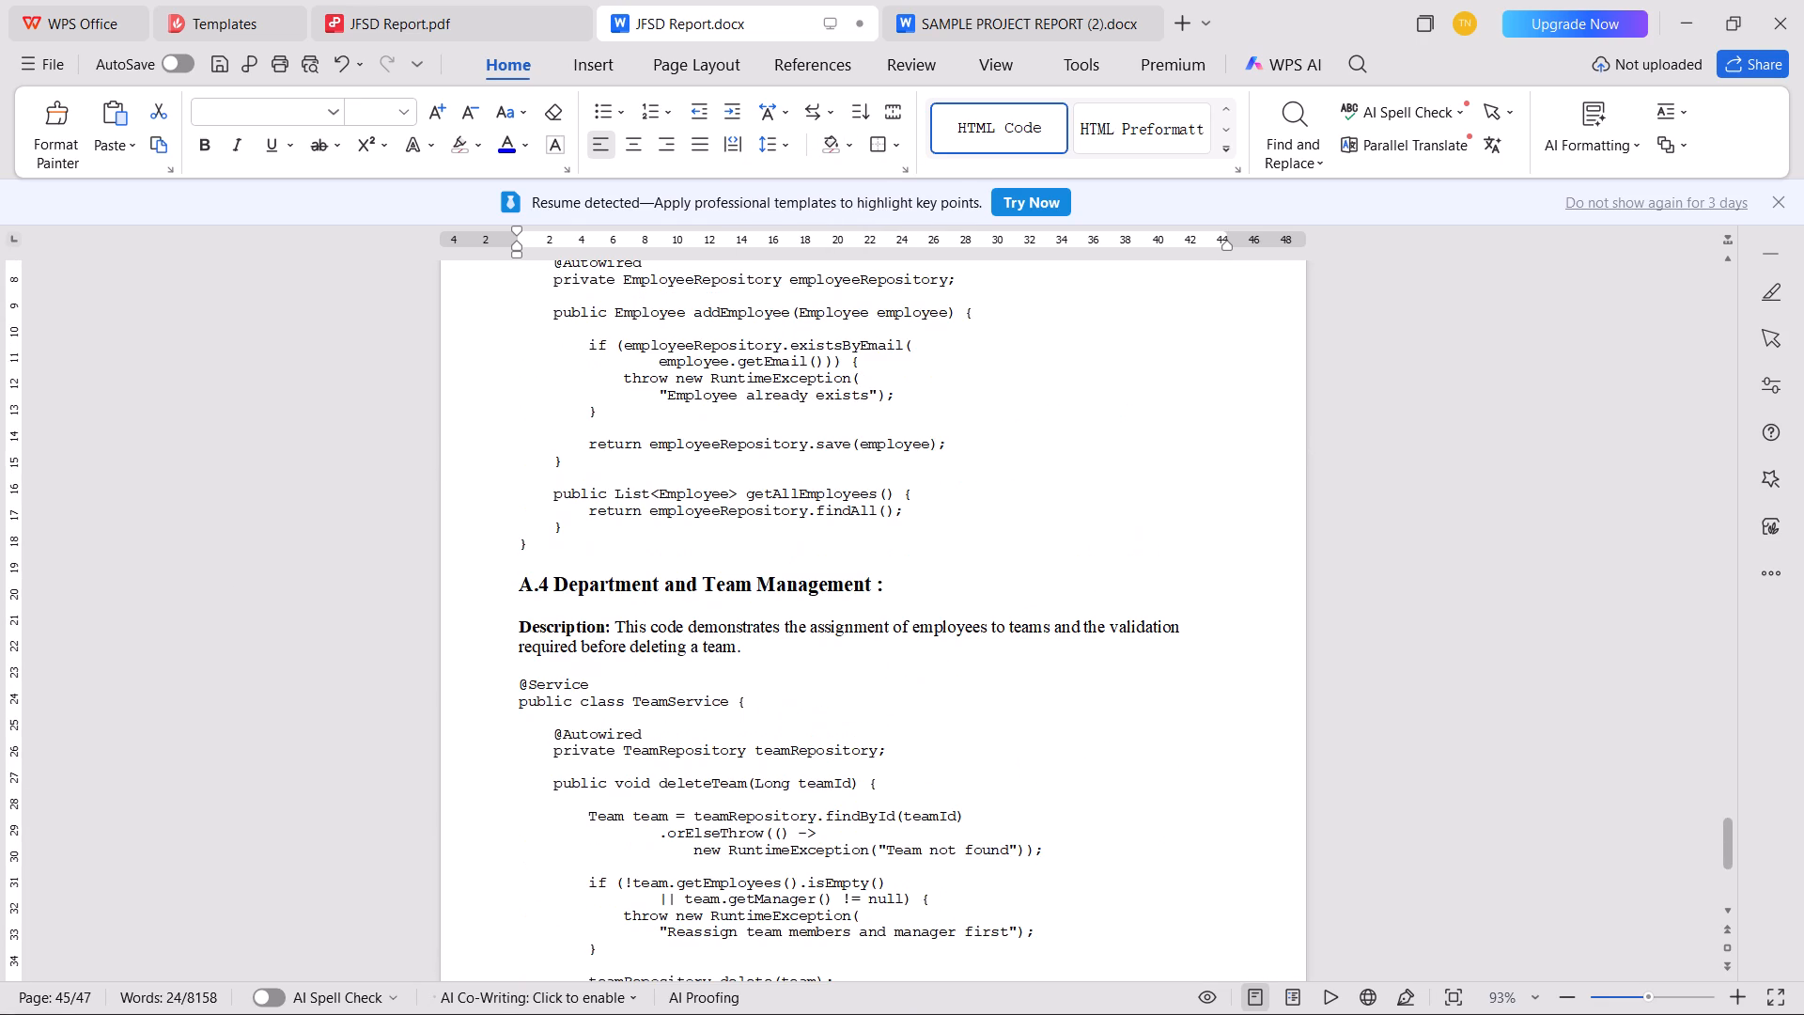
drag(794, 664, 567, 610)
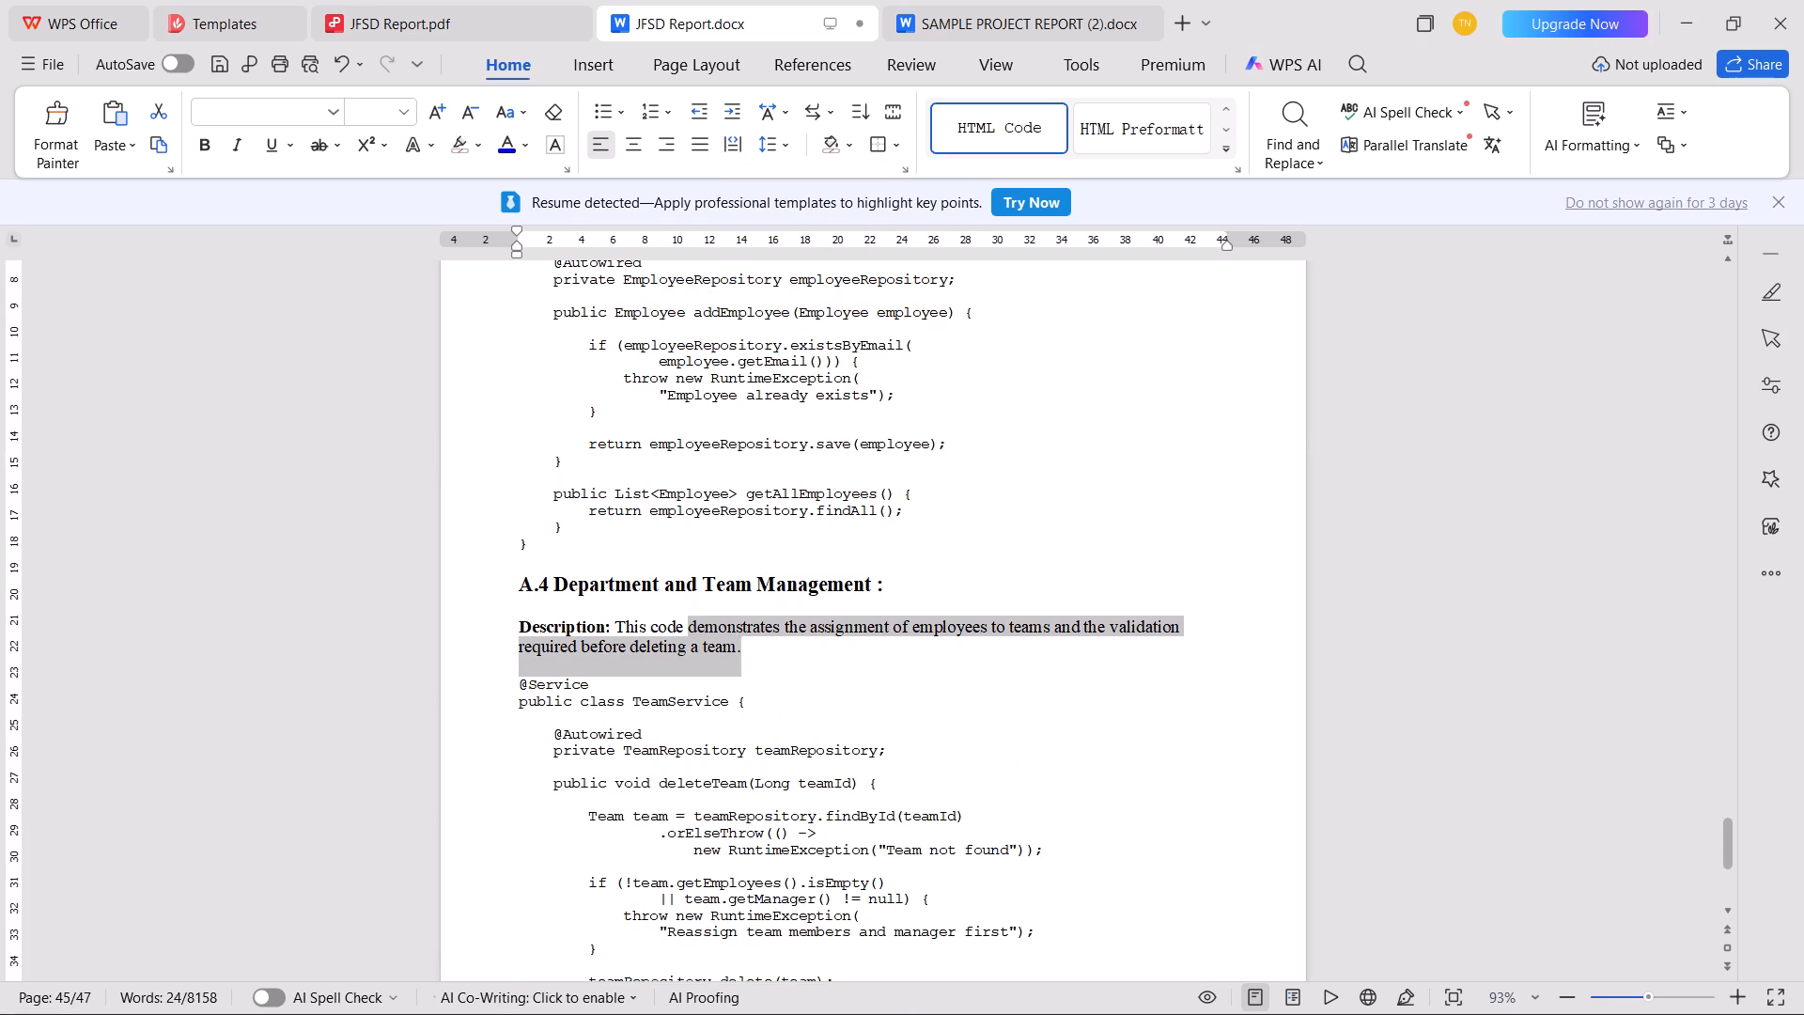
drag(567, 610, 506, 594)
click(776, 153)
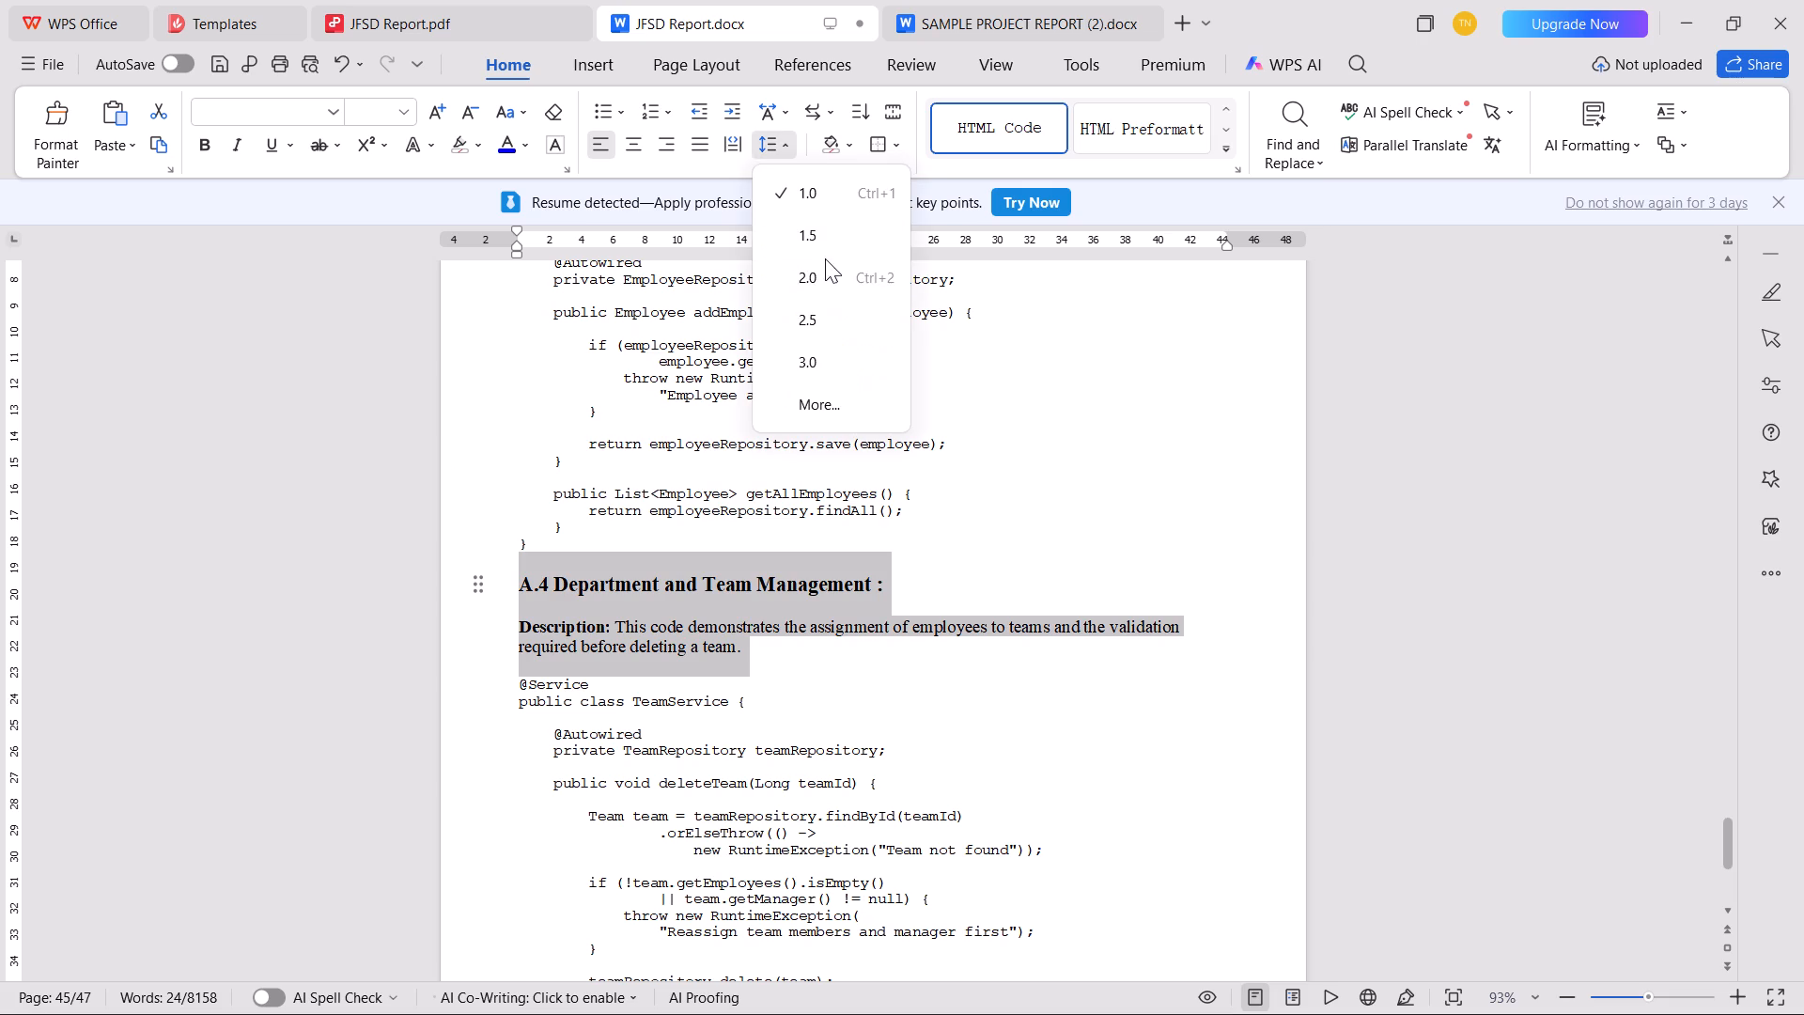
click(825, 239)
key(ctrl+s)
Set the line spacing of the A.5 Attendance Management heading and its description to 1.5, and save the document.
scroll(753, 644, down, 6)
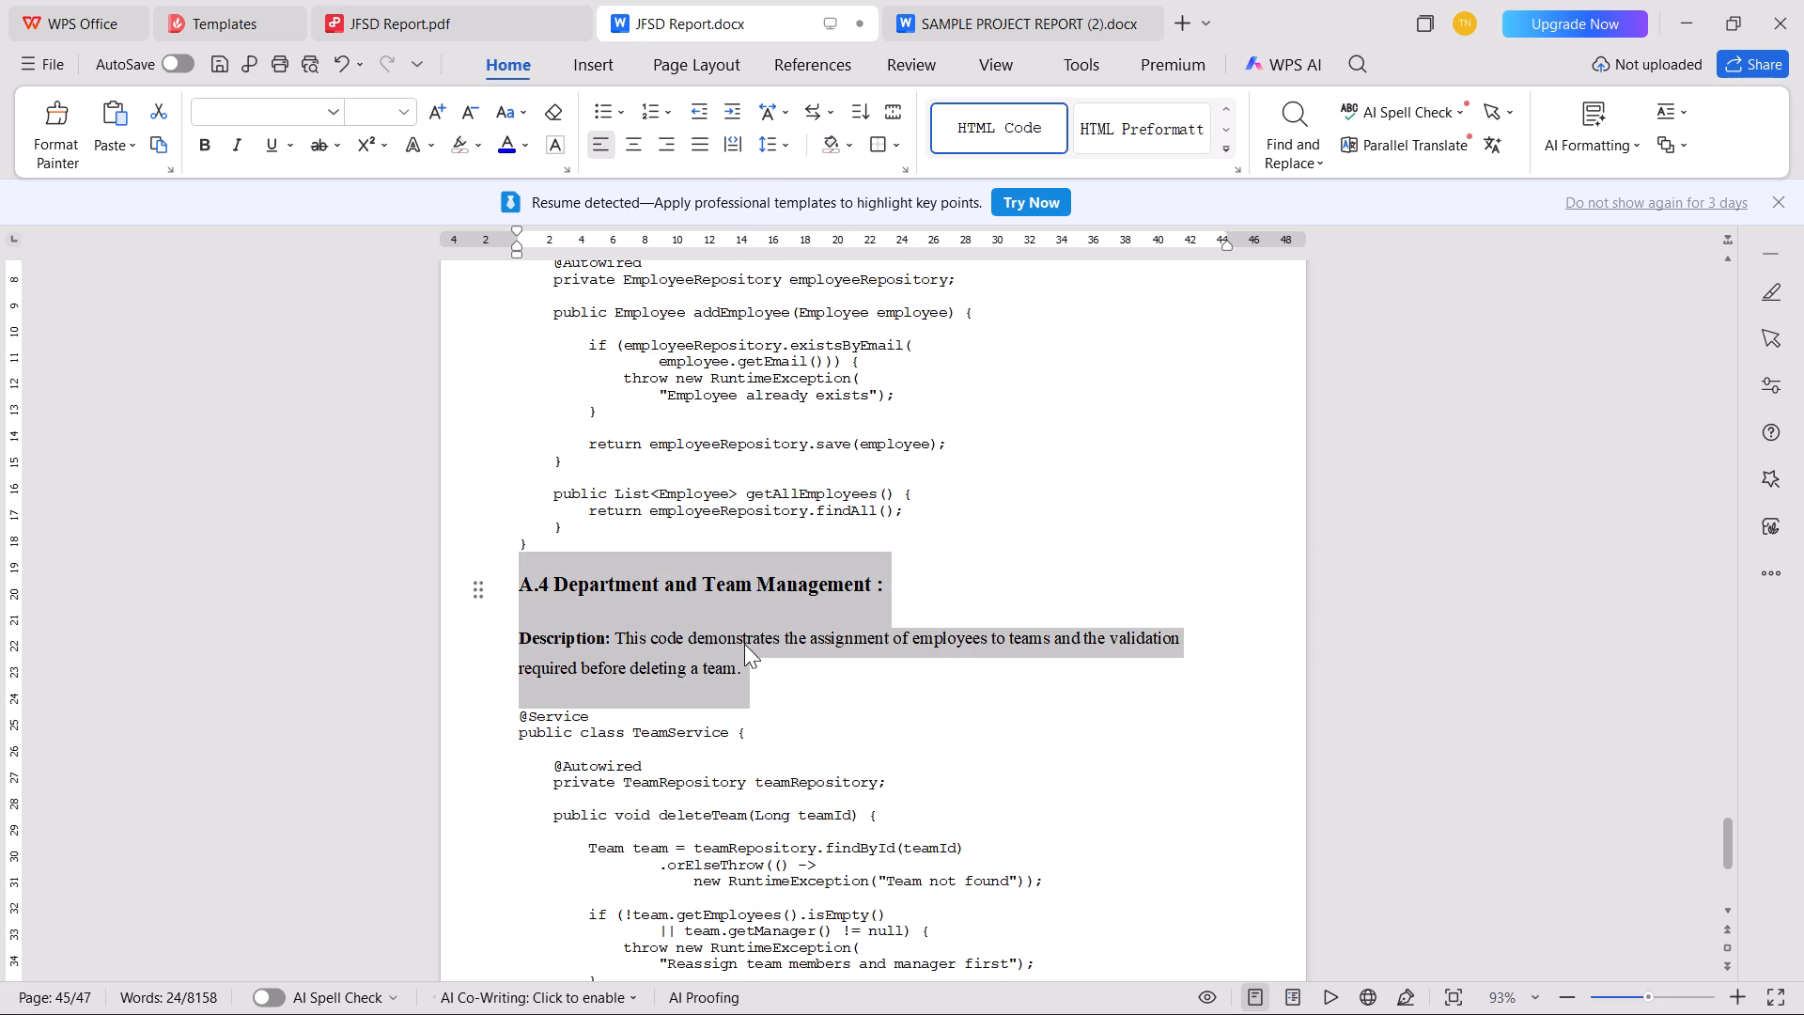
scroll(744, 644, down, 5)
click(739, 591)
scroll(739, 590, down, 5)
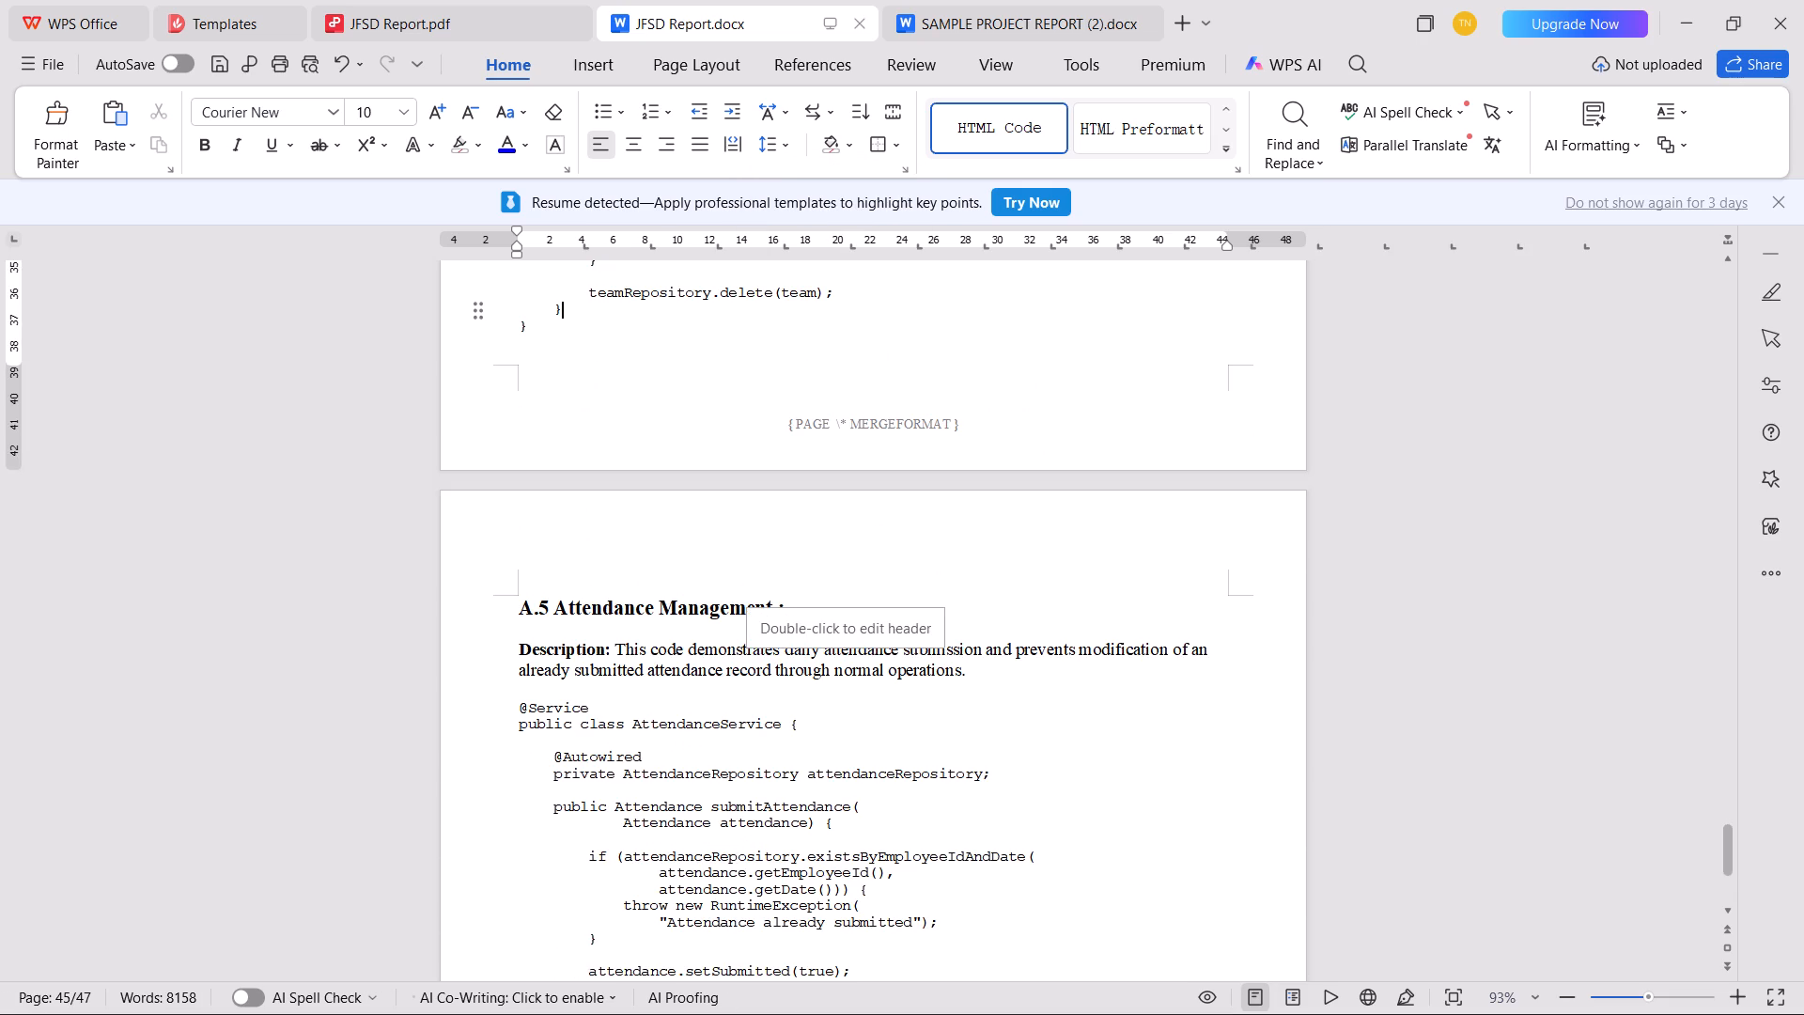
drag(1005, 661, 459, 632)
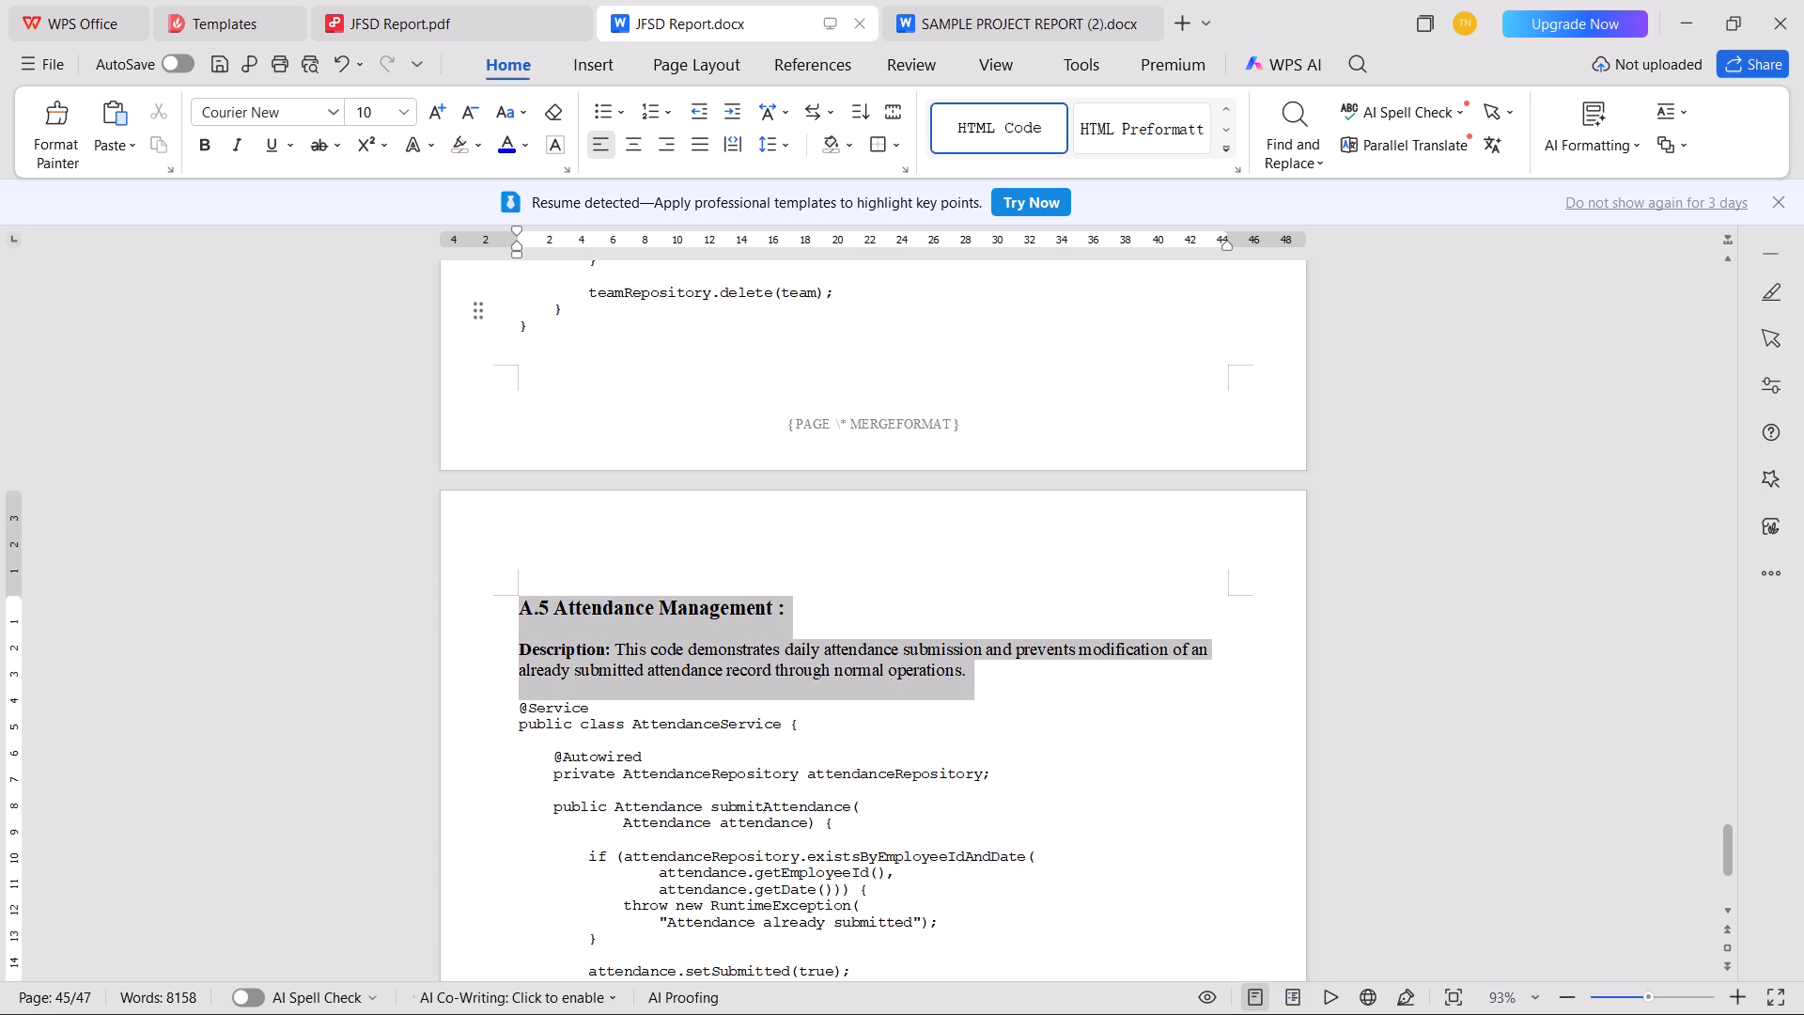
drag(459, 632, 458, 617)
click(782, 152)
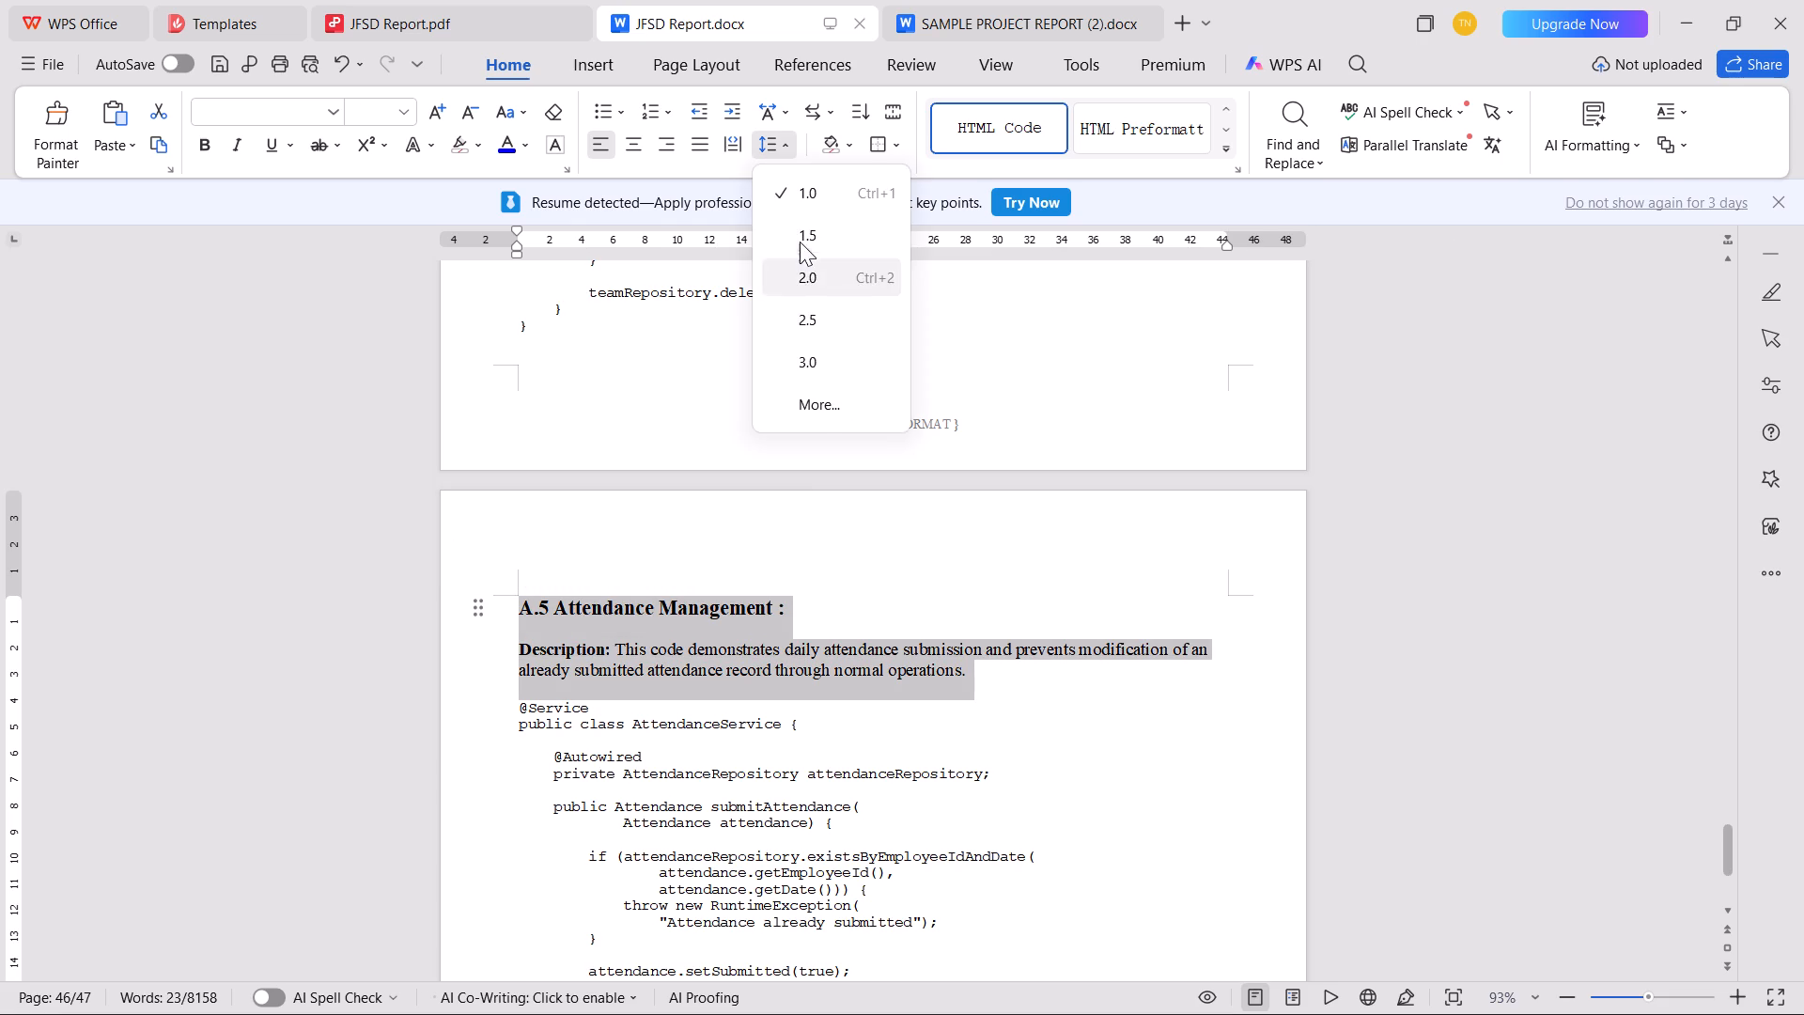
click(800, 241)
key(ctrl+s)
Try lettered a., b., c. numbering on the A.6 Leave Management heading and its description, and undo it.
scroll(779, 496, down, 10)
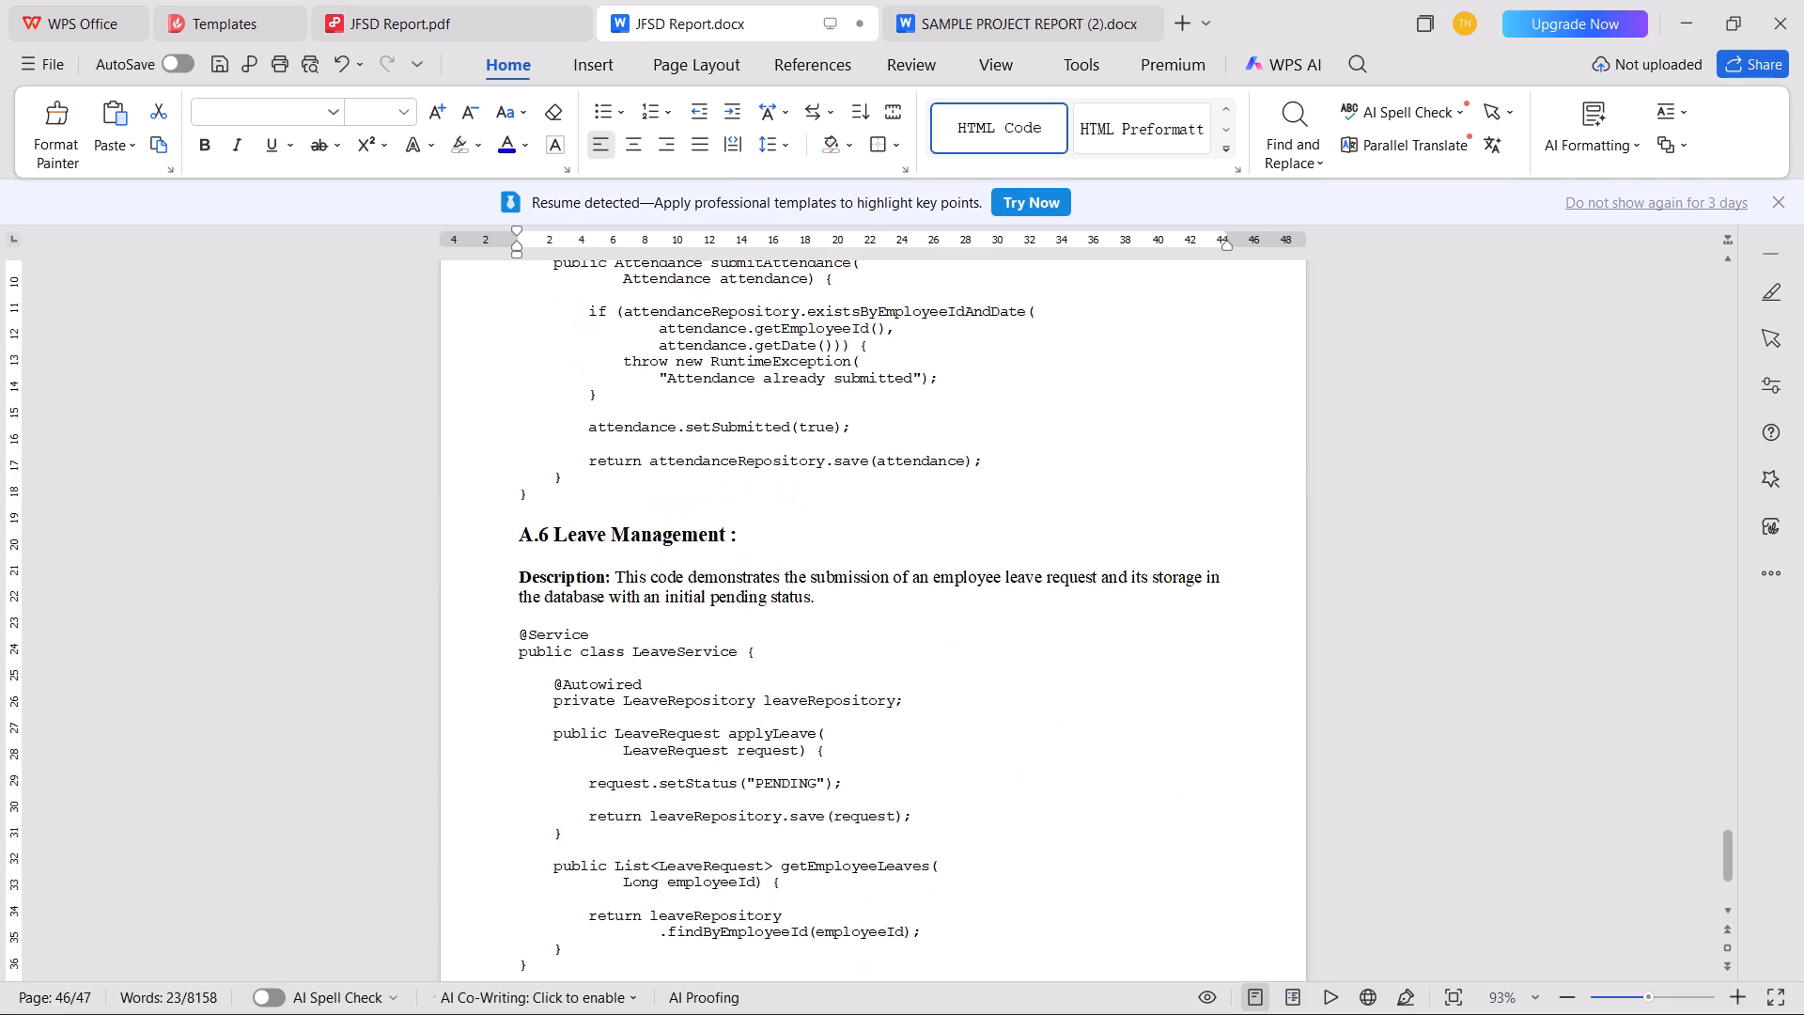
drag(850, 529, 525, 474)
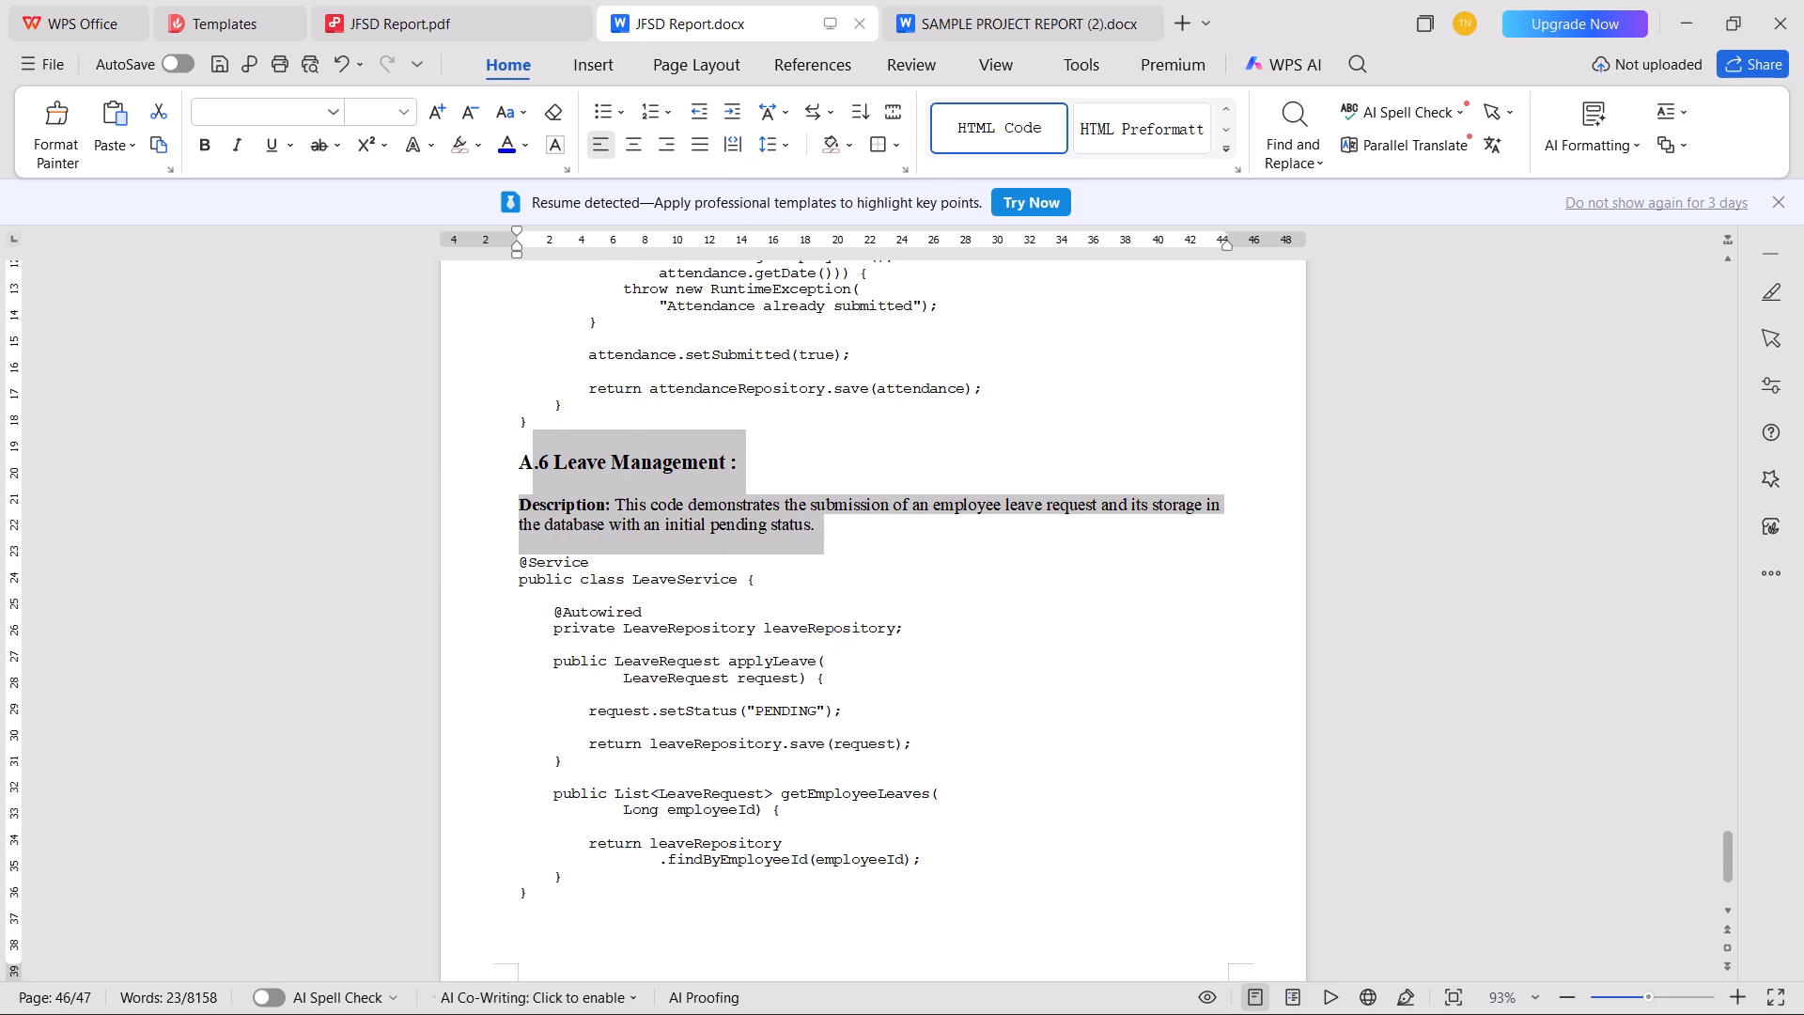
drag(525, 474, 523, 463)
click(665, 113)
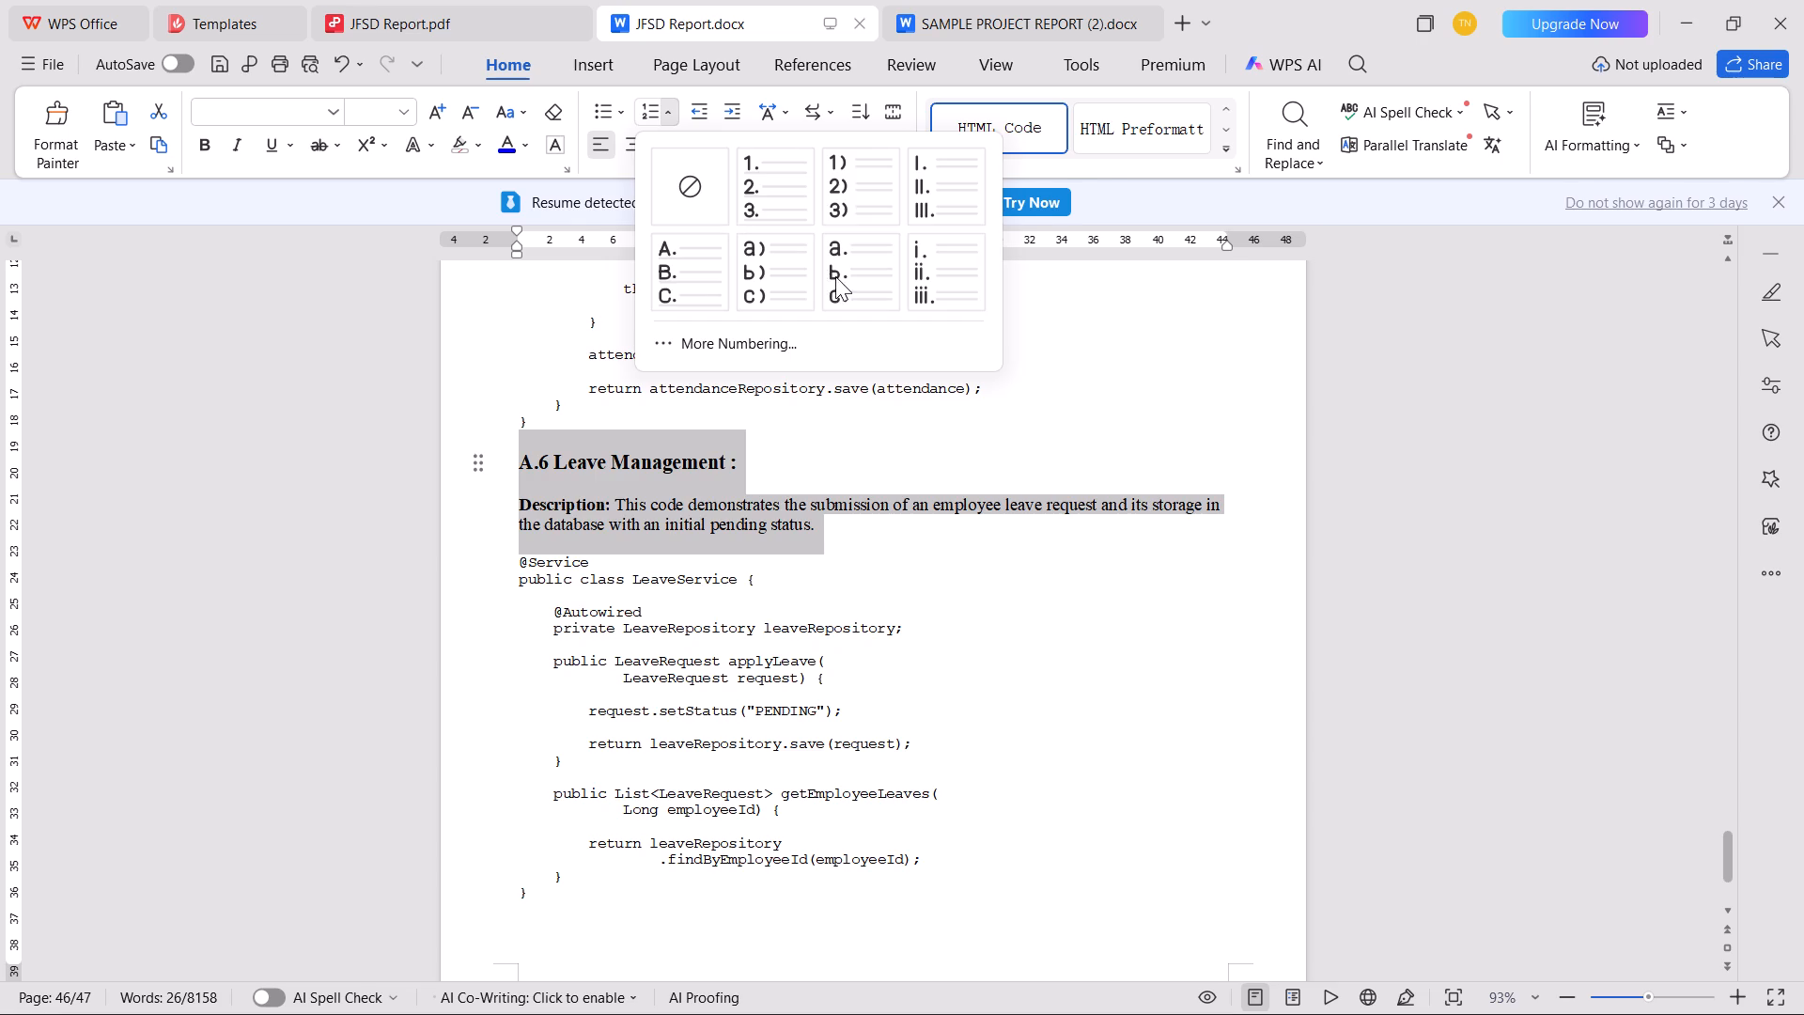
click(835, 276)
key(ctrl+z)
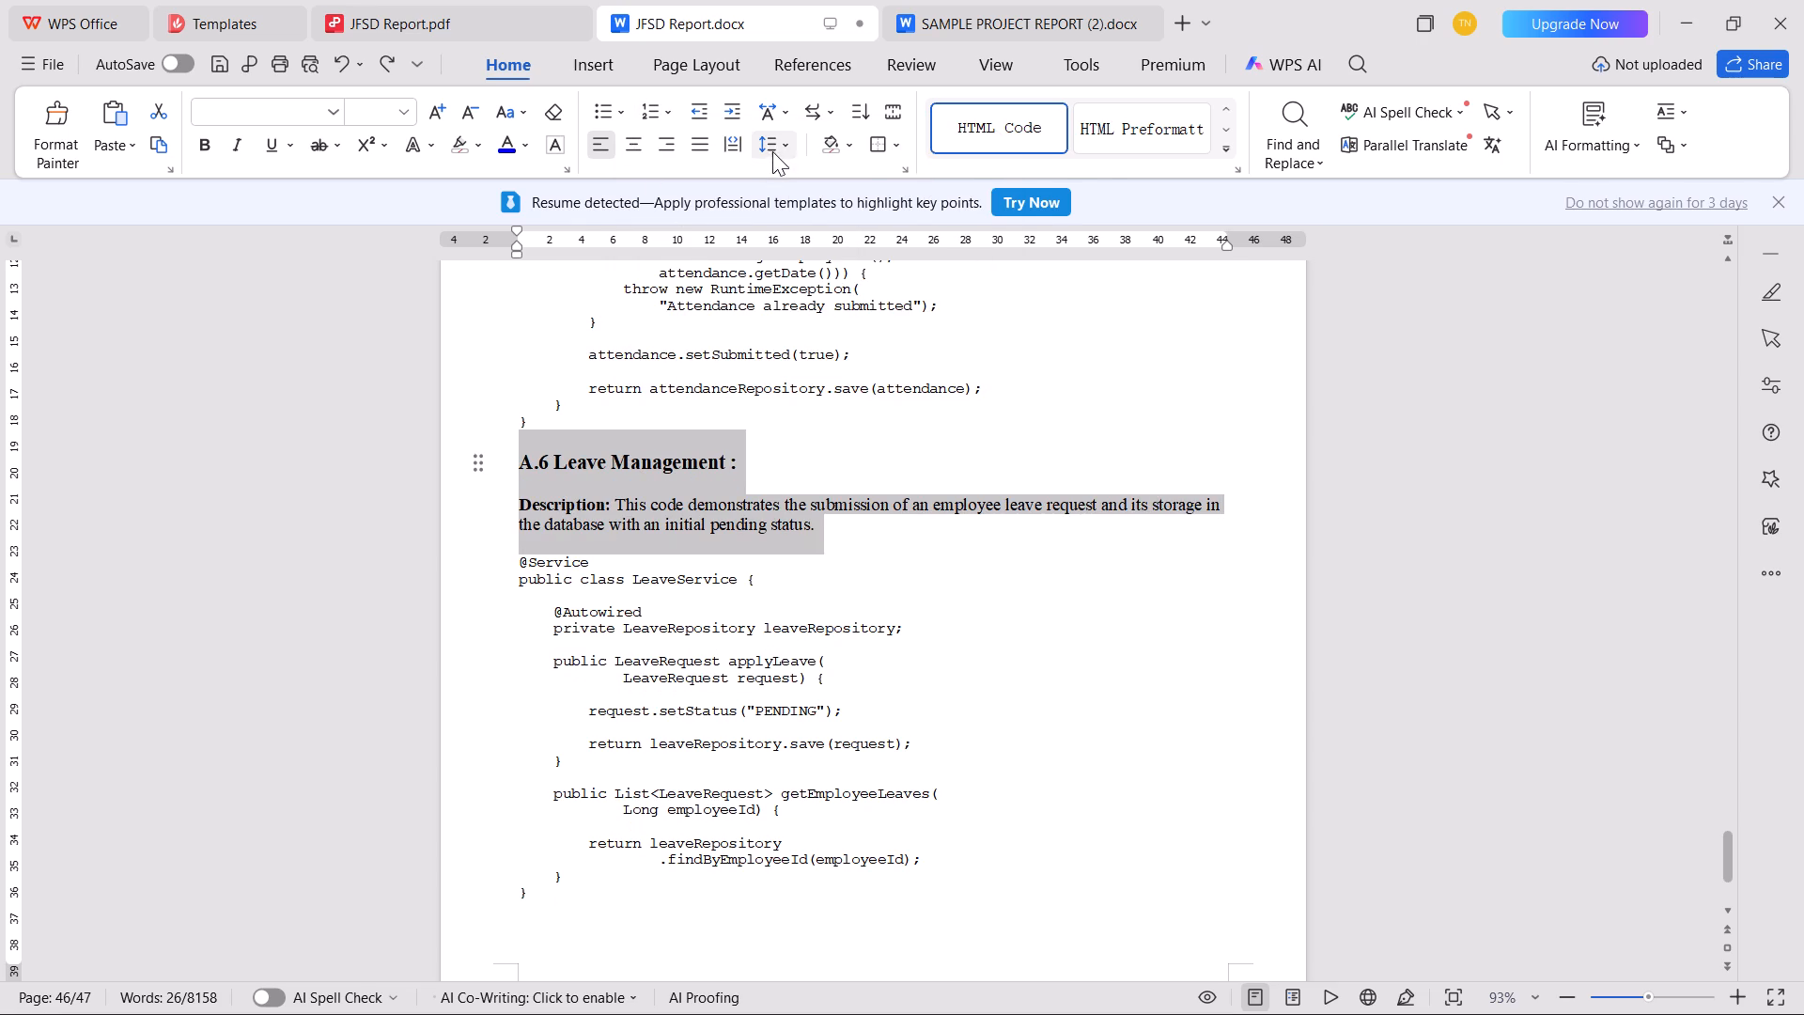
Set the line spacing of the A.6 Leave Management heading and its description to 1.5, and save the document.
click(773, 150)
click(802, 235)
key(ctrl+s)
scroll(734, 482, down, 3)
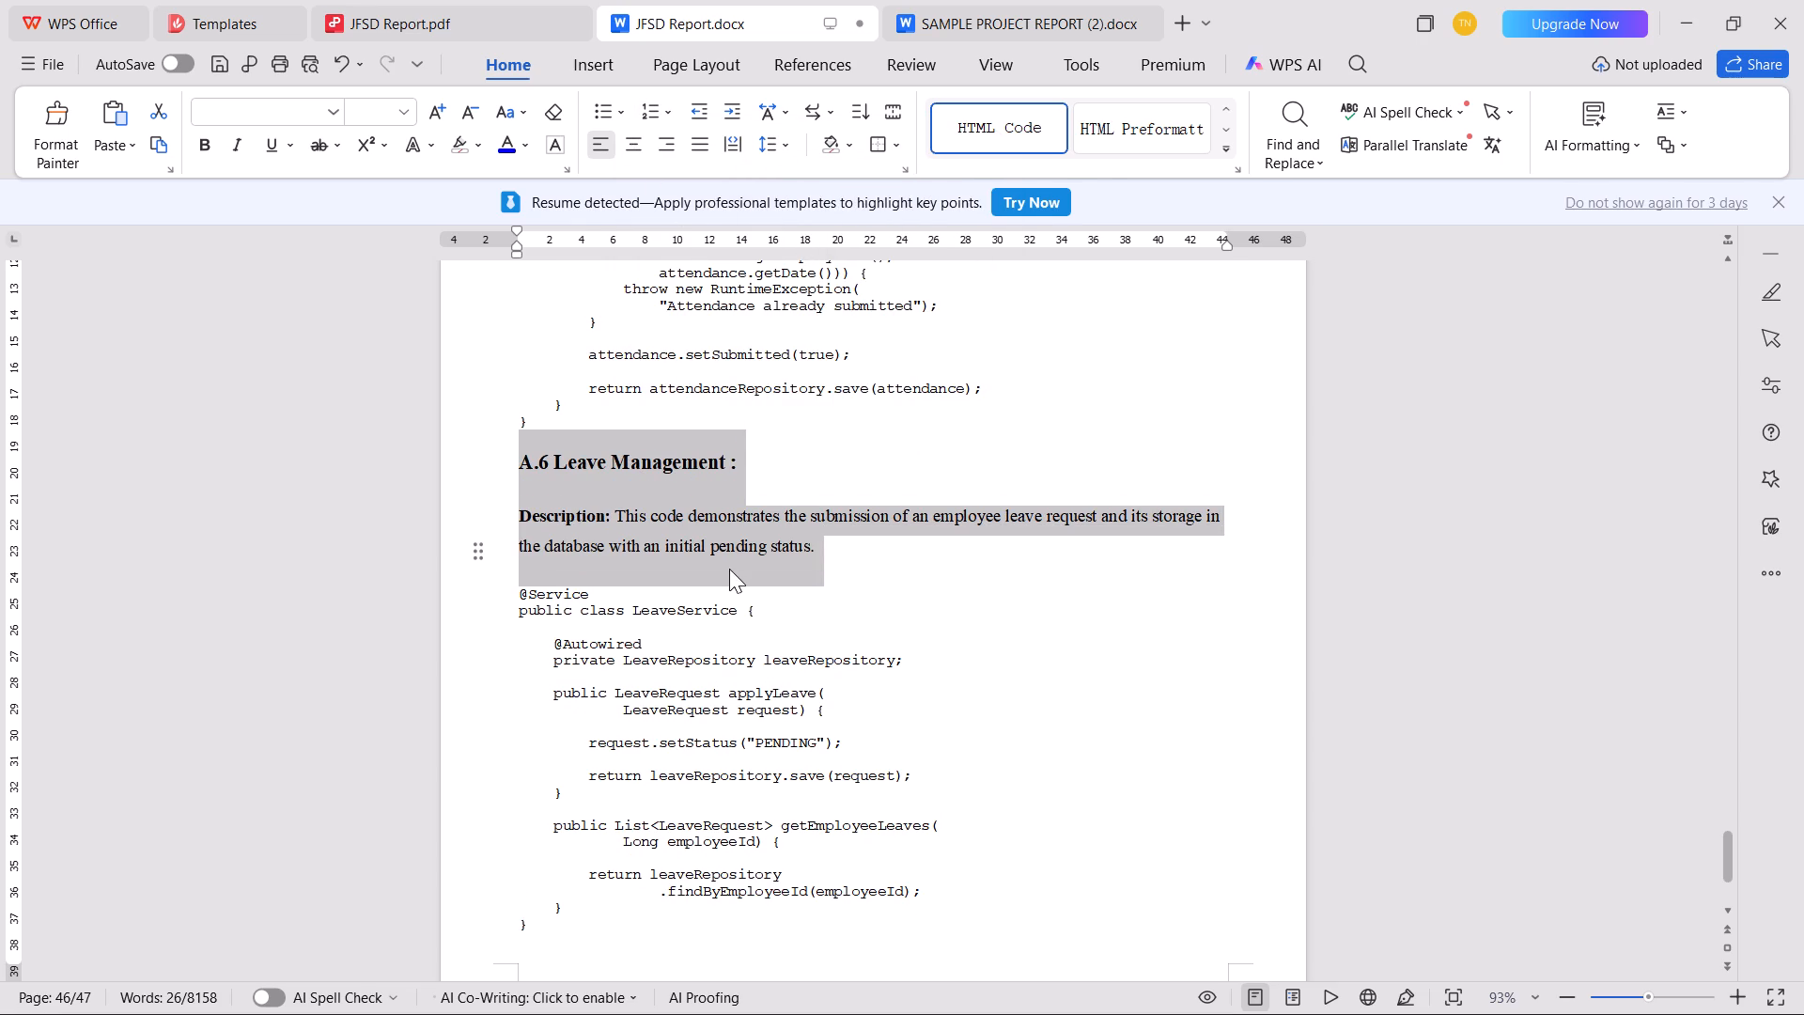
scroll(729, 569, down, 5)
click(742, 432)
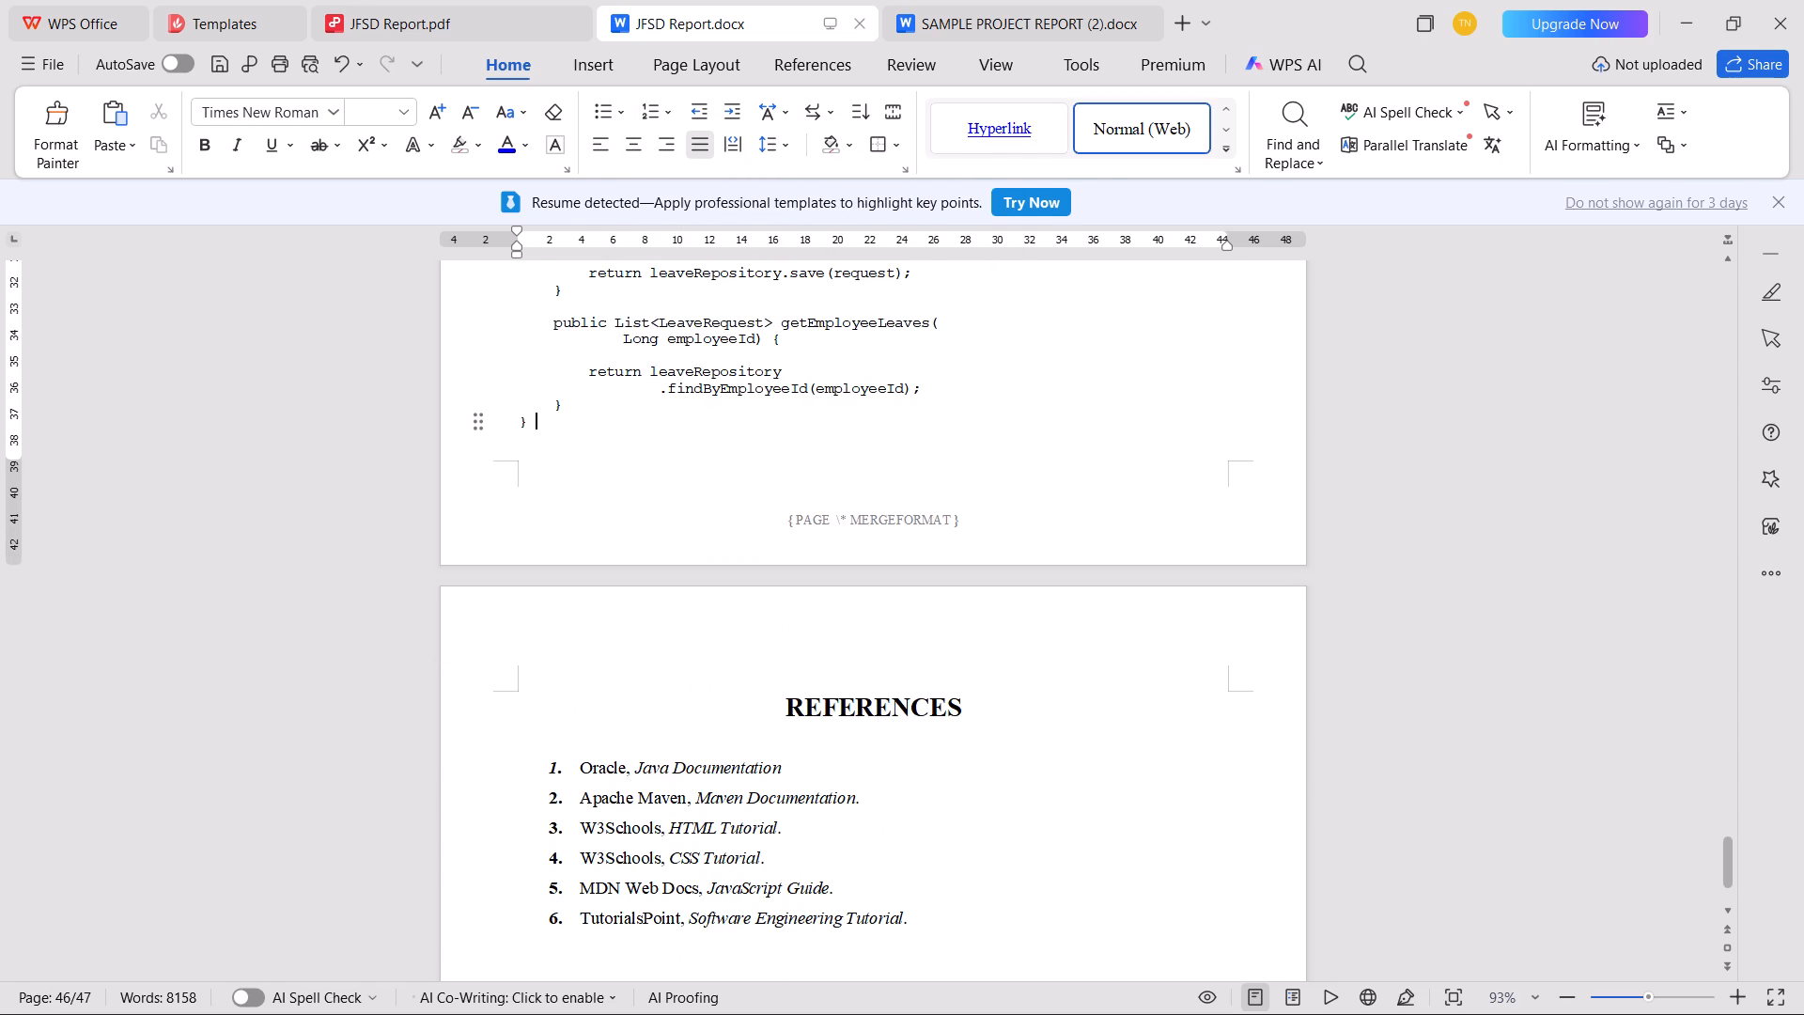
key(ctrl+s)
Review the respaced appendix sections back up to A.4, and close the JFSD Report.pdf file.
scroll(1555, 465, up, 8)
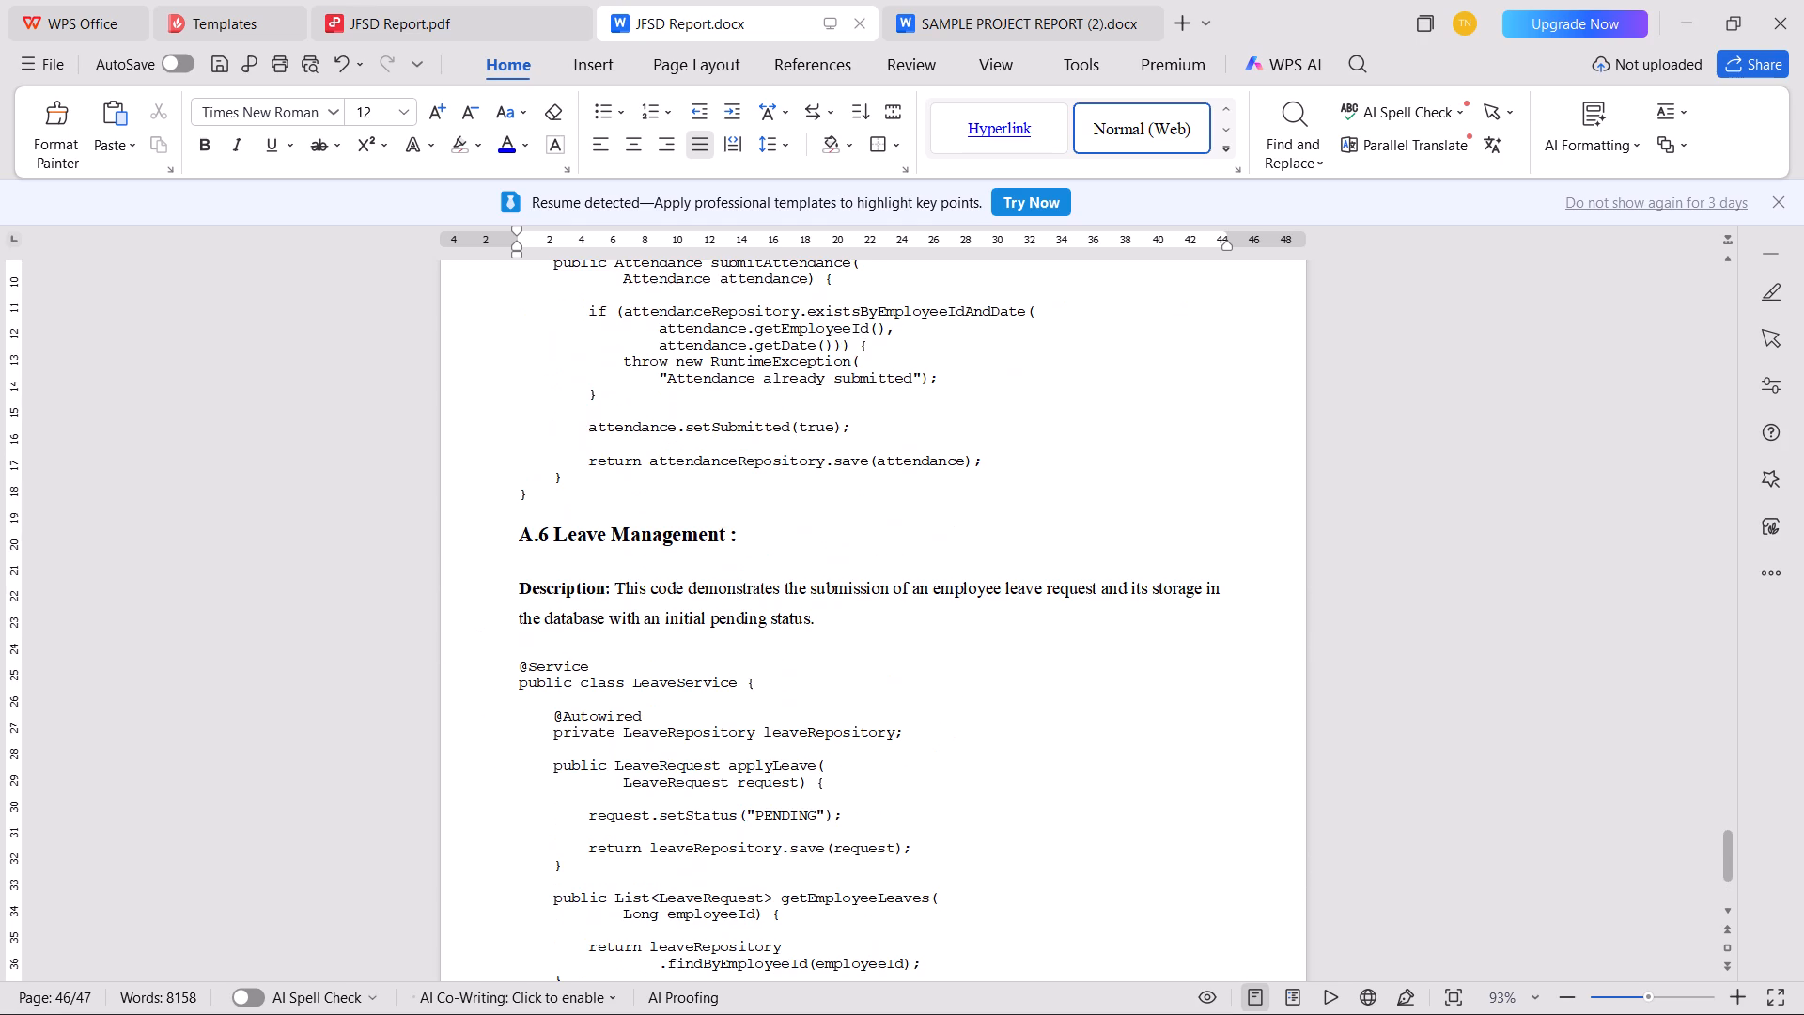
scroll(1507, 447, up, 20)
scroll(1507, 447, up, 7)
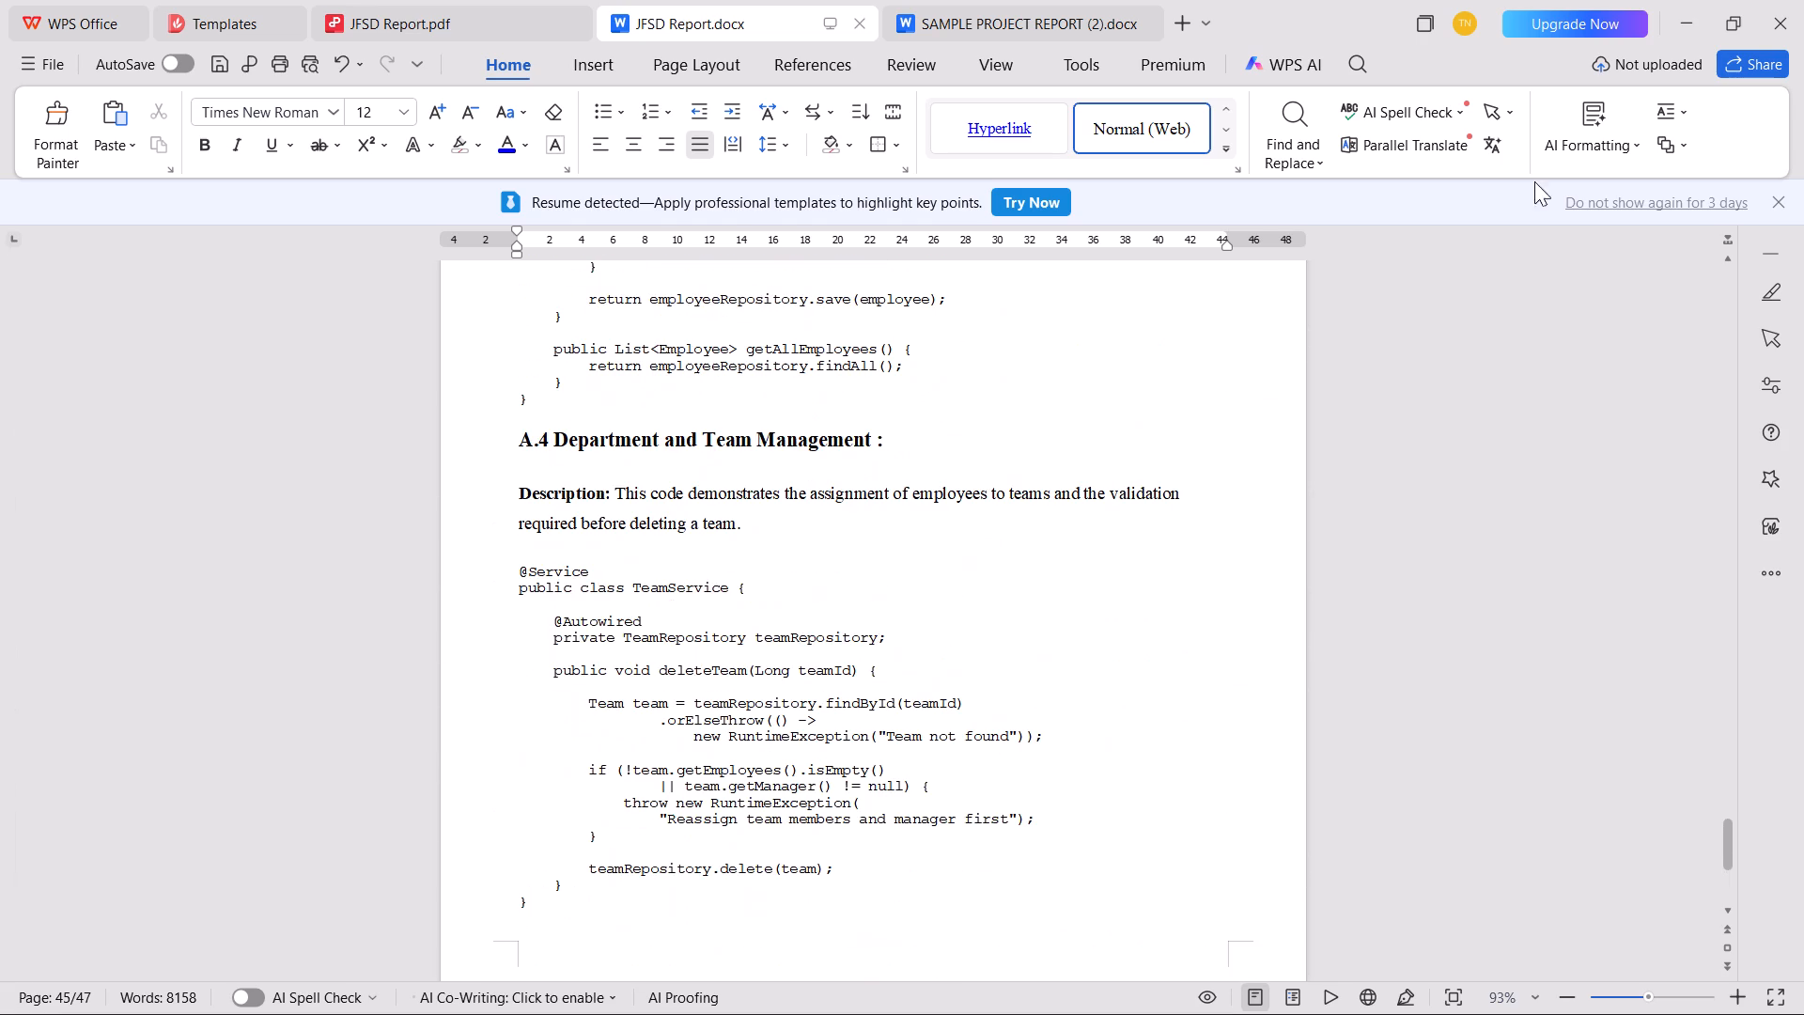
scroll(1534, 181, up, 2)
click(582, 27)
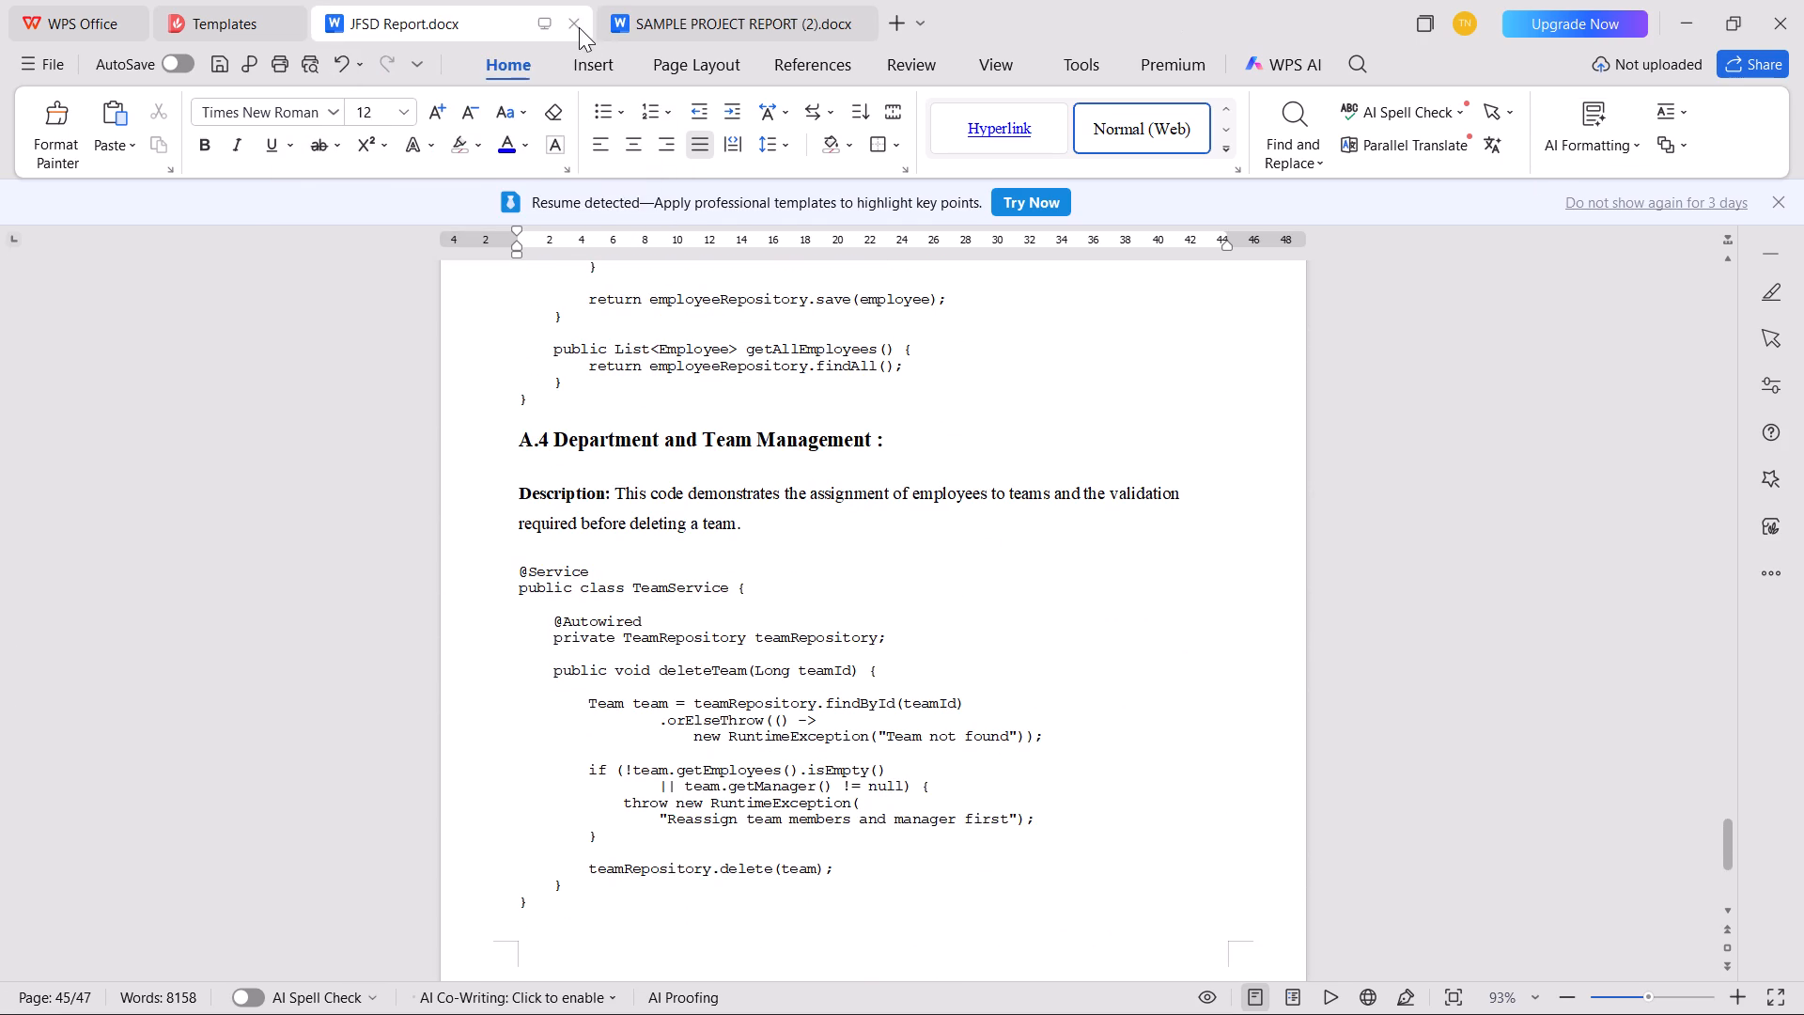
Switch to the Brave browser on the other desktop and open the Instagram message inbox.
key(ctrl+super+Right)
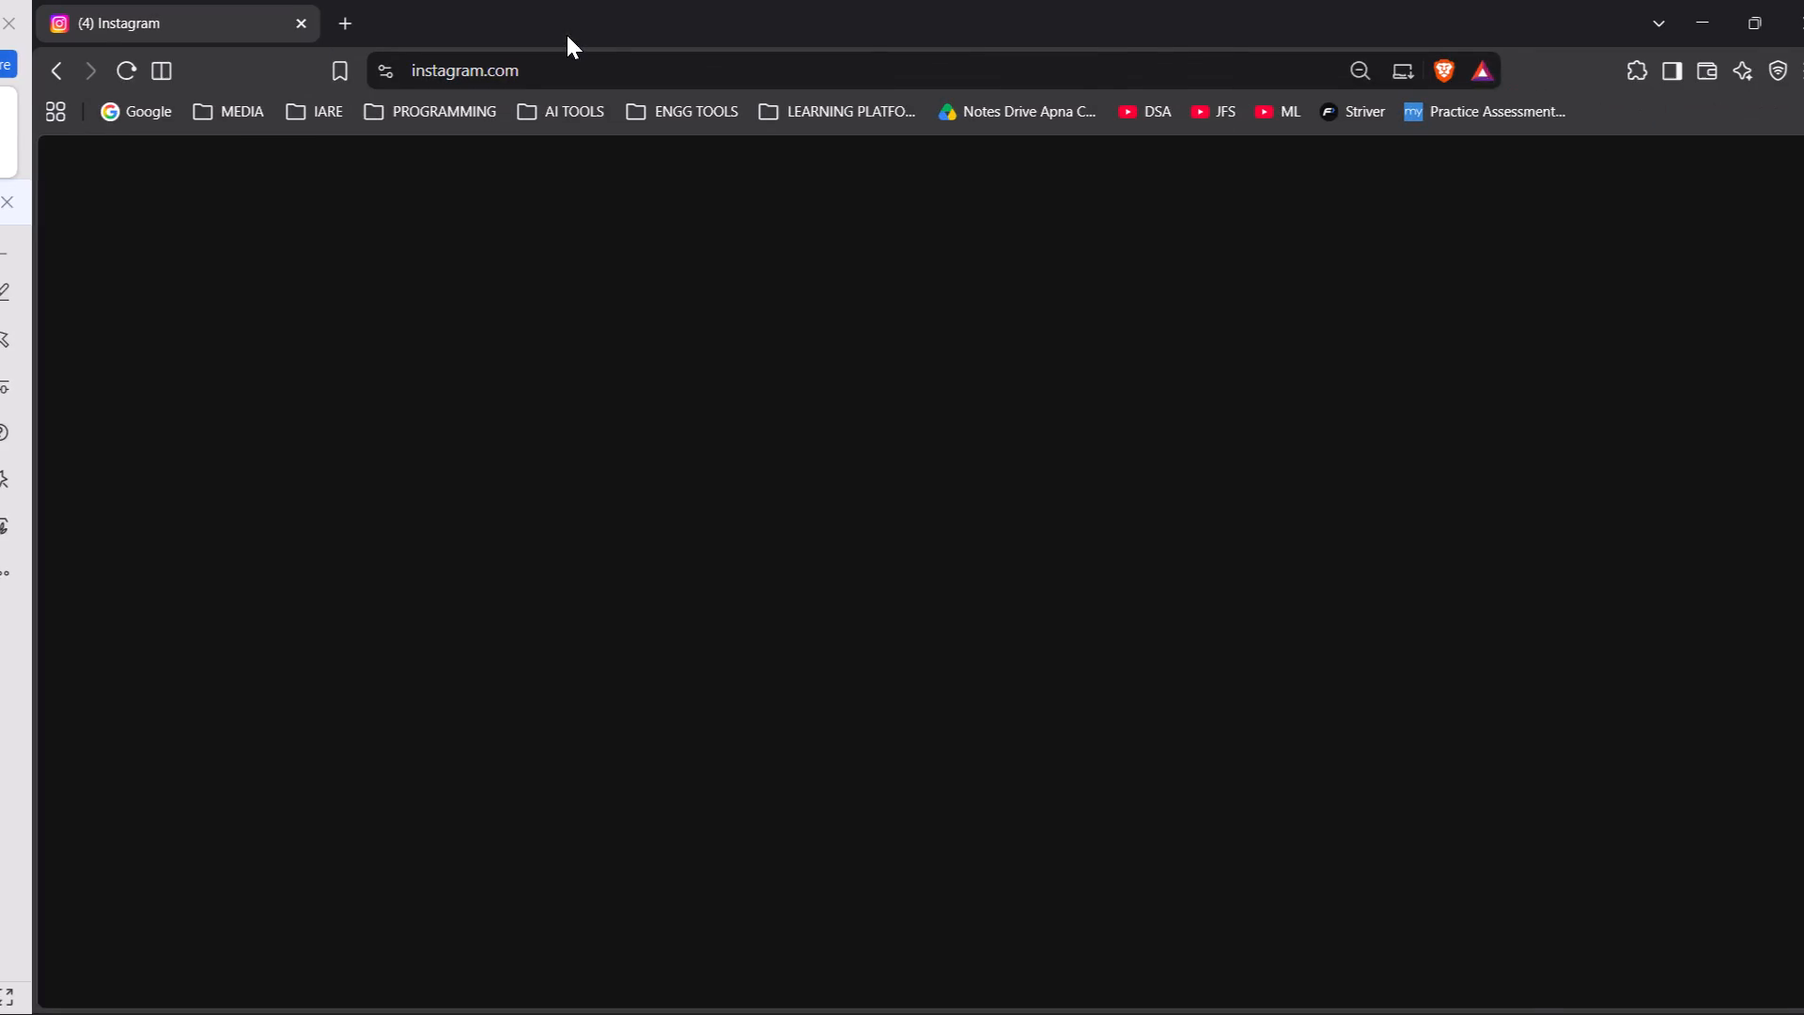
click(45, 492)
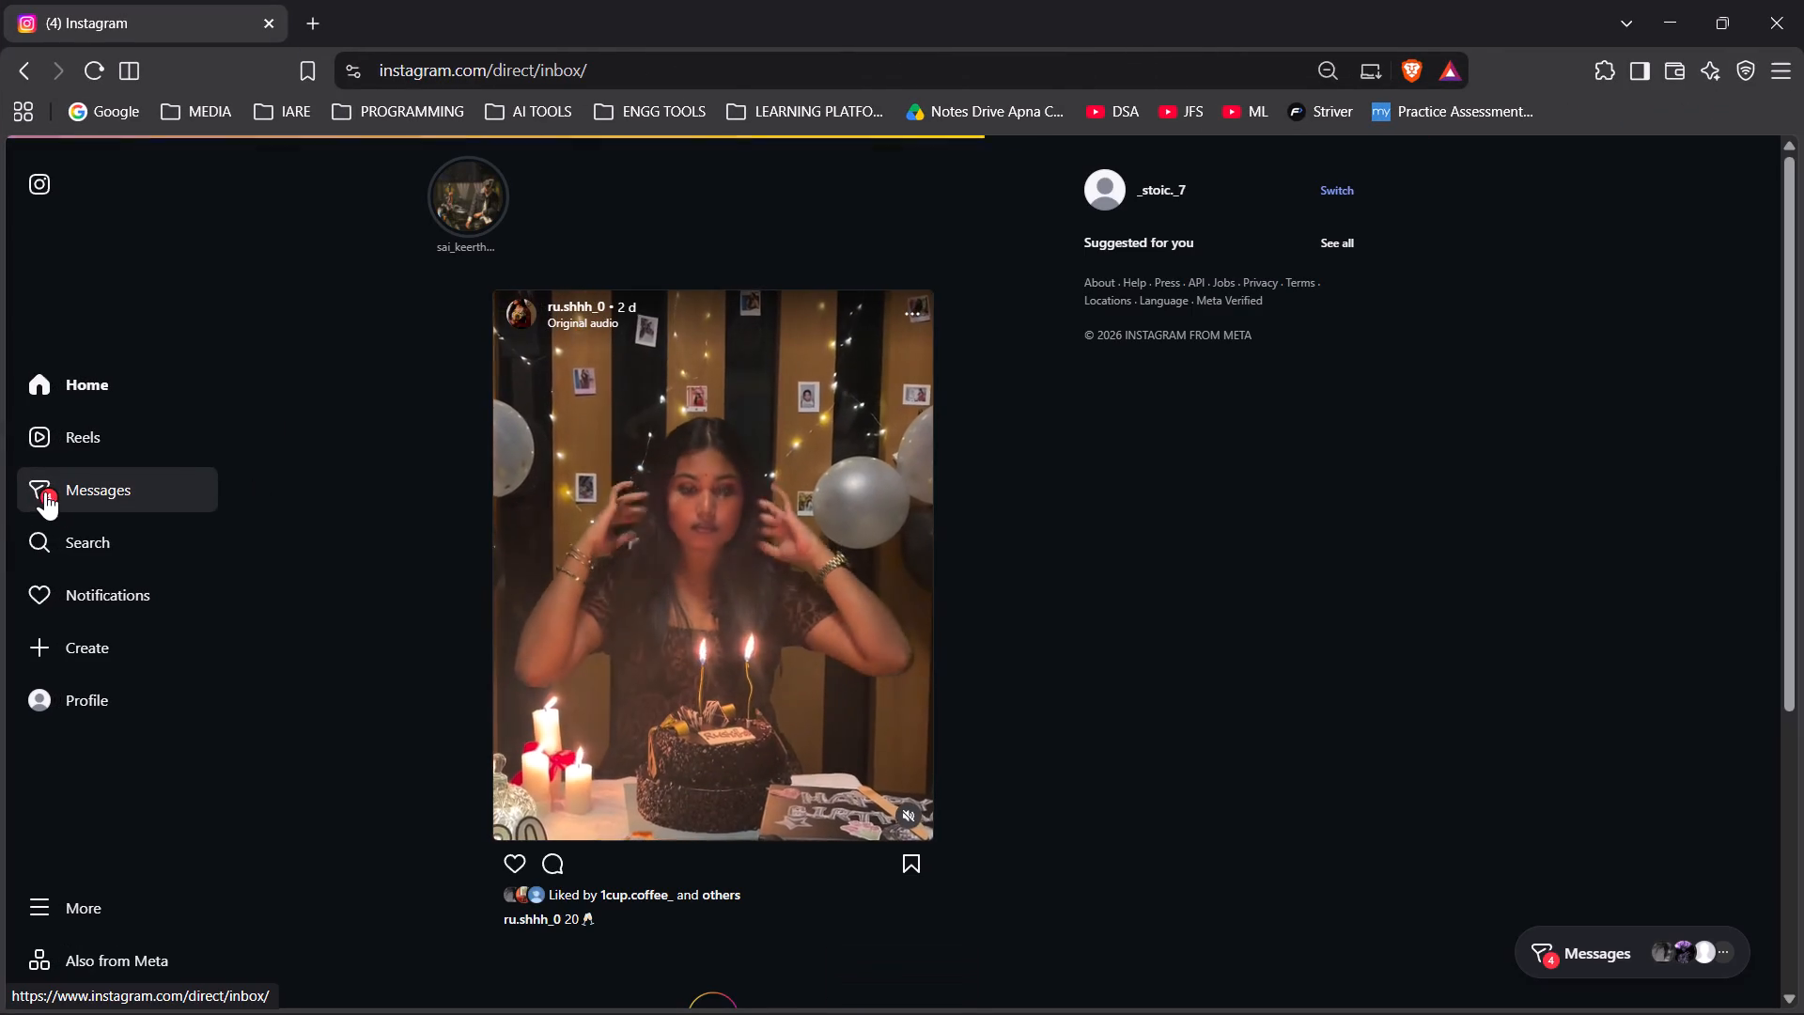
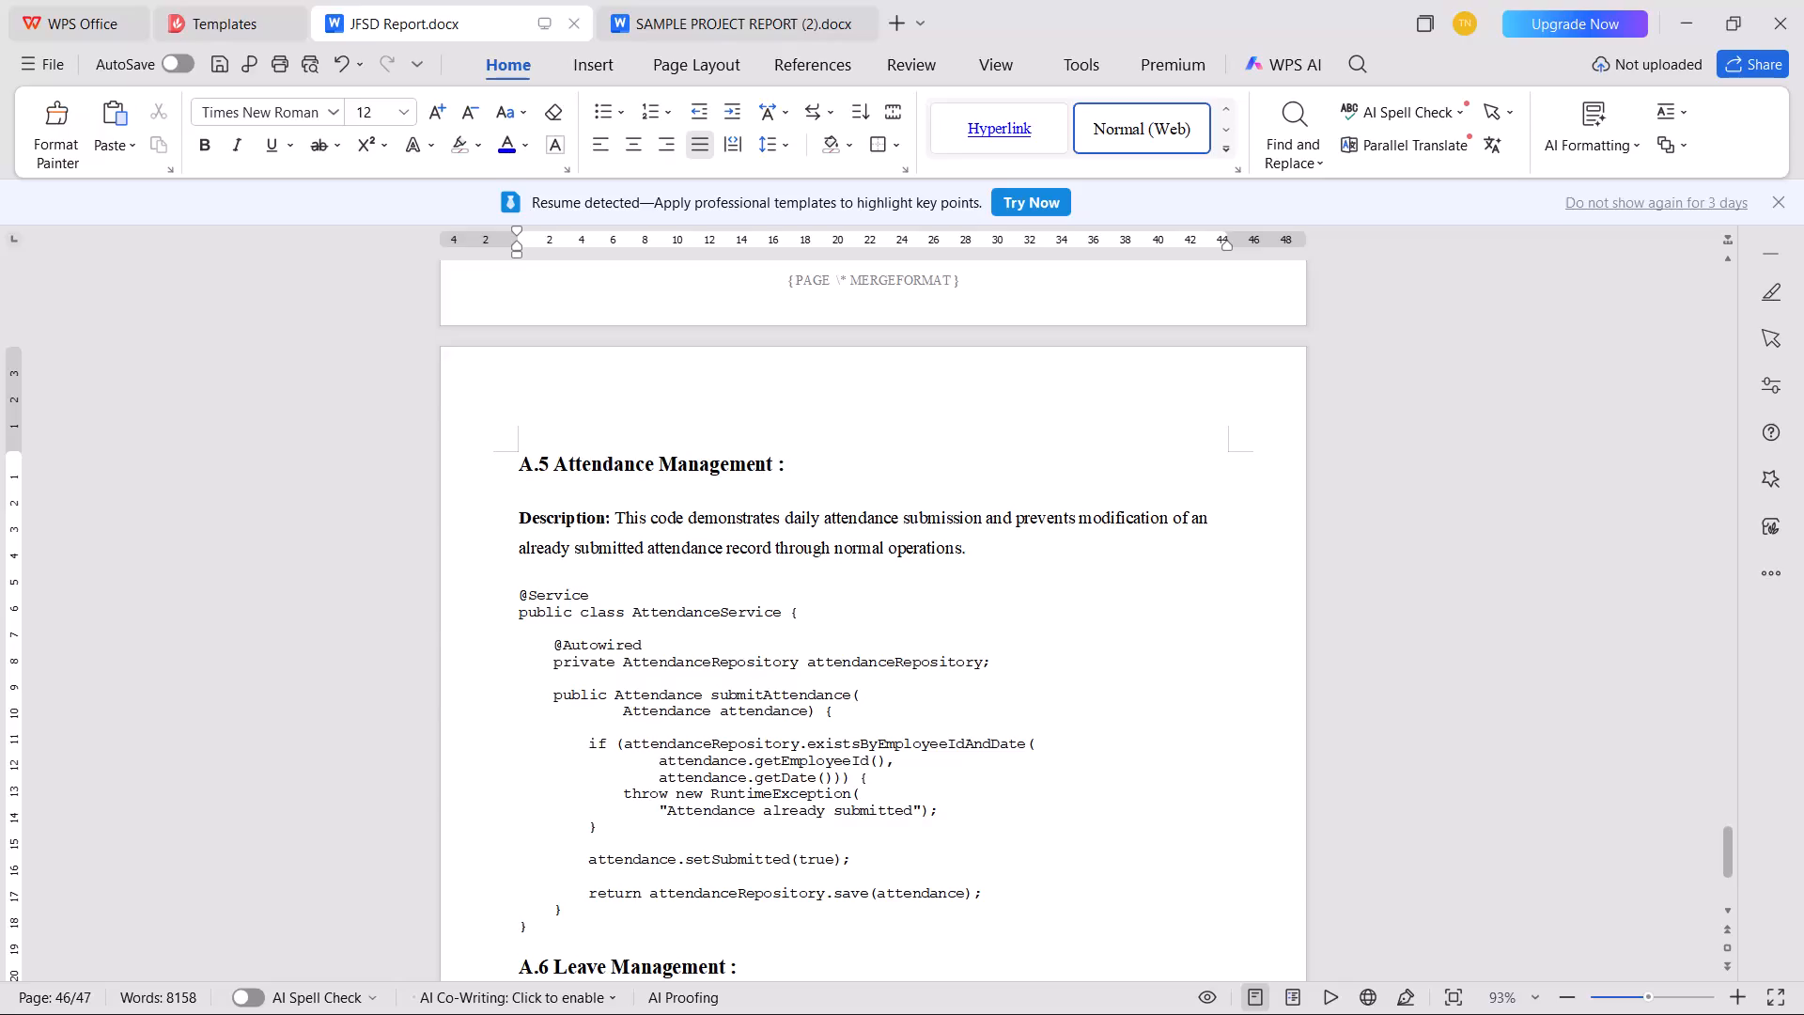
Save the report and save a PDF-format copy as JFSD Report.pdf on the Desktop, replacing the existing file.
scroll(642, 448, down, 3)
scroll(642, 448, up, 1)
key(ctrl+s)
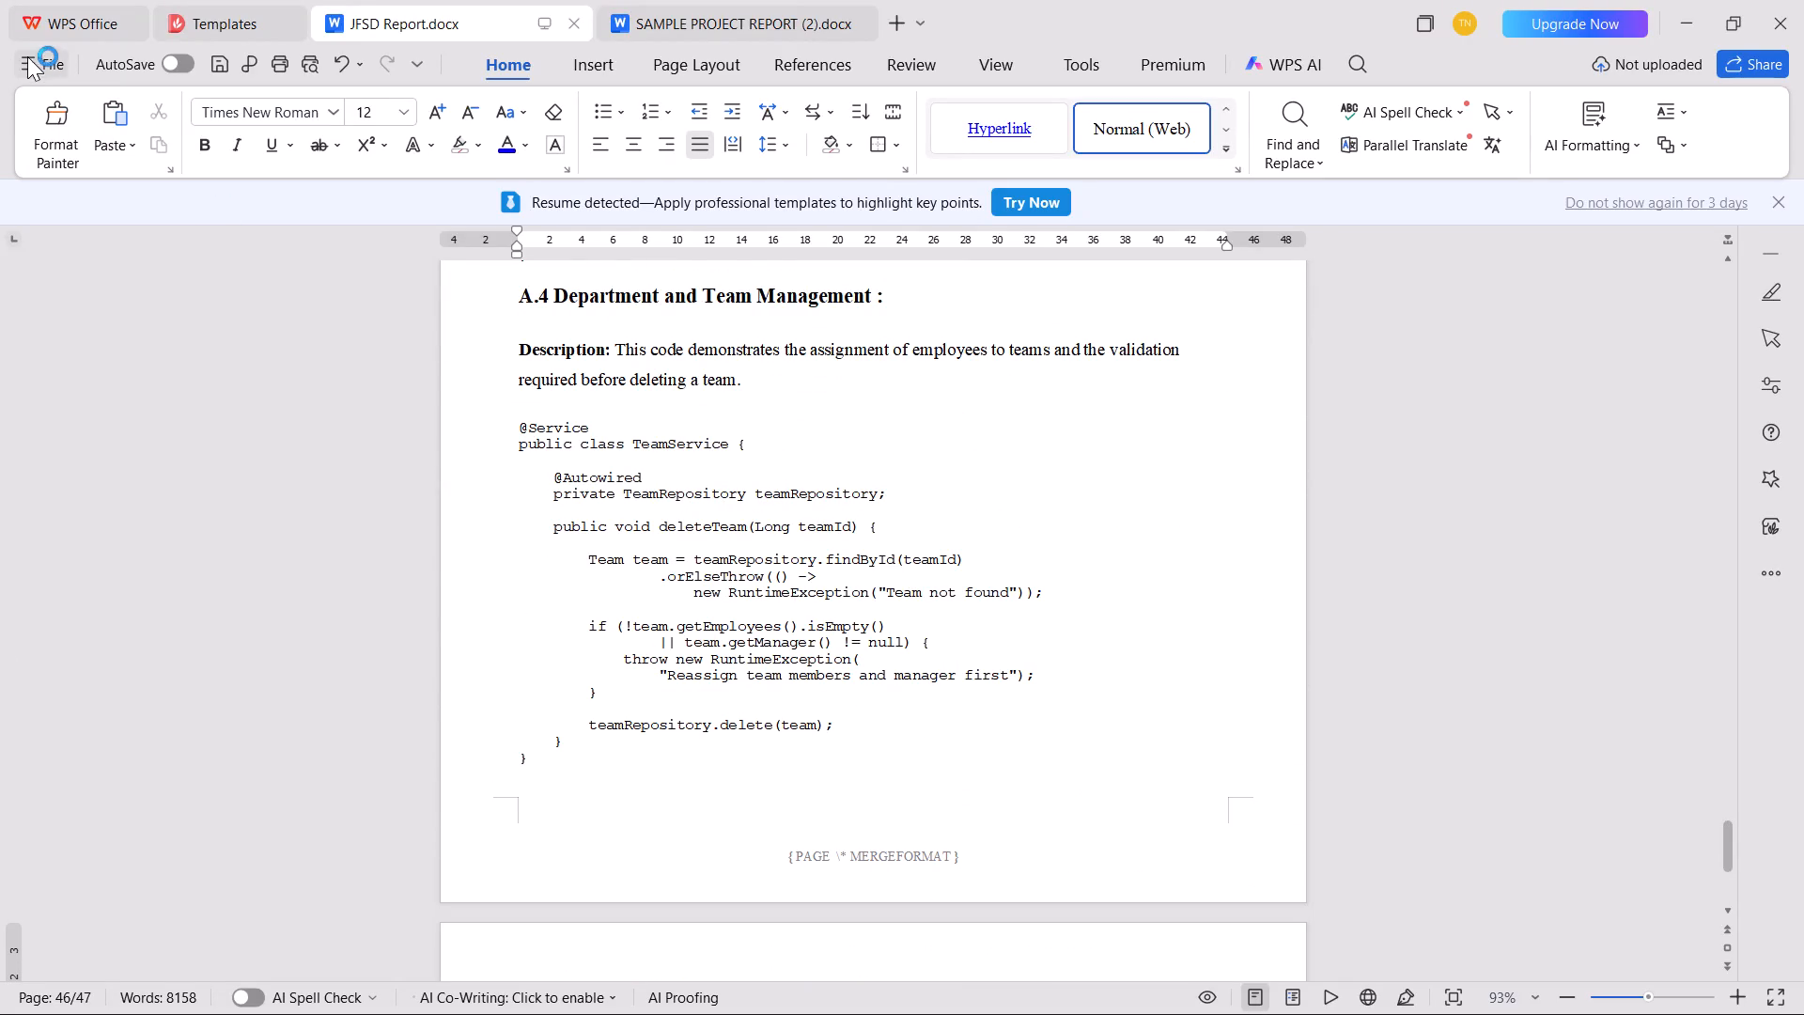
click(33, 60)
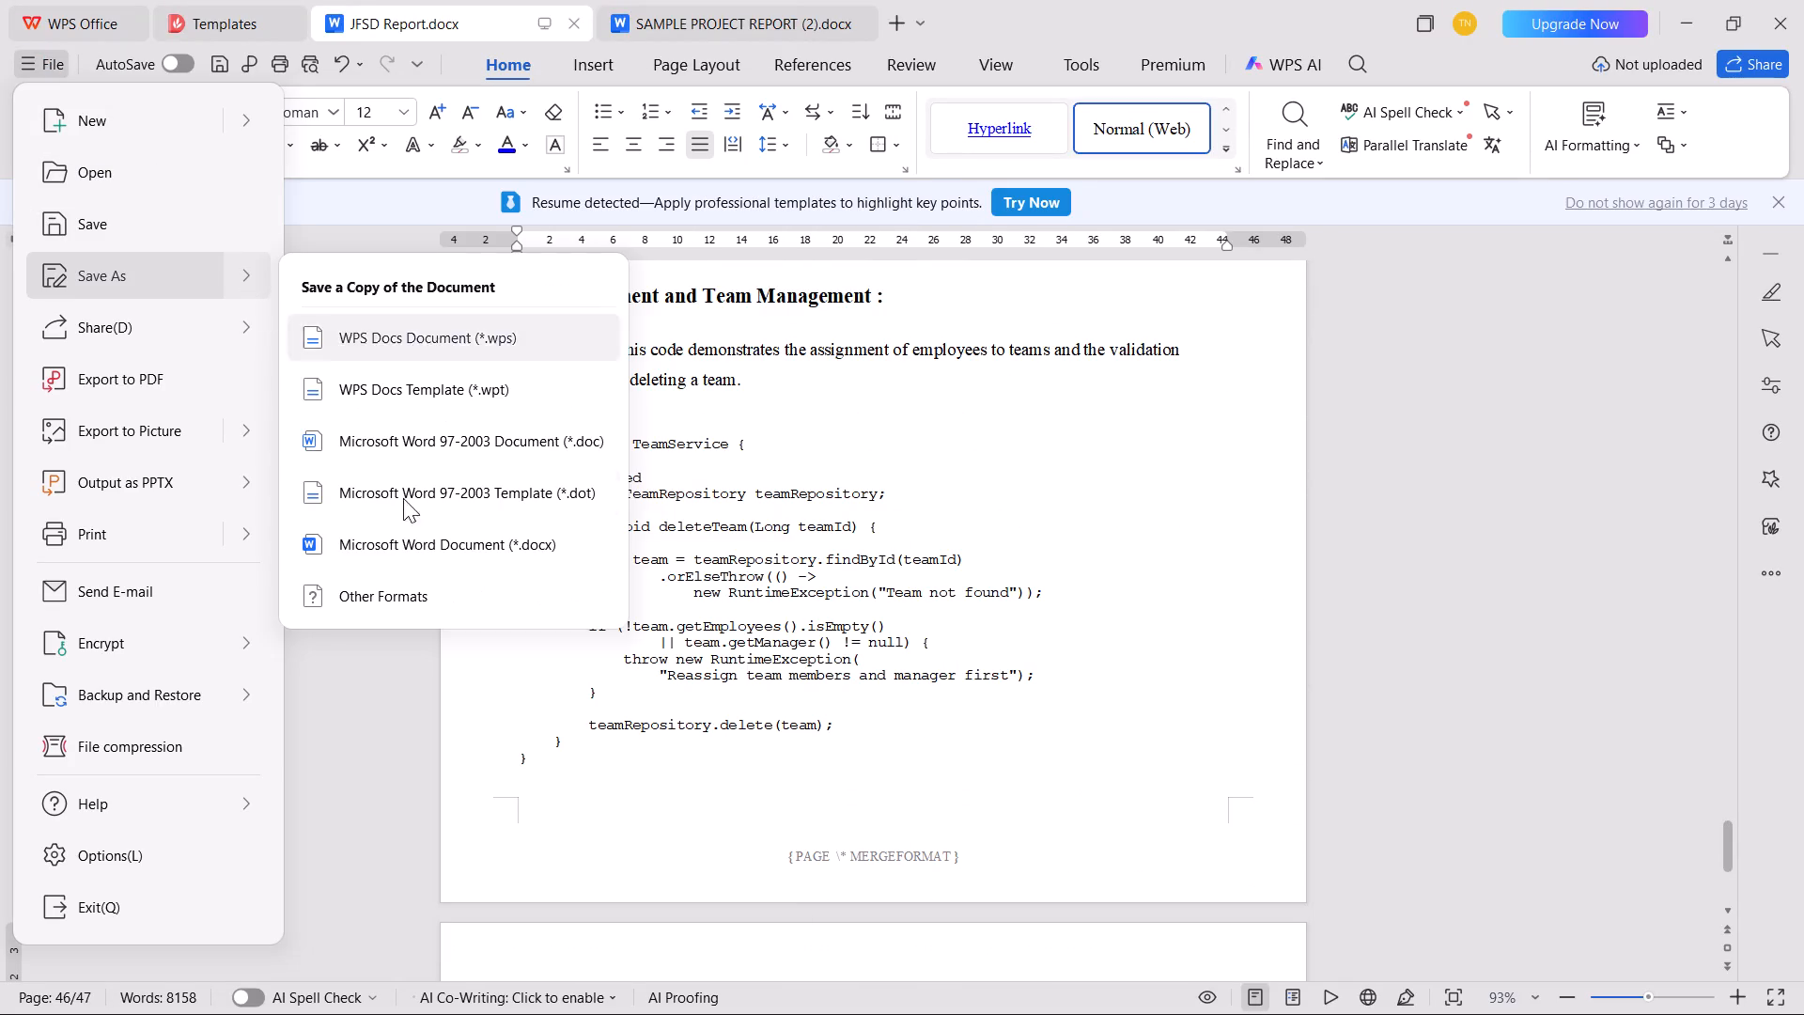
click(408, 581)
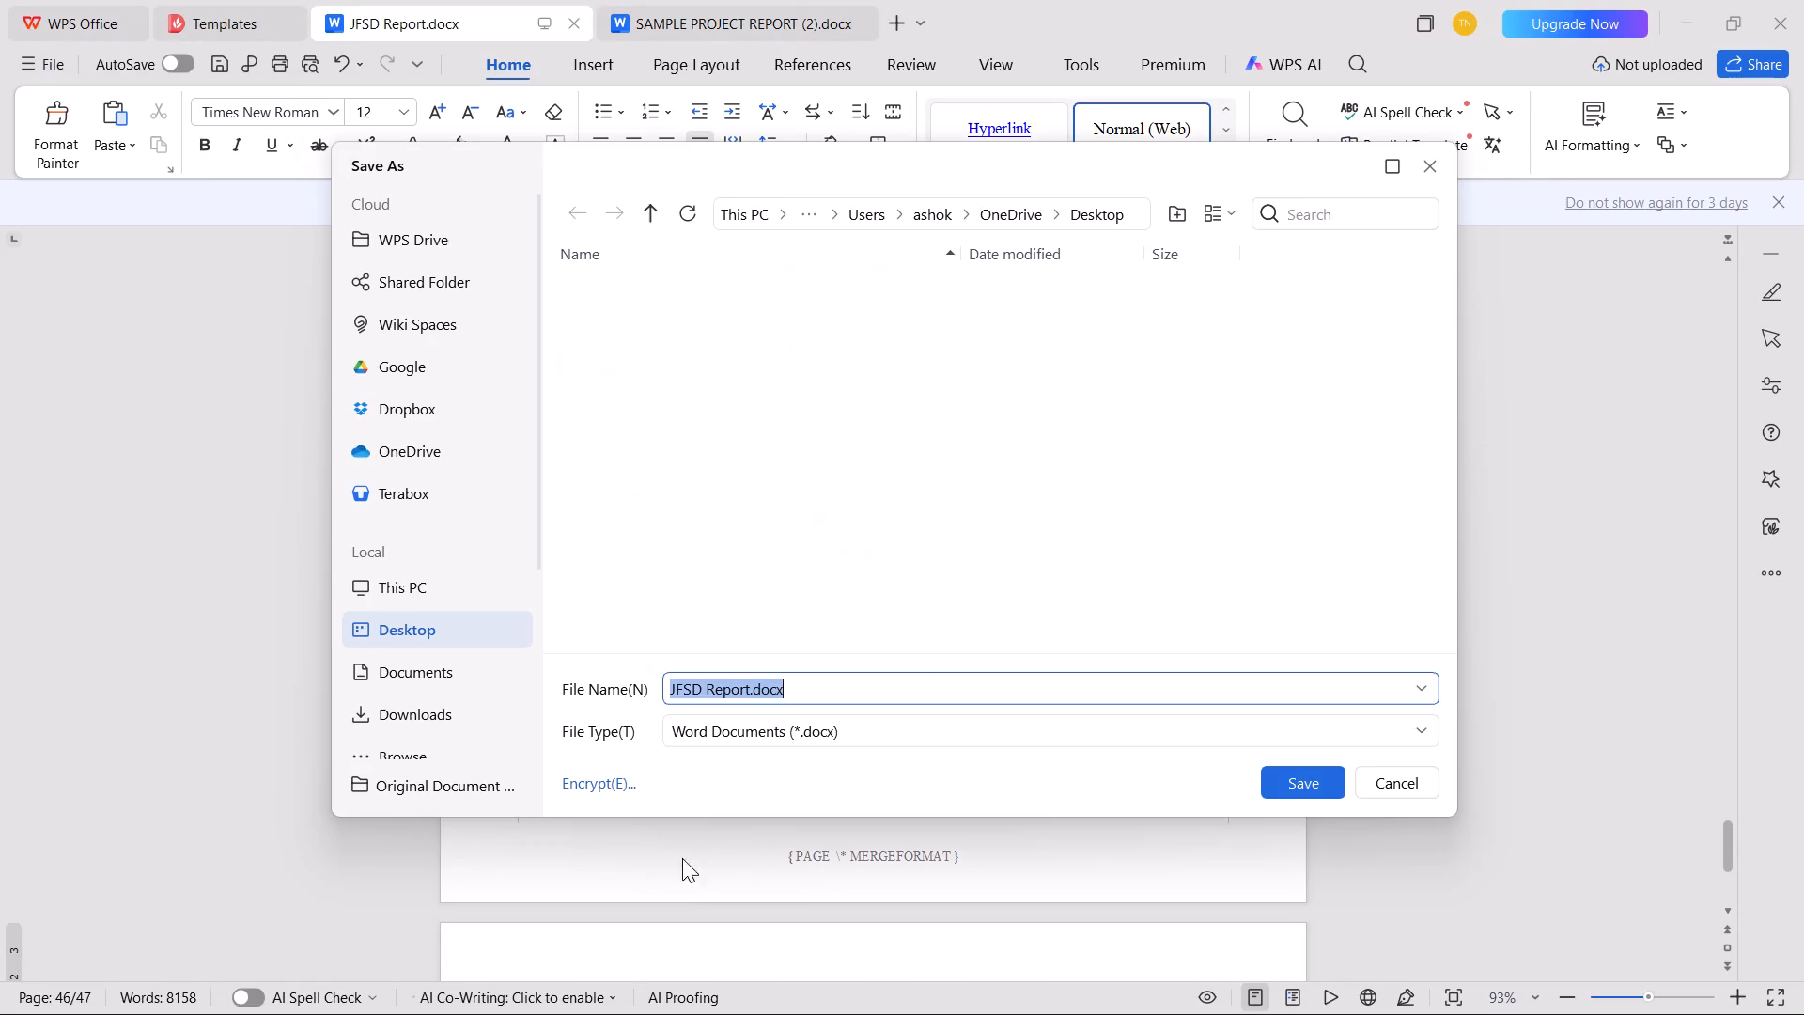
click(823, 726)
scroll(917, 905, down, 12)
click(811, 945)
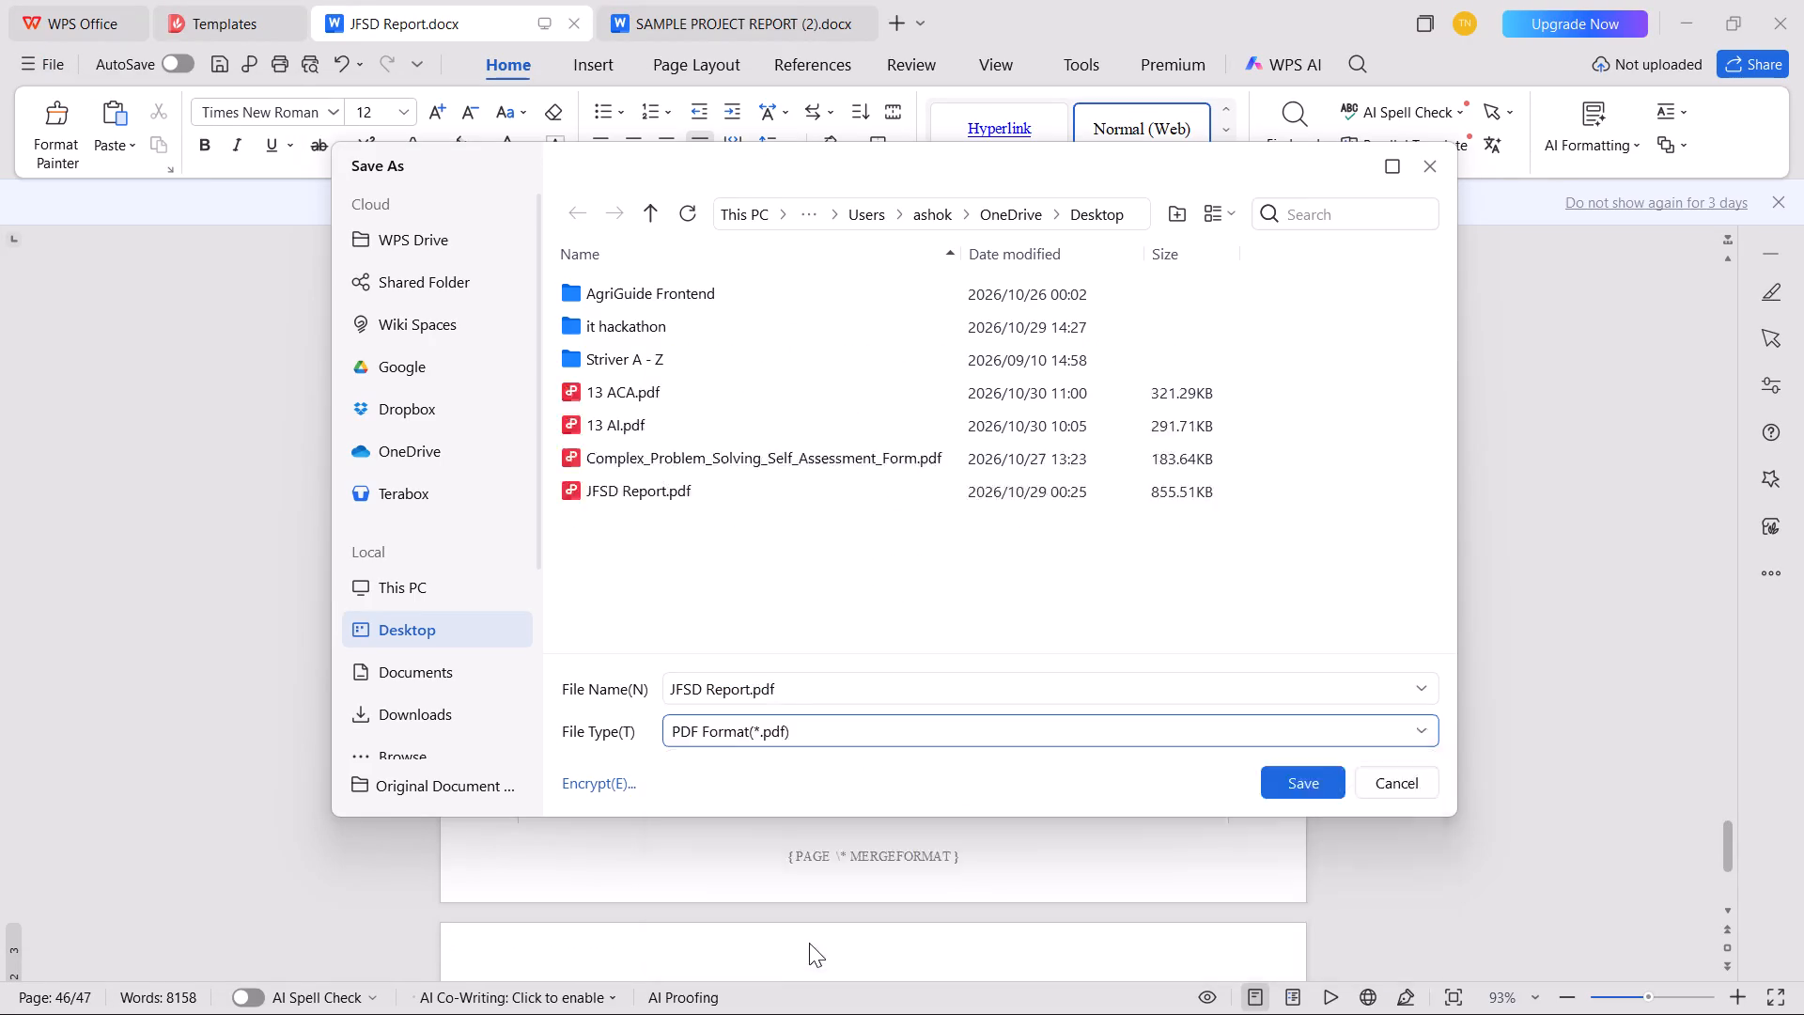
click(1283, 771)
click(885, 491)
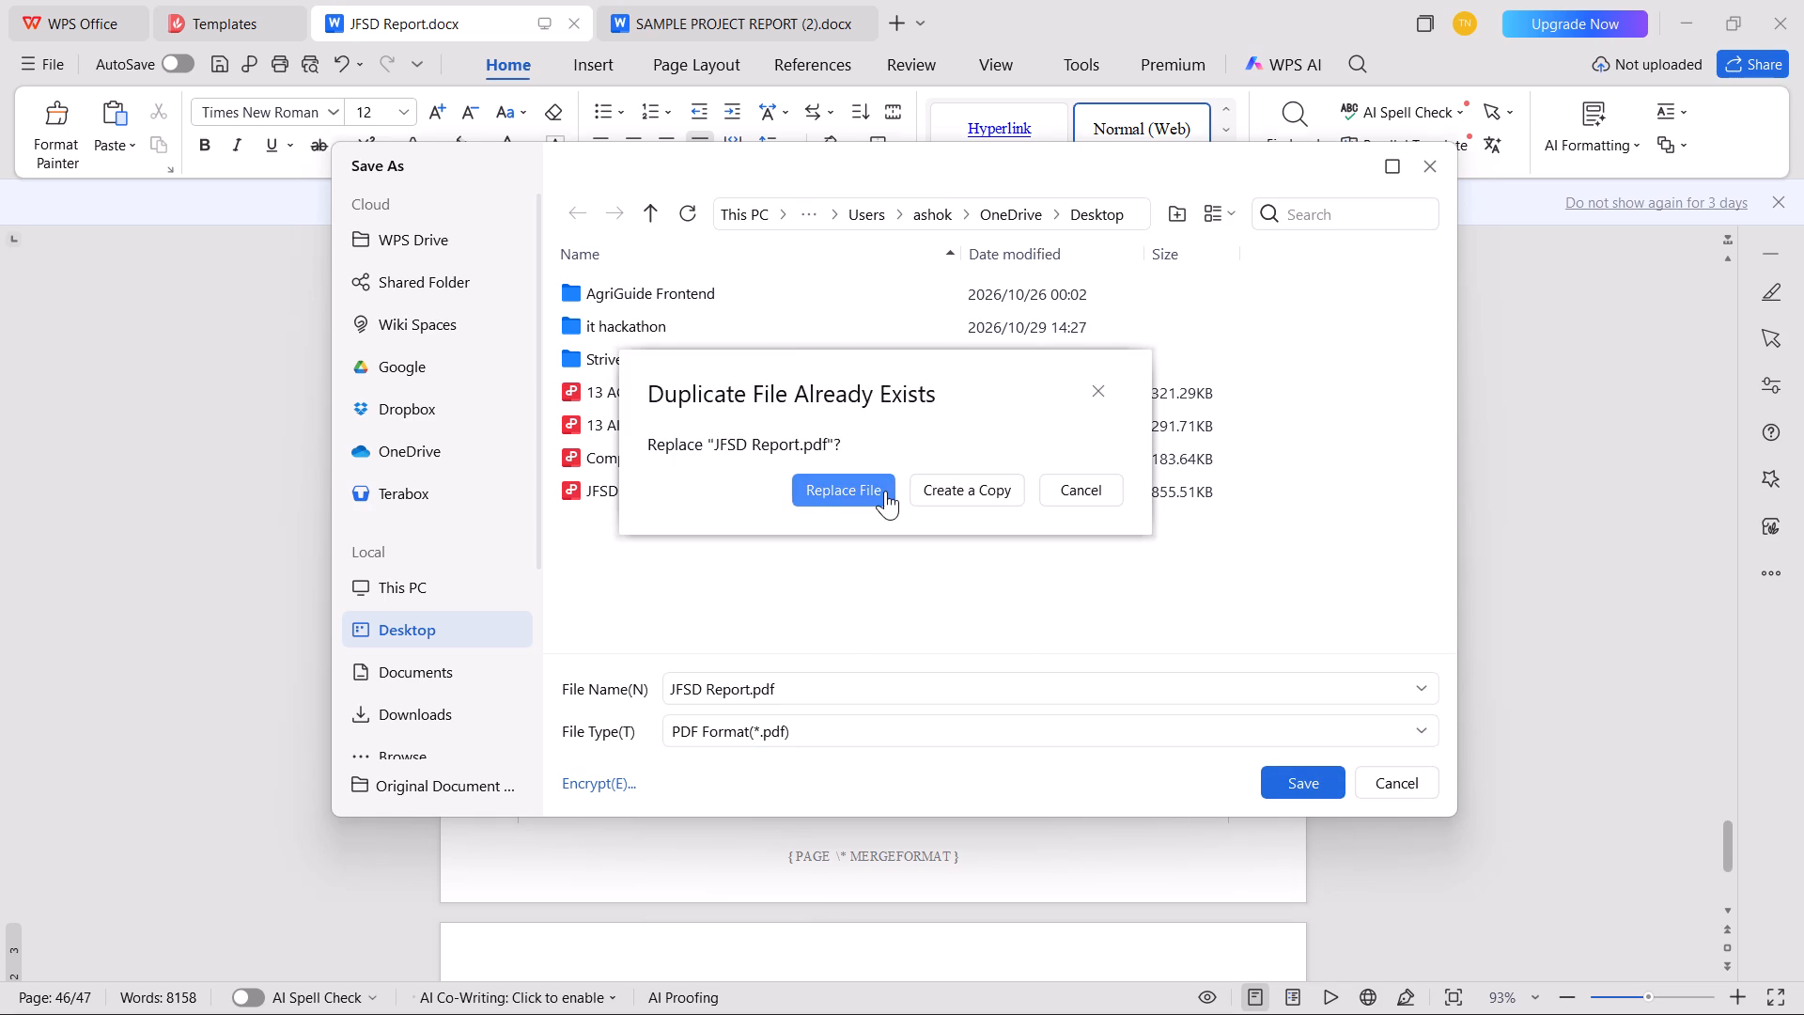
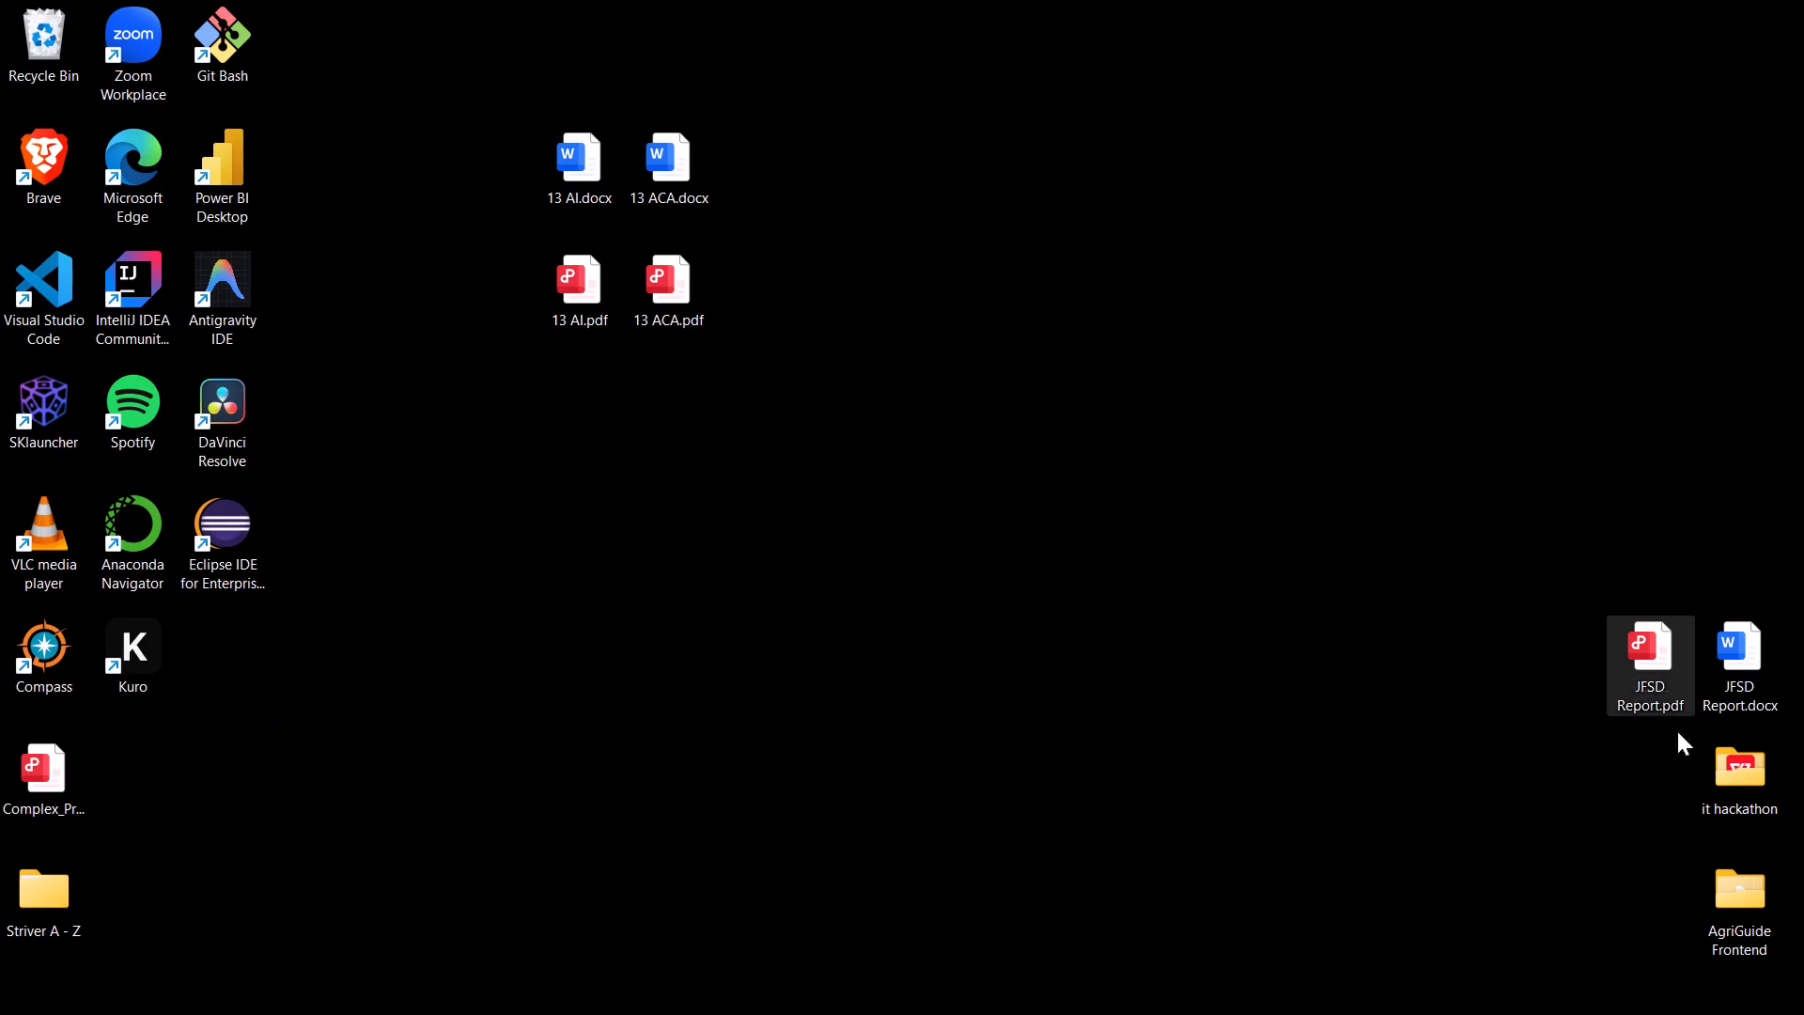
Open the JFSD Report.pdf file from the desktop in WPS Office.
ctrl+double_click(1616, 646)
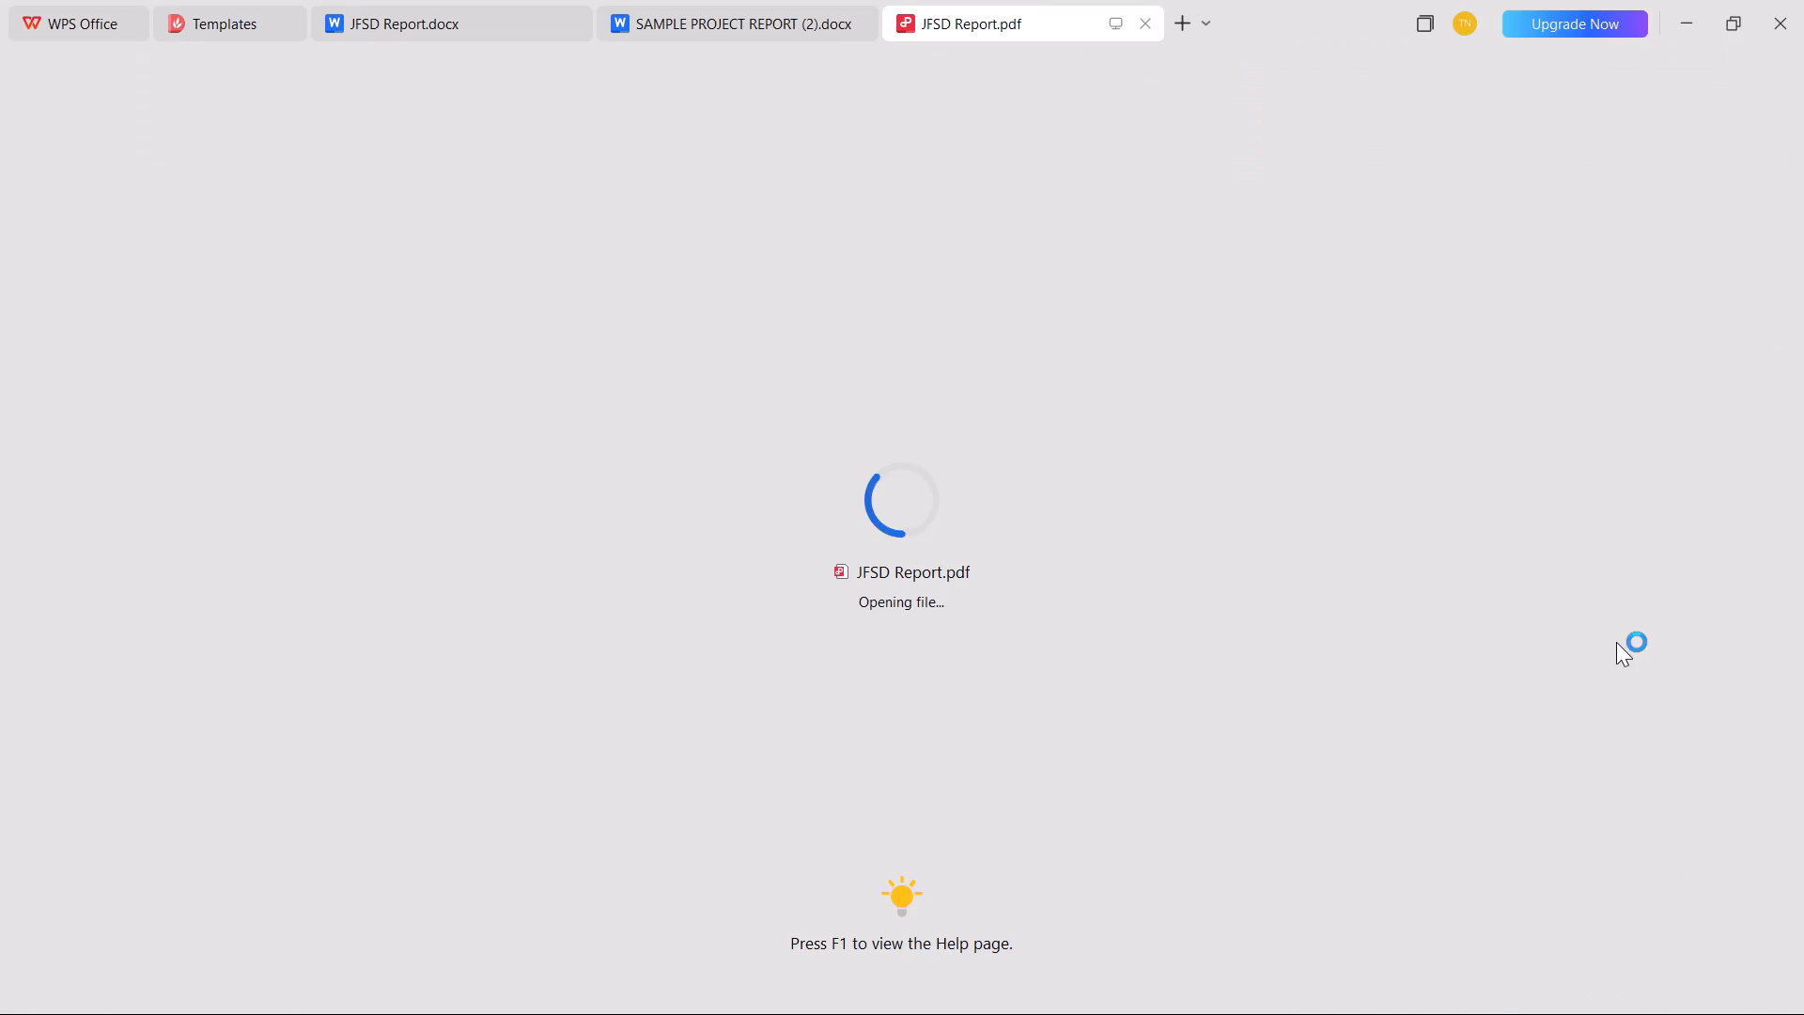
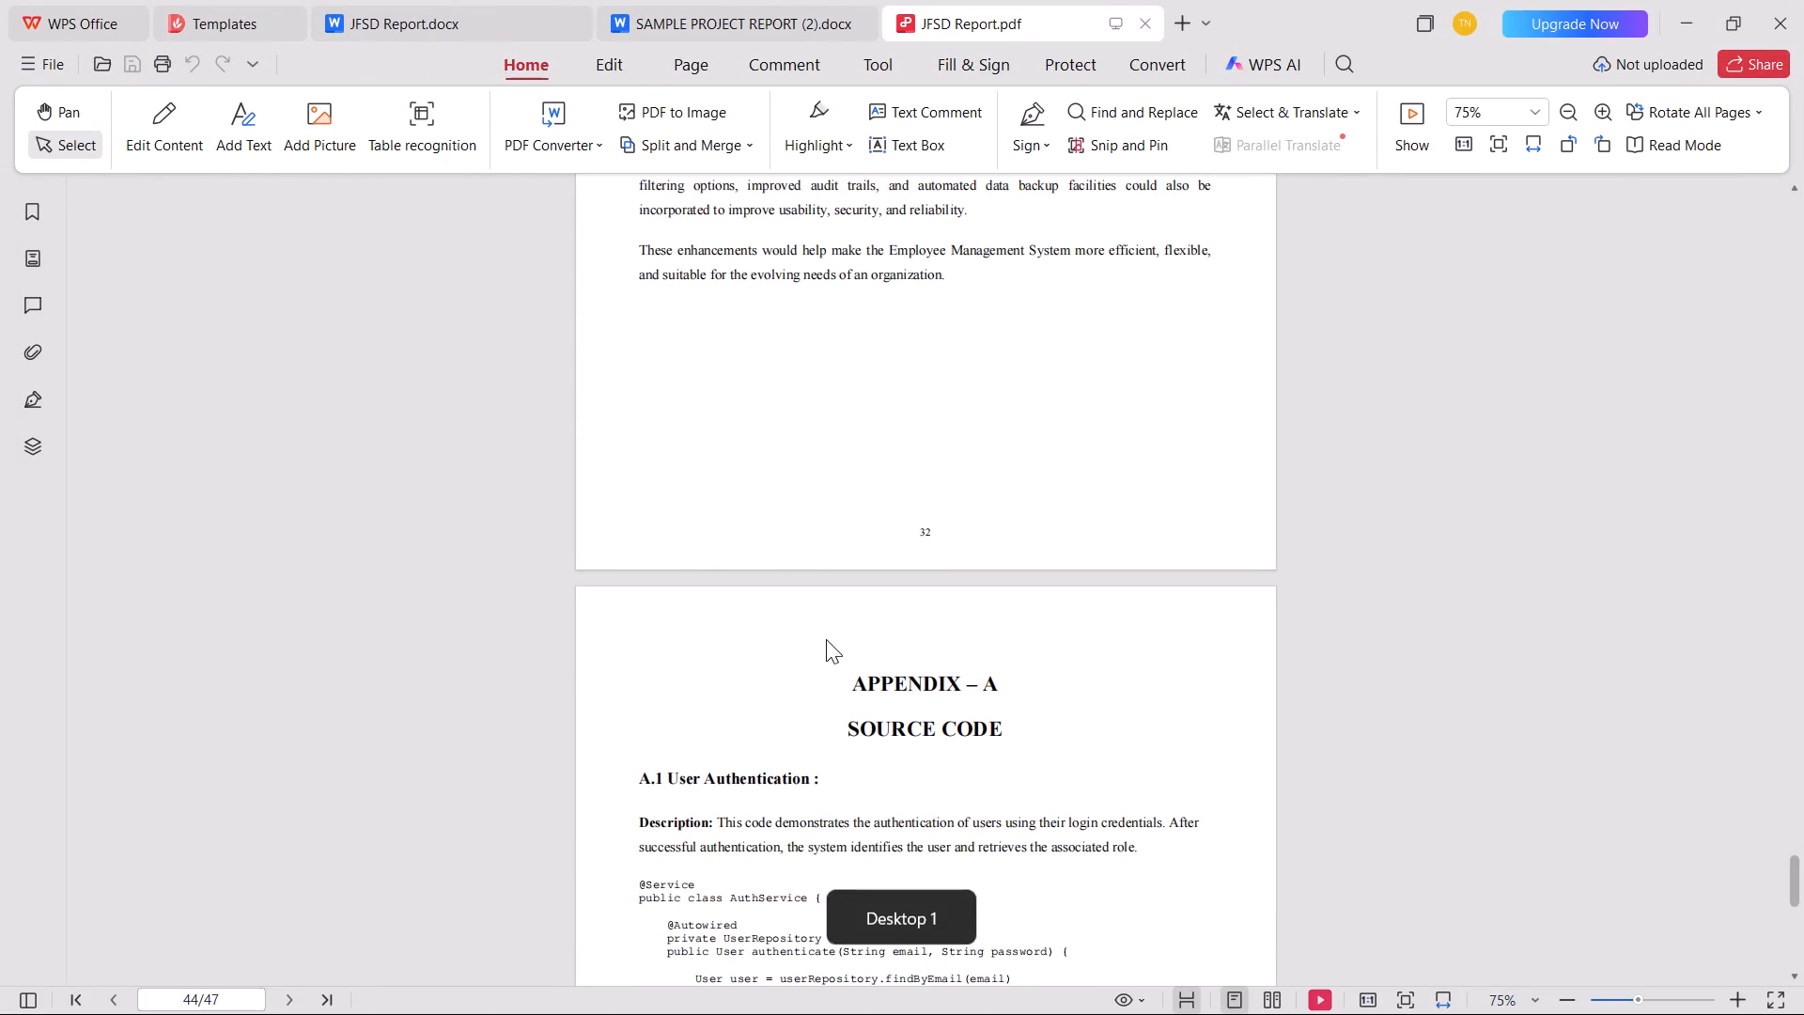
Switch from the JFSD Report PDF to the Draft Final Project Report window in Google Chrome.
key(alt+Tab)
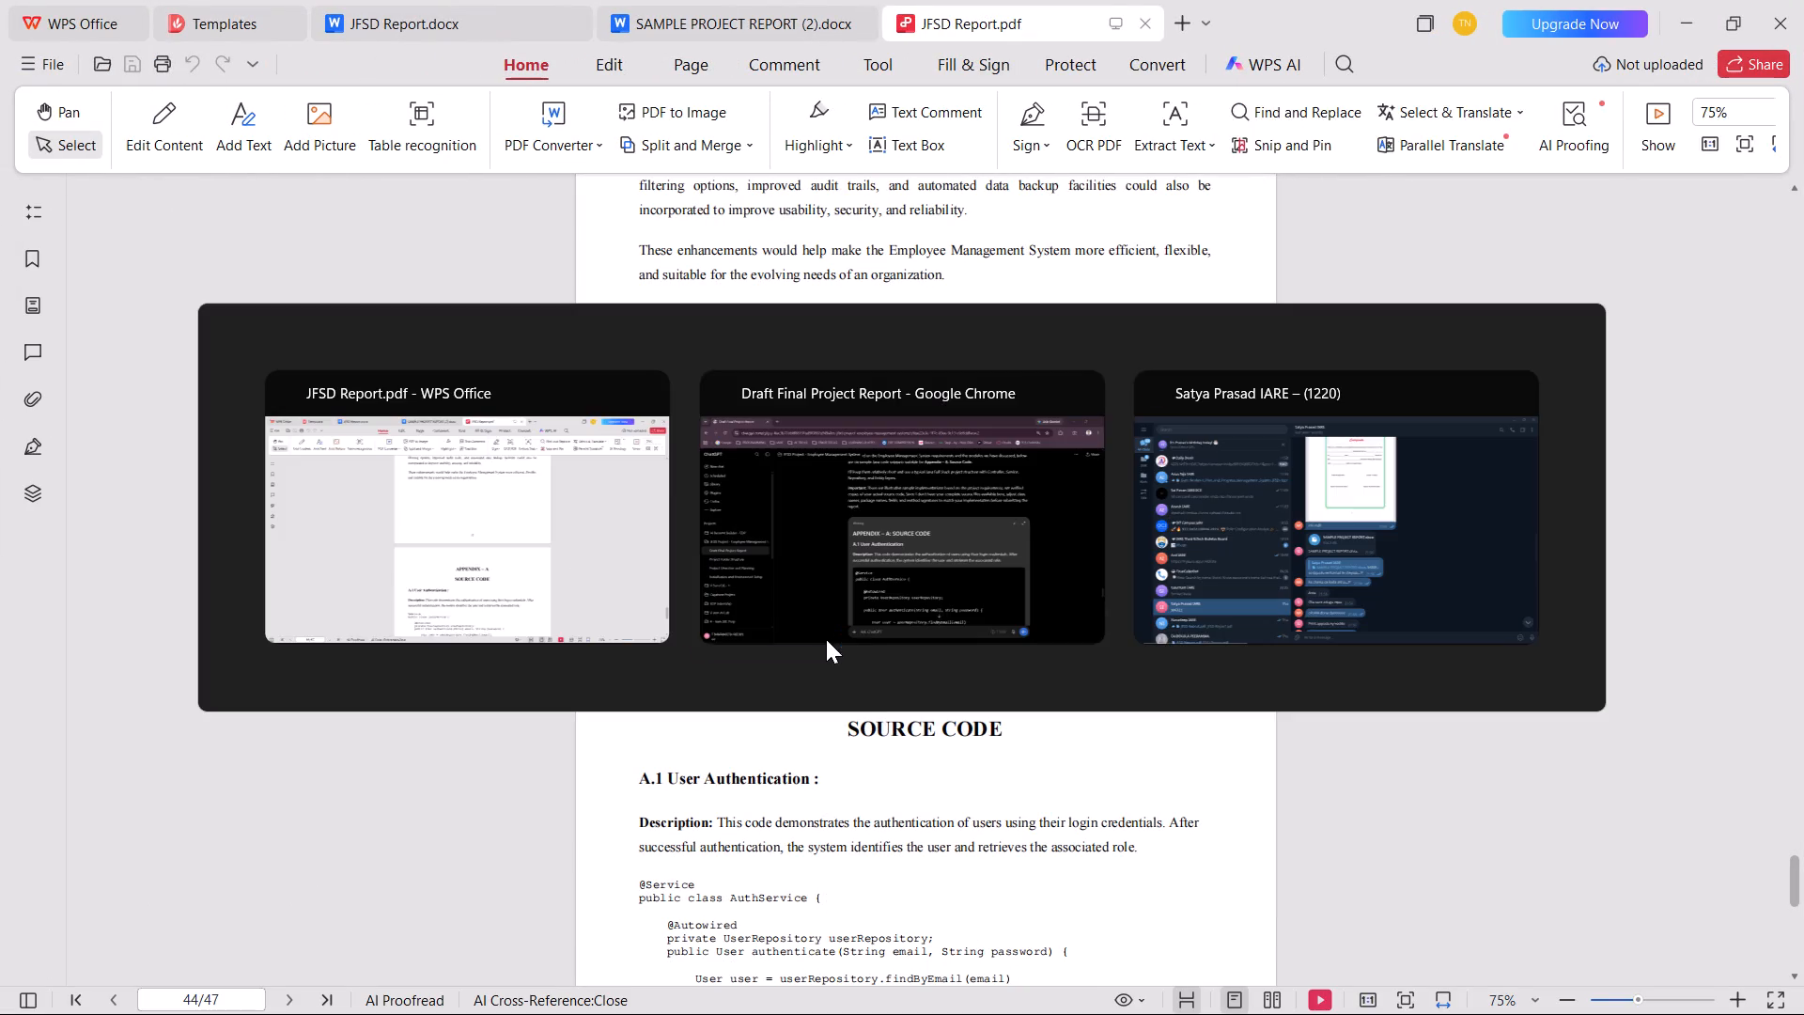
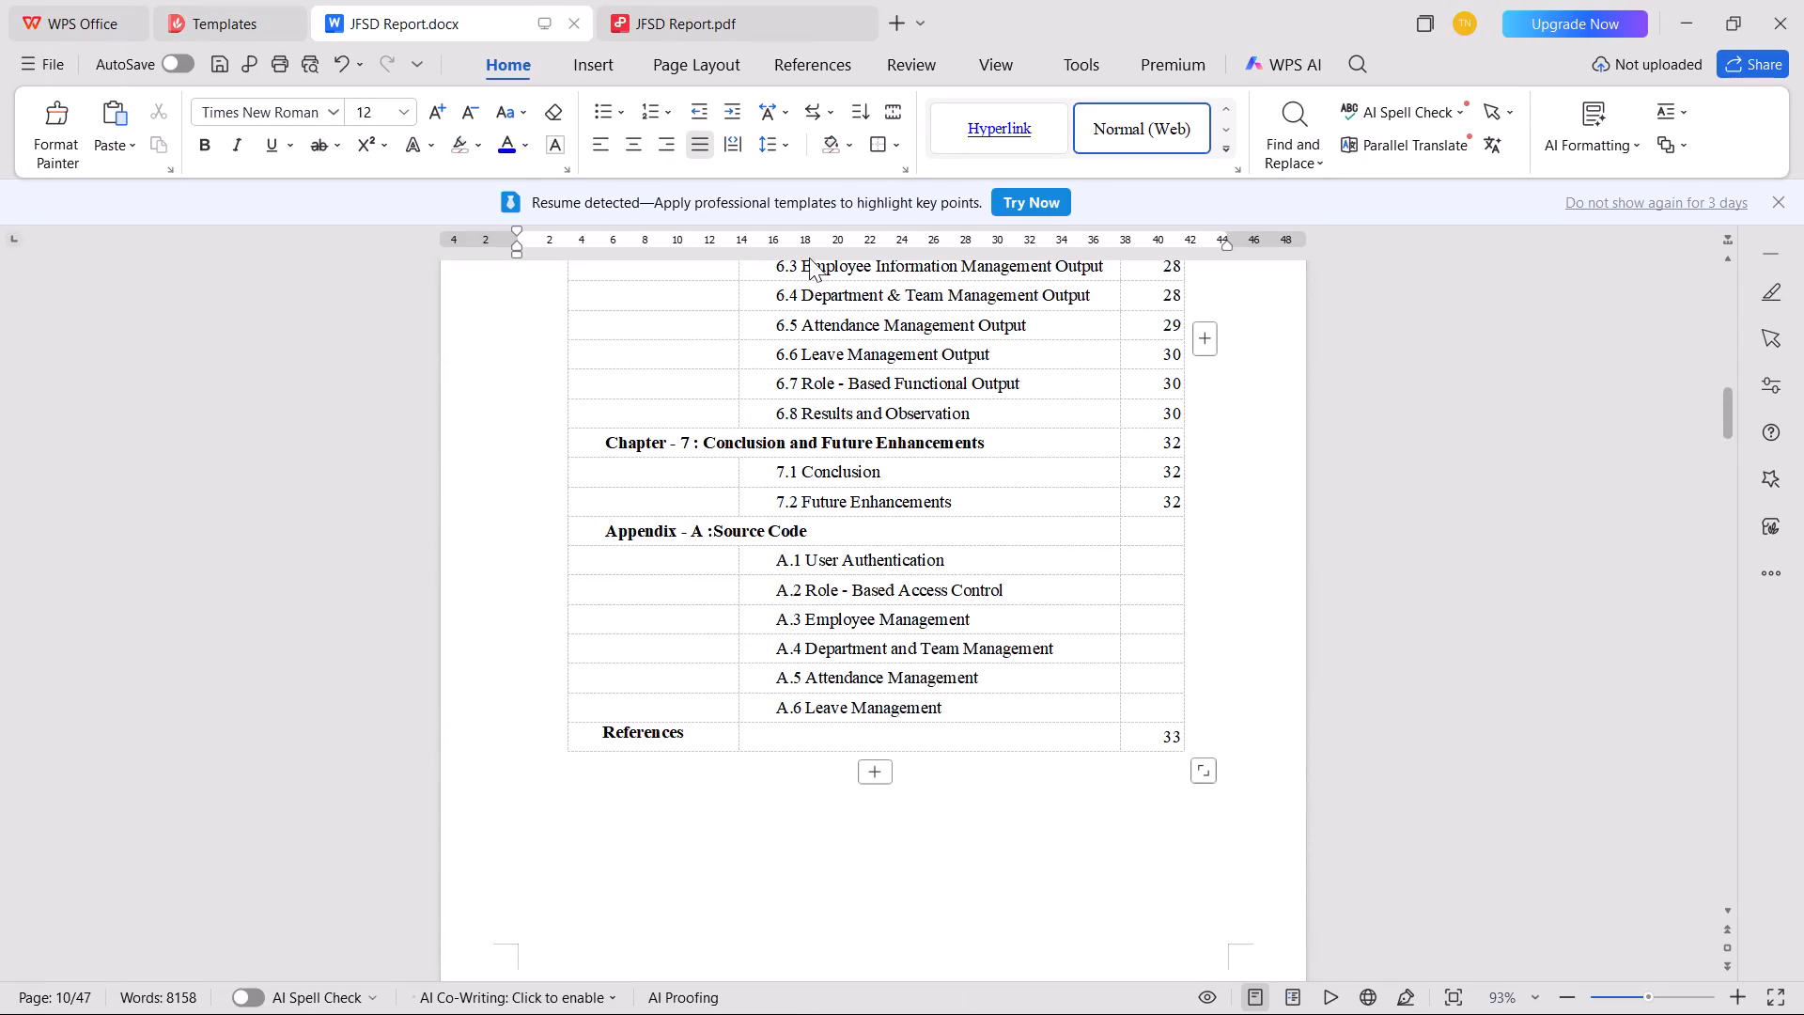
Examine the exported report PDF for the page numbers on which the Appendix - A sections fall.
click(739, 29)
scroll(858, 597, up, 2)
scroll(858, 597, down, 1)
scroll(858, 597, up, 4)
scroll(851, 512, up, 6)
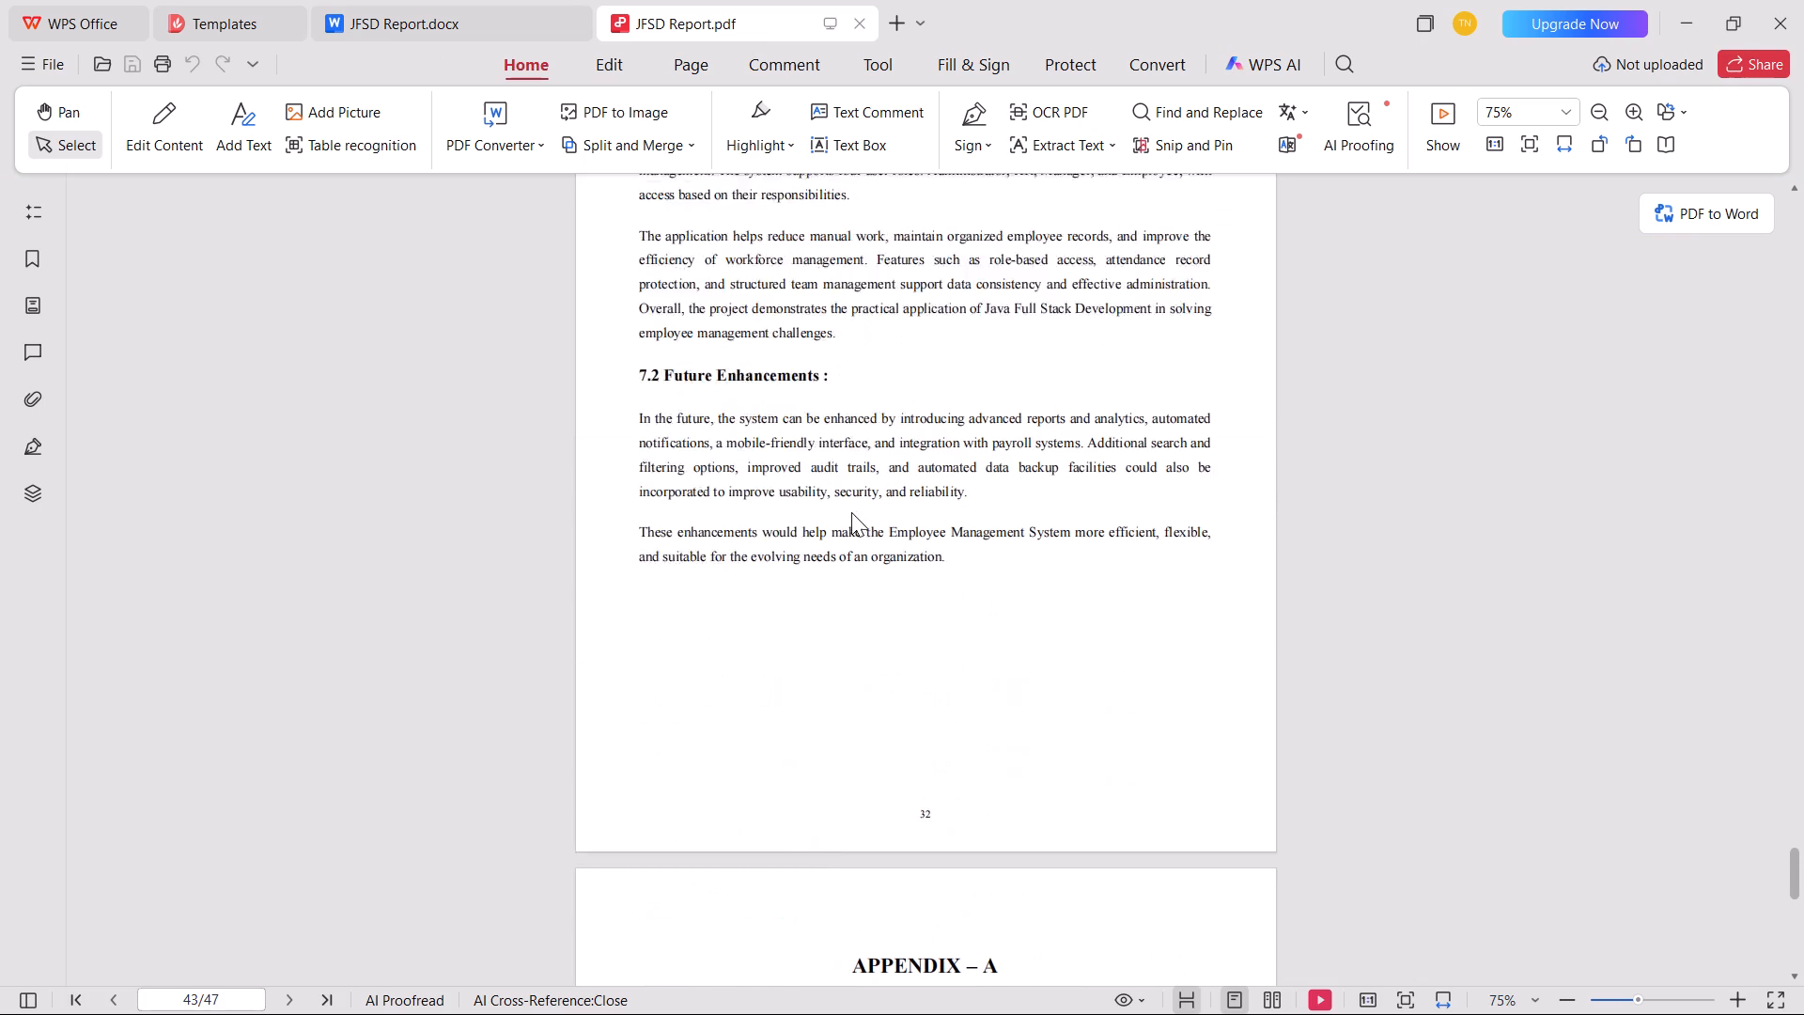
scroll(851, 512, up, 2)
scroll(851, 517, down, 12)
scroll(849, 519, up, 1)
scroll(849, 519, down, 17)
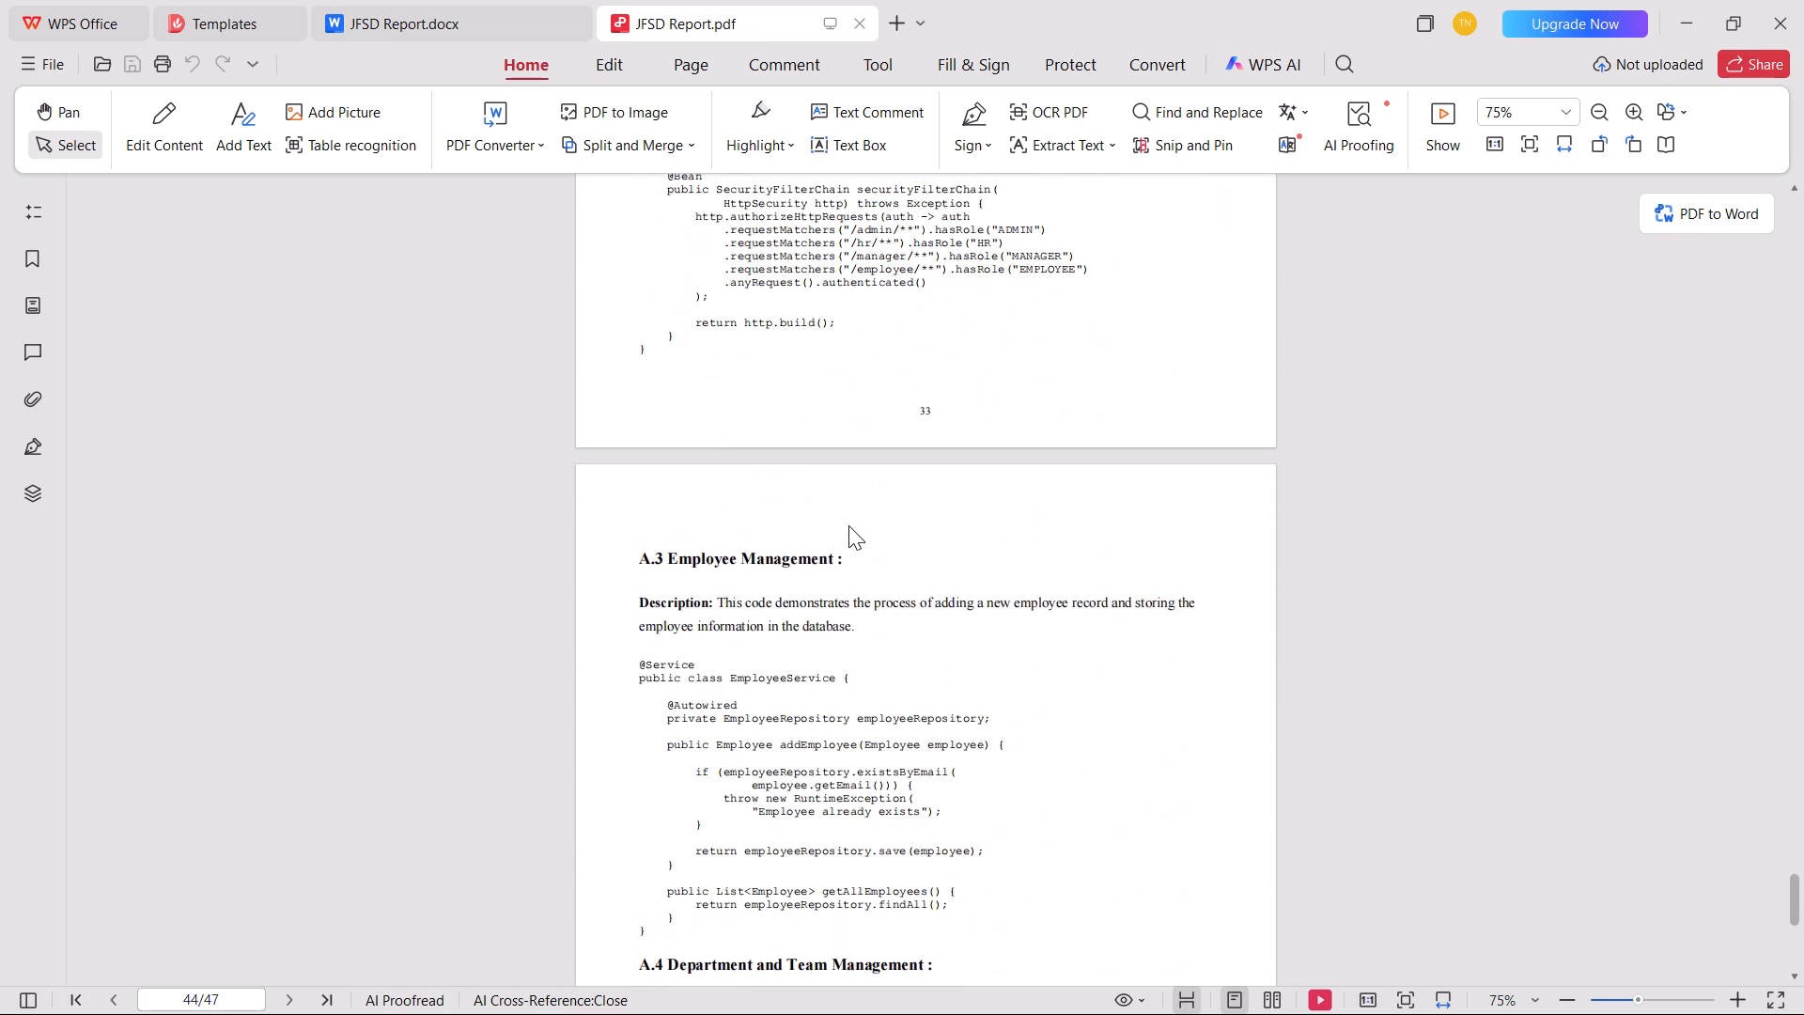
scroll(848, 525, up, 5)
In the report document's table of contents, enter page number 33 for Appendix - A and for A.1 User Authentication.
click(493, 2)
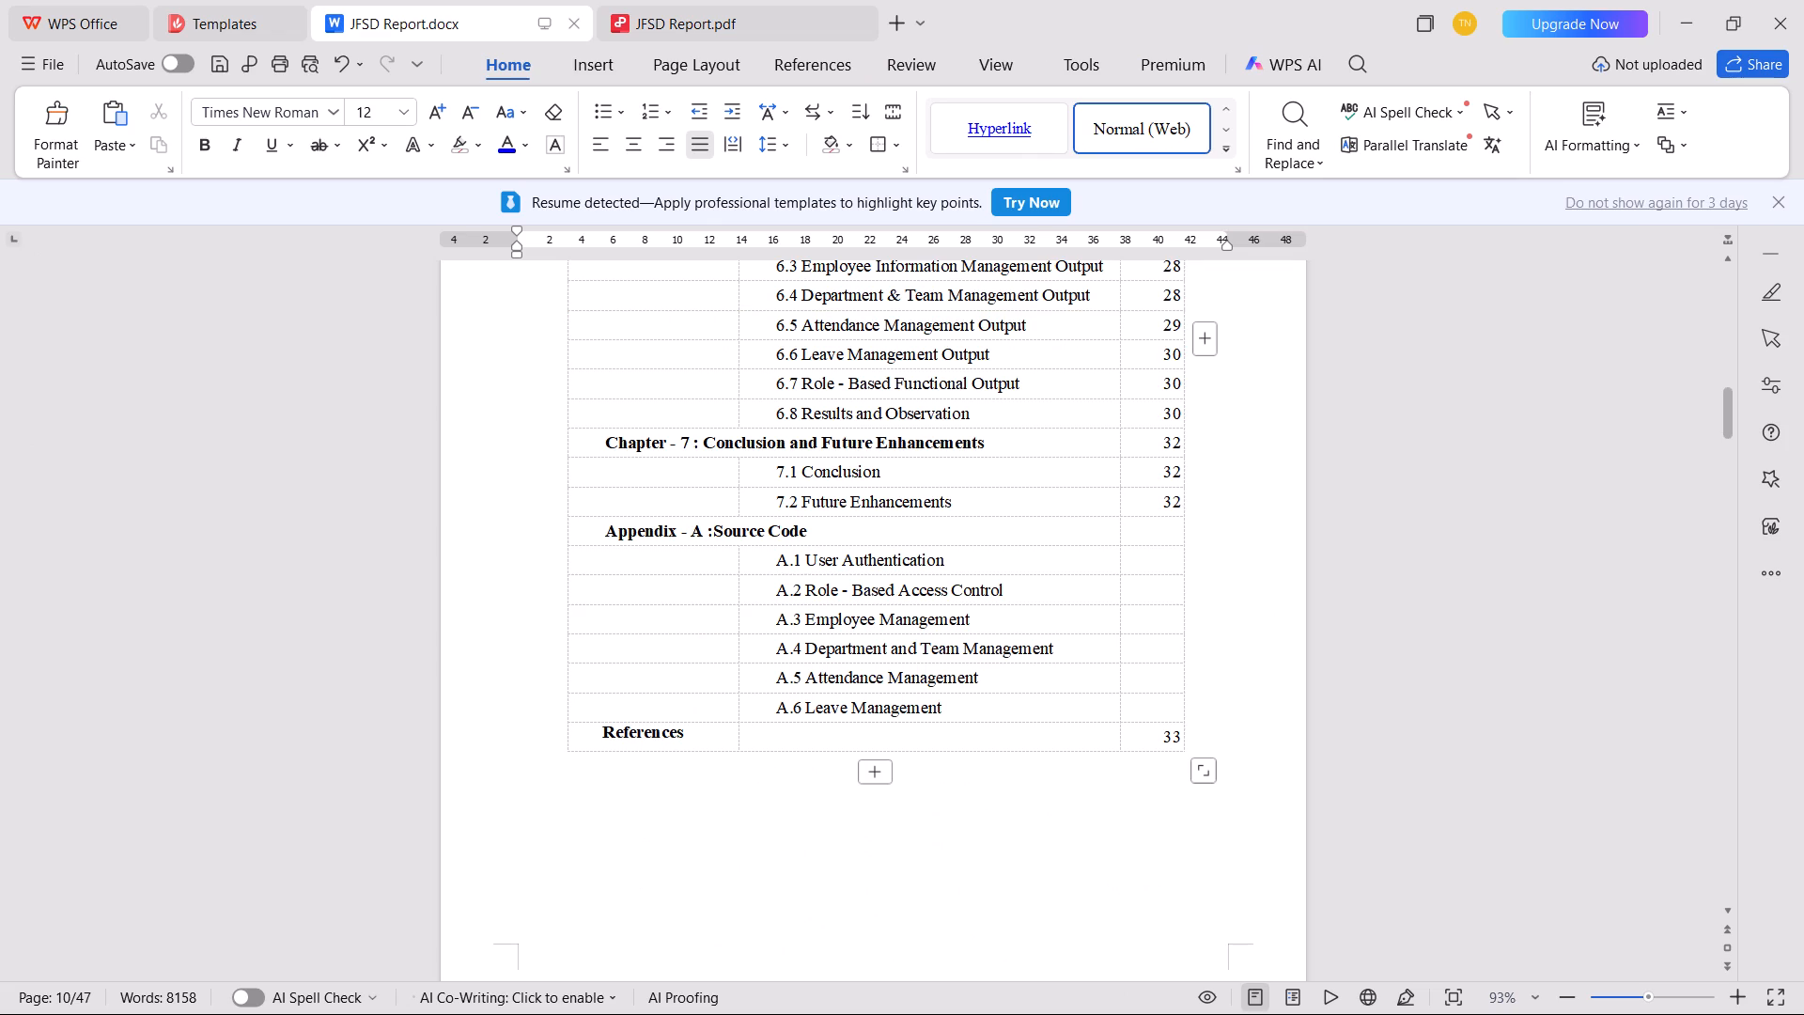
click(1152, 536)
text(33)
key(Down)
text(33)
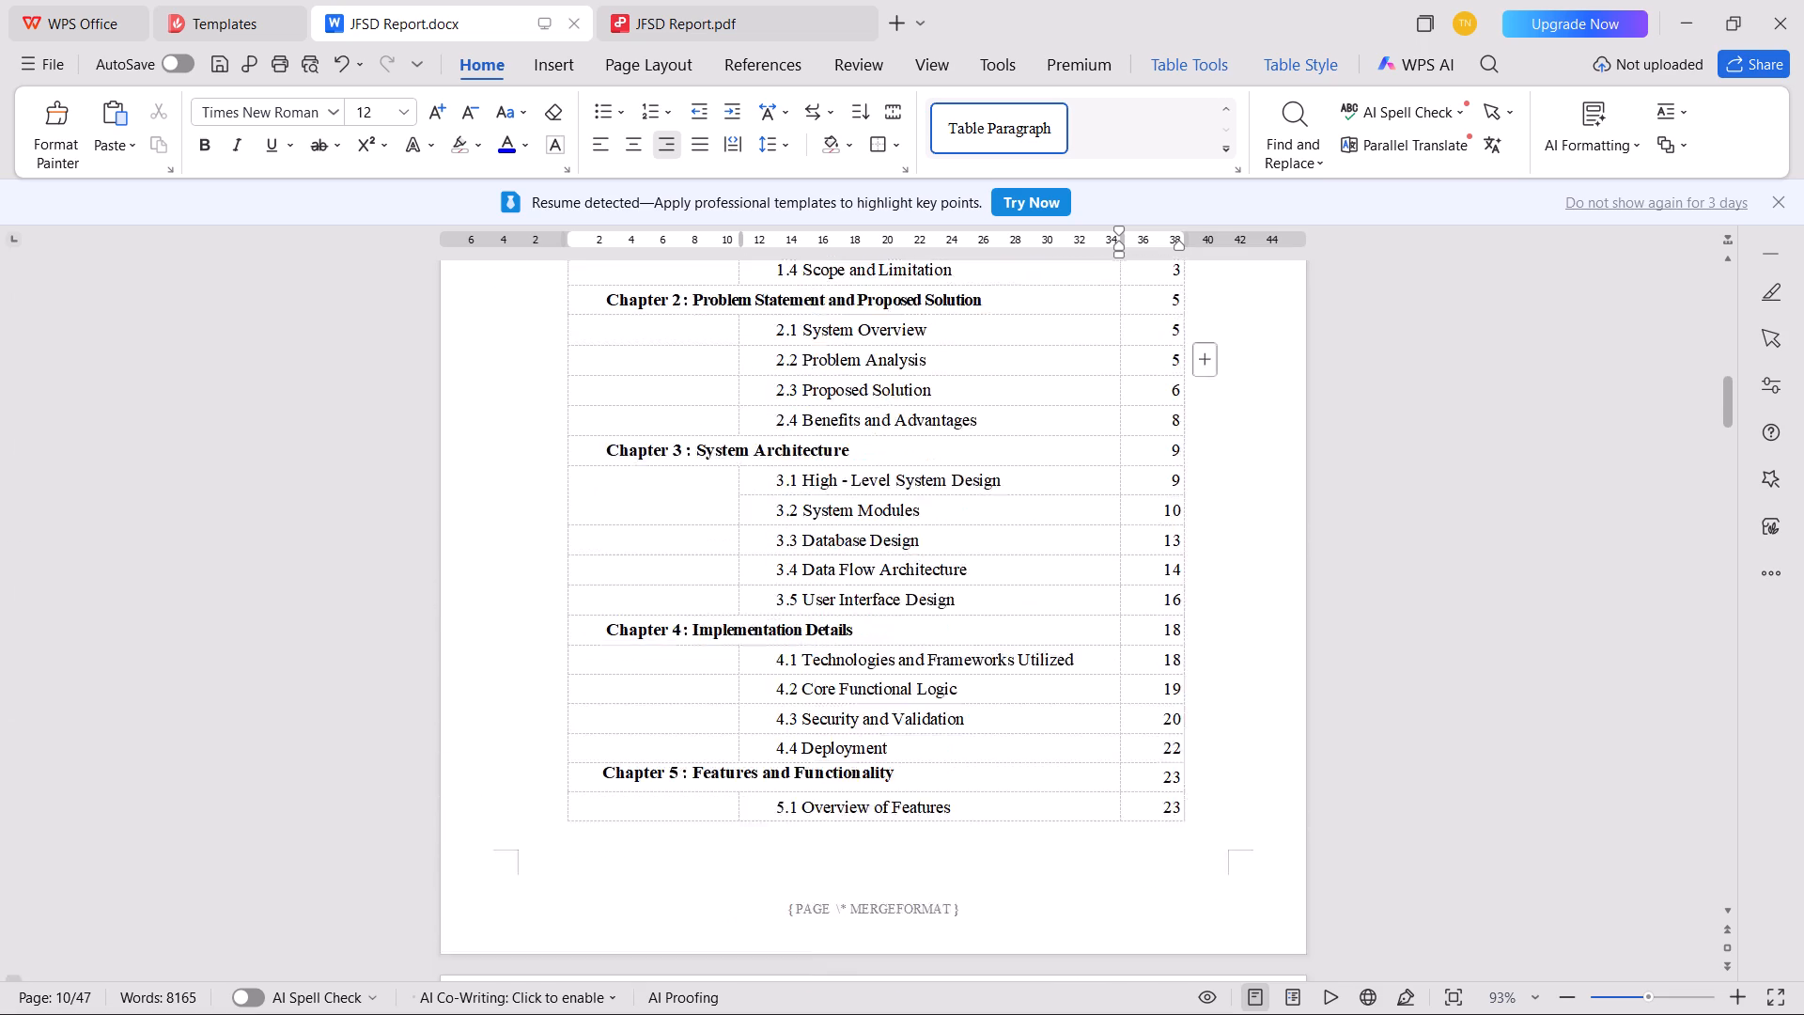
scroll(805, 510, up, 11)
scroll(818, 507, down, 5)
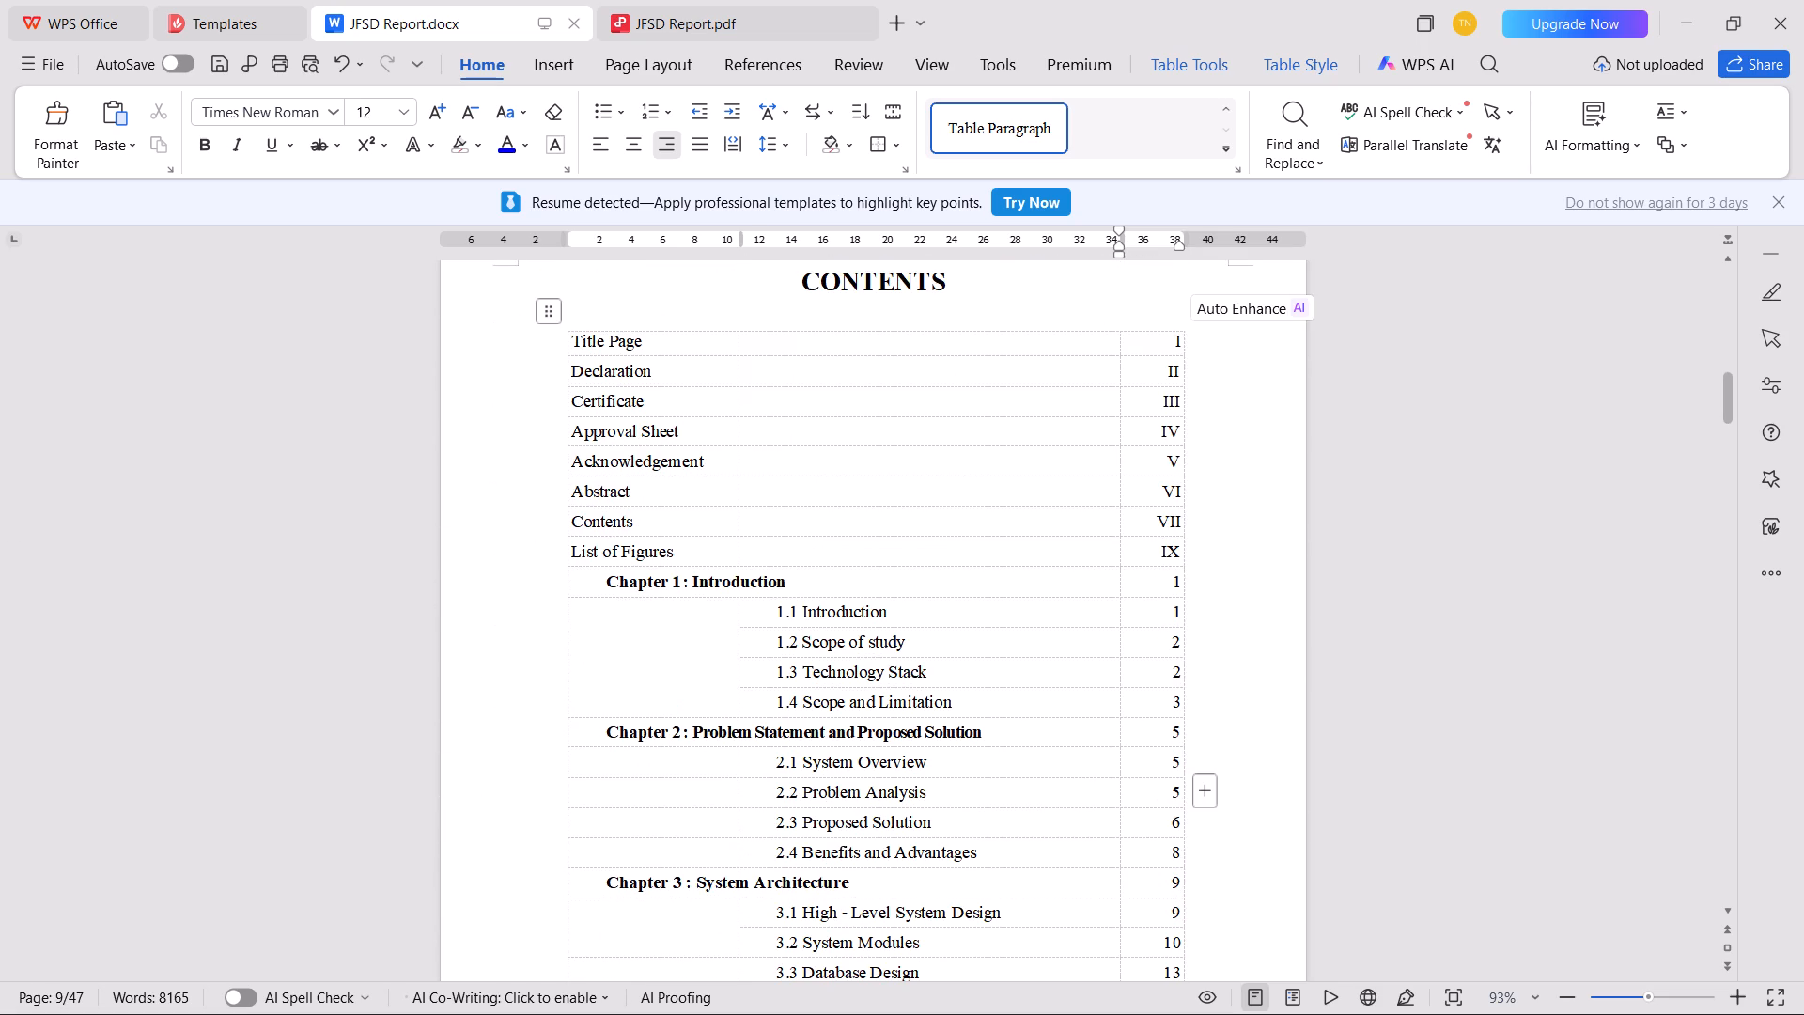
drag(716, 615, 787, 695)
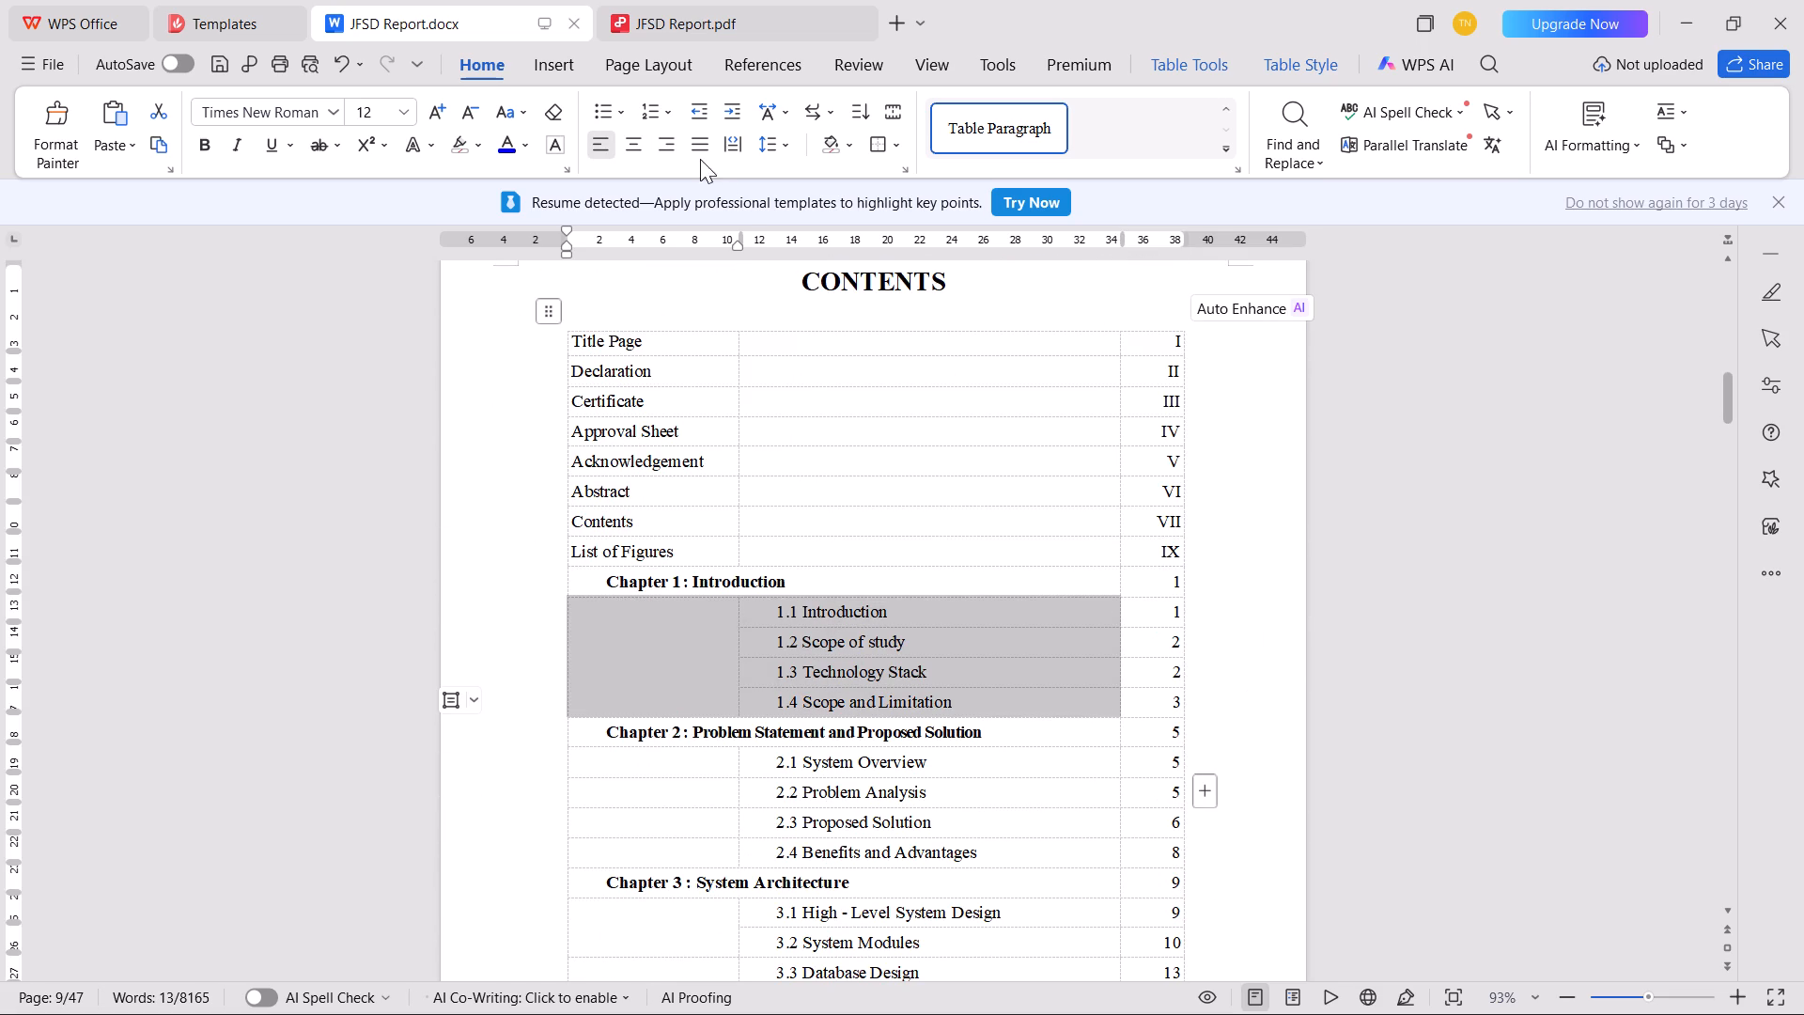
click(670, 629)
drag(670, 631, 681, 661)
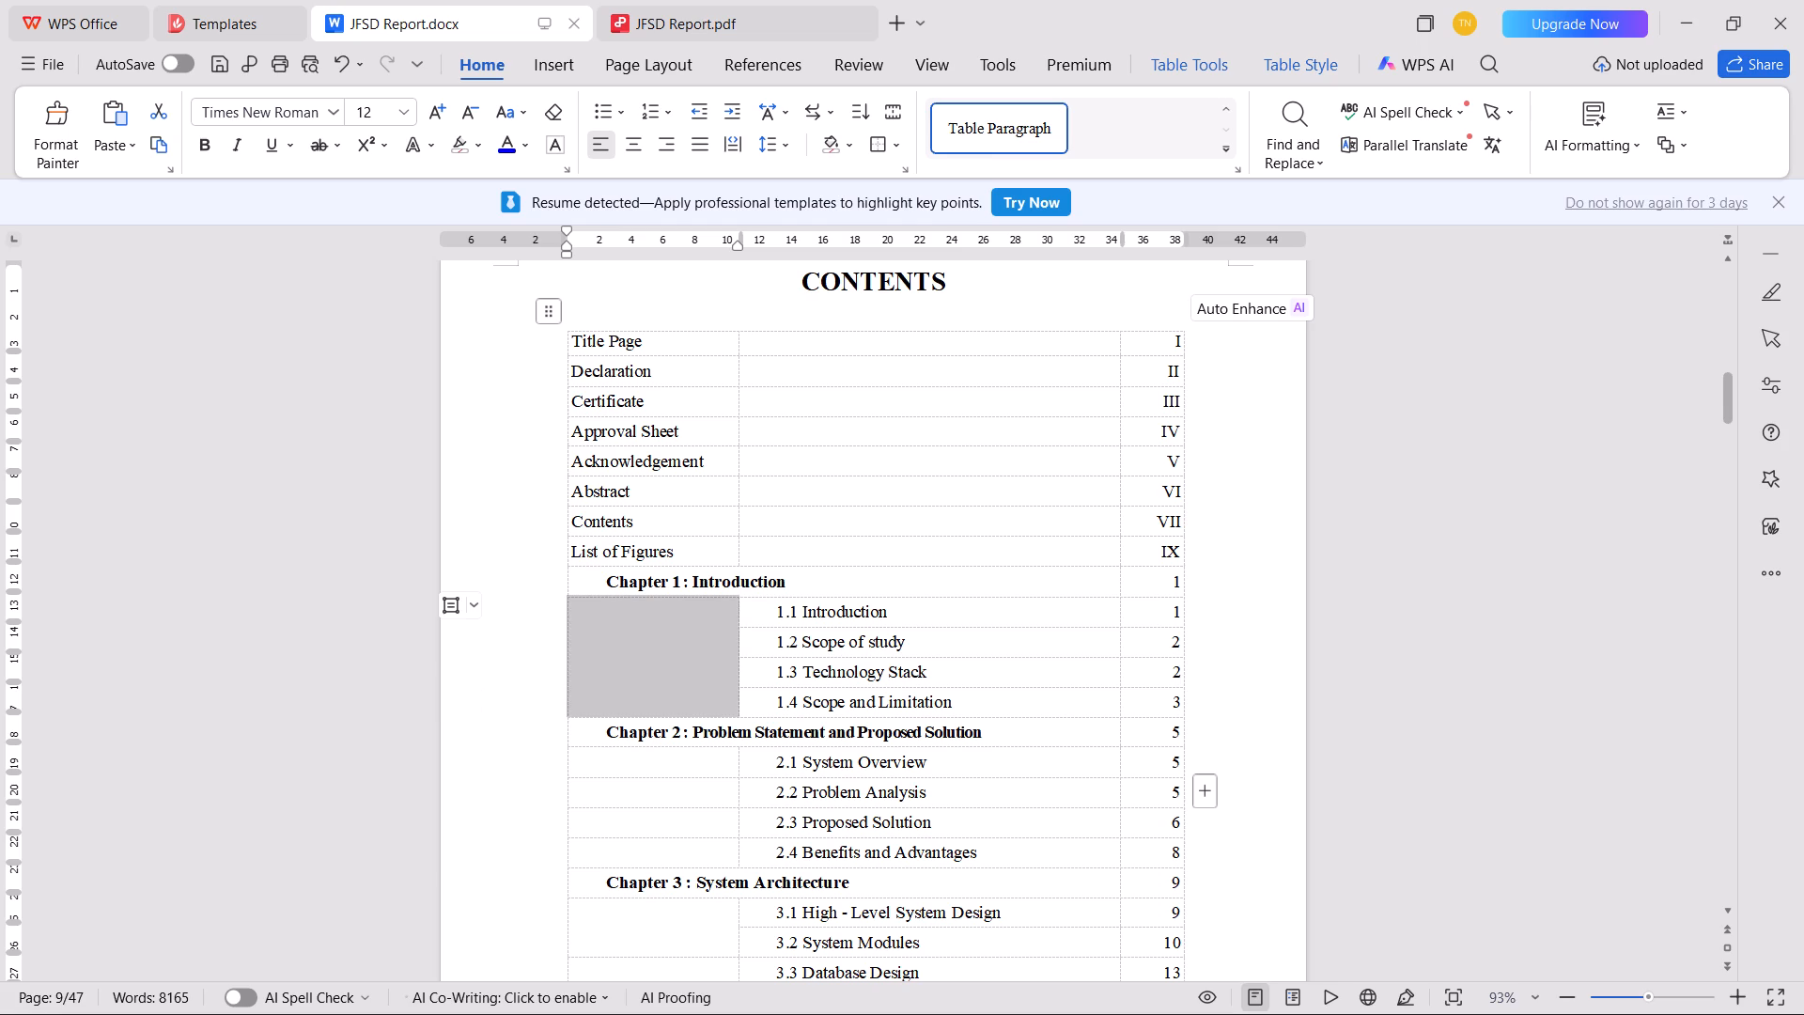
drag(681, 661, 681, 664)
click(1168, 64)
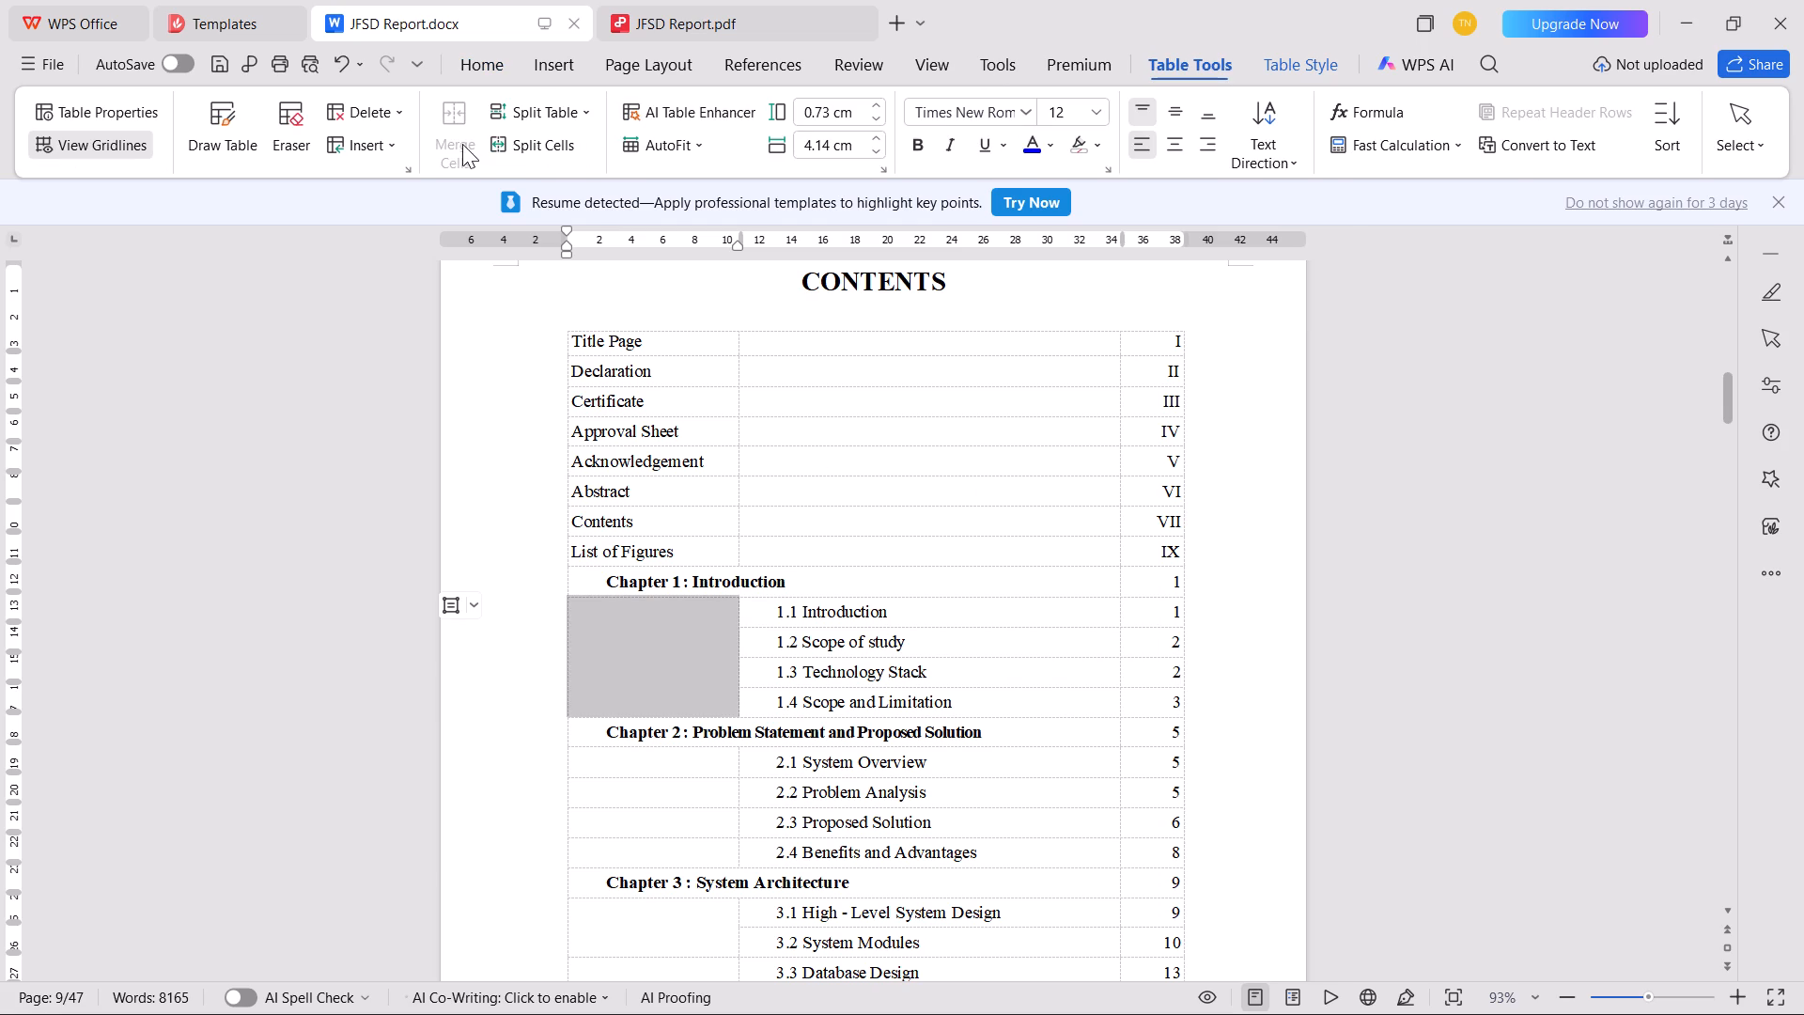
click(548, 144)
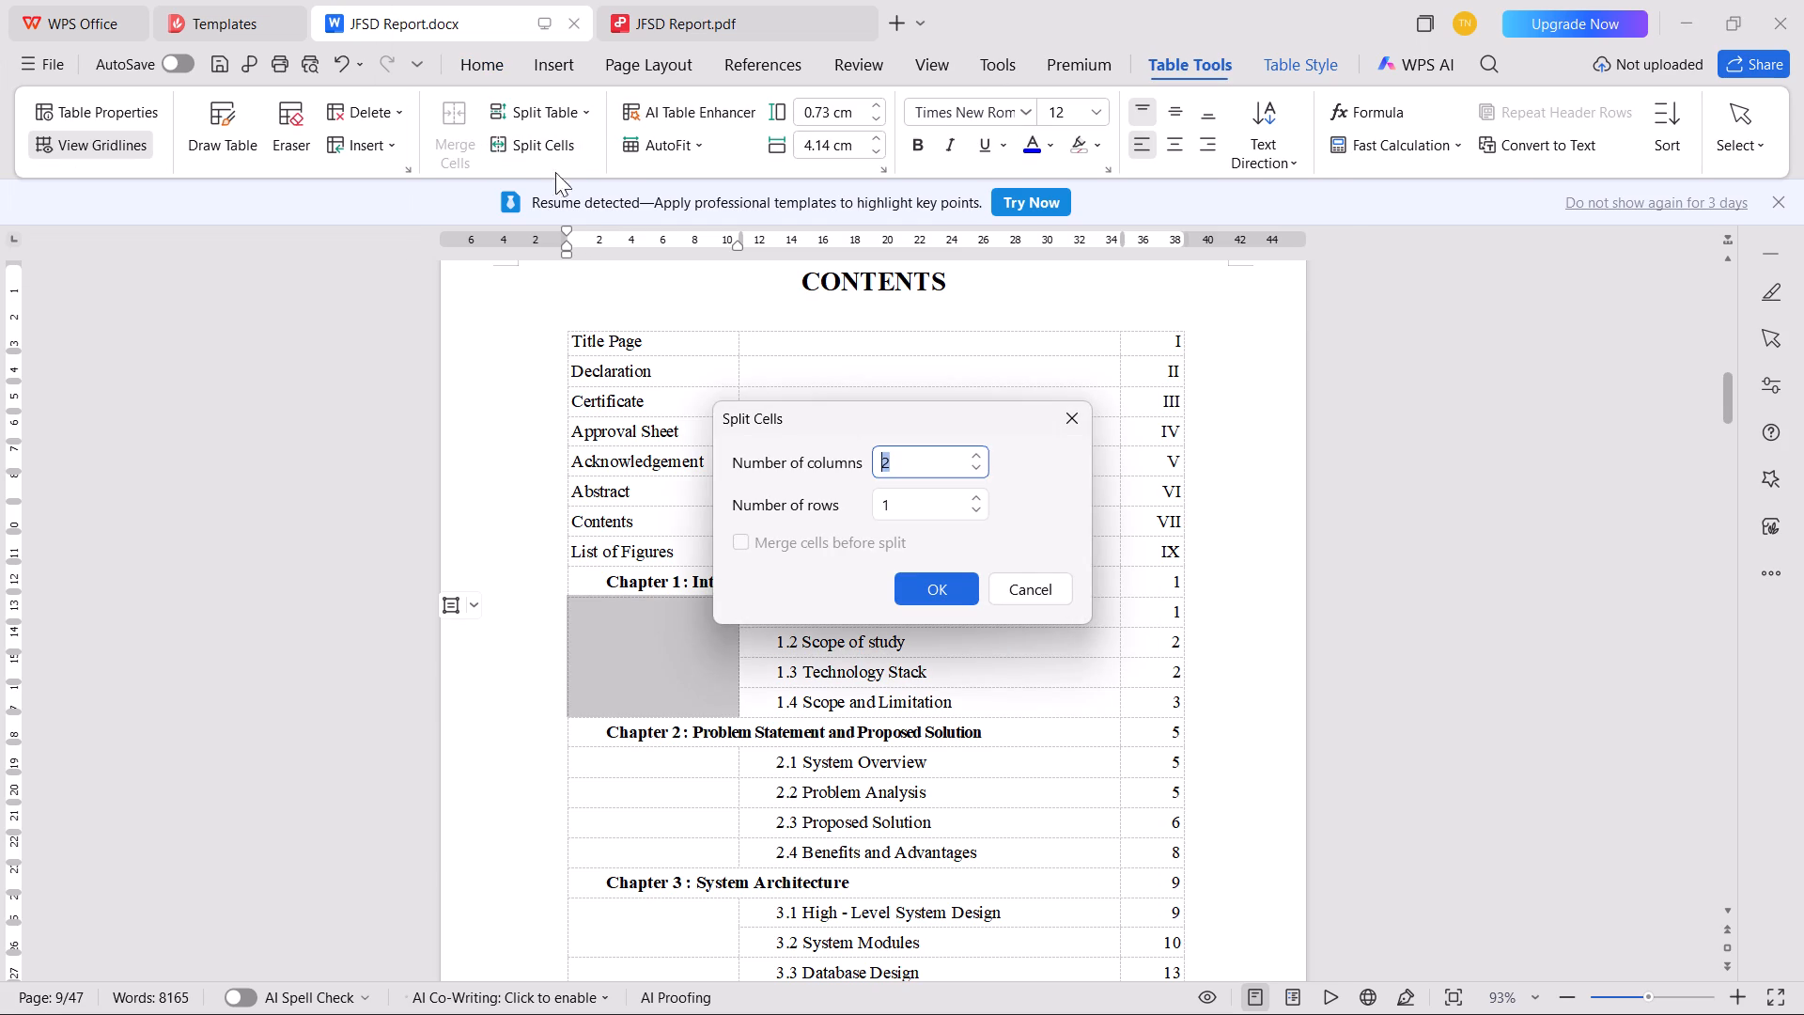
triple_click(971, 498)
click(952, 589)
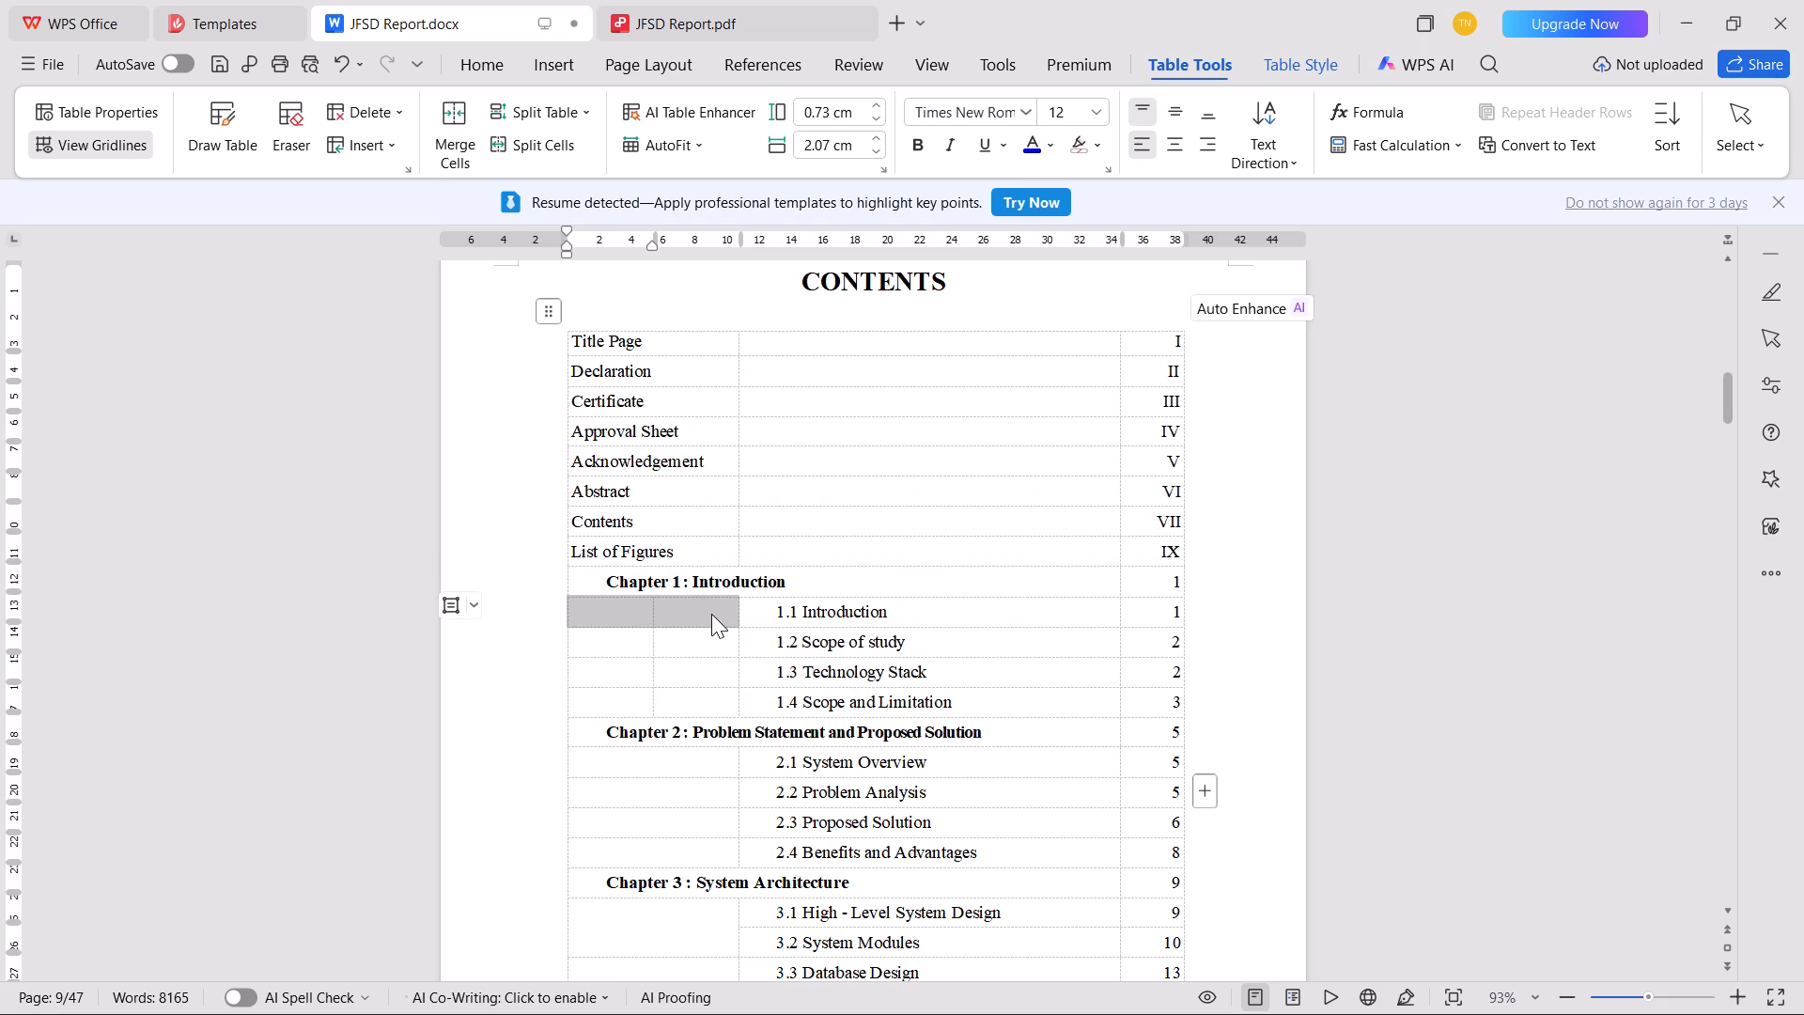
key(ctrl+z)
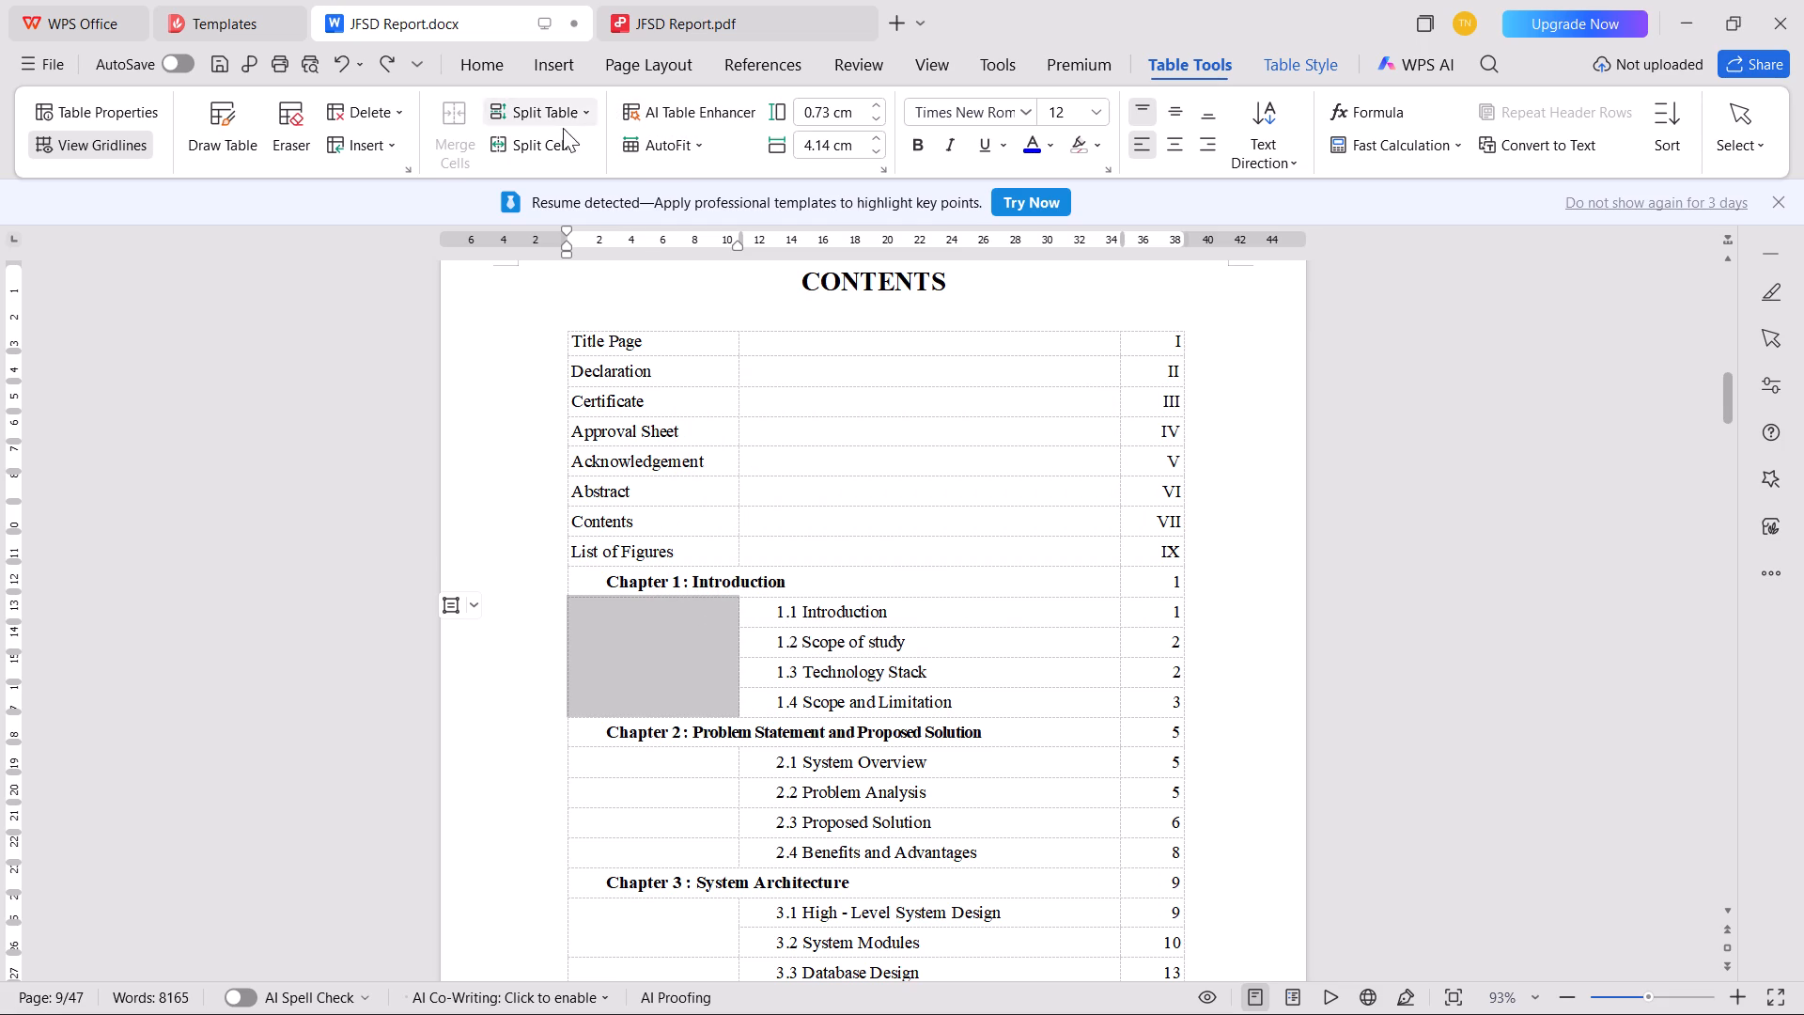
Split the merged empty cell beside contents entries 1.1 to 1.4 into 1 column and 4 rows.
click(576, 147)
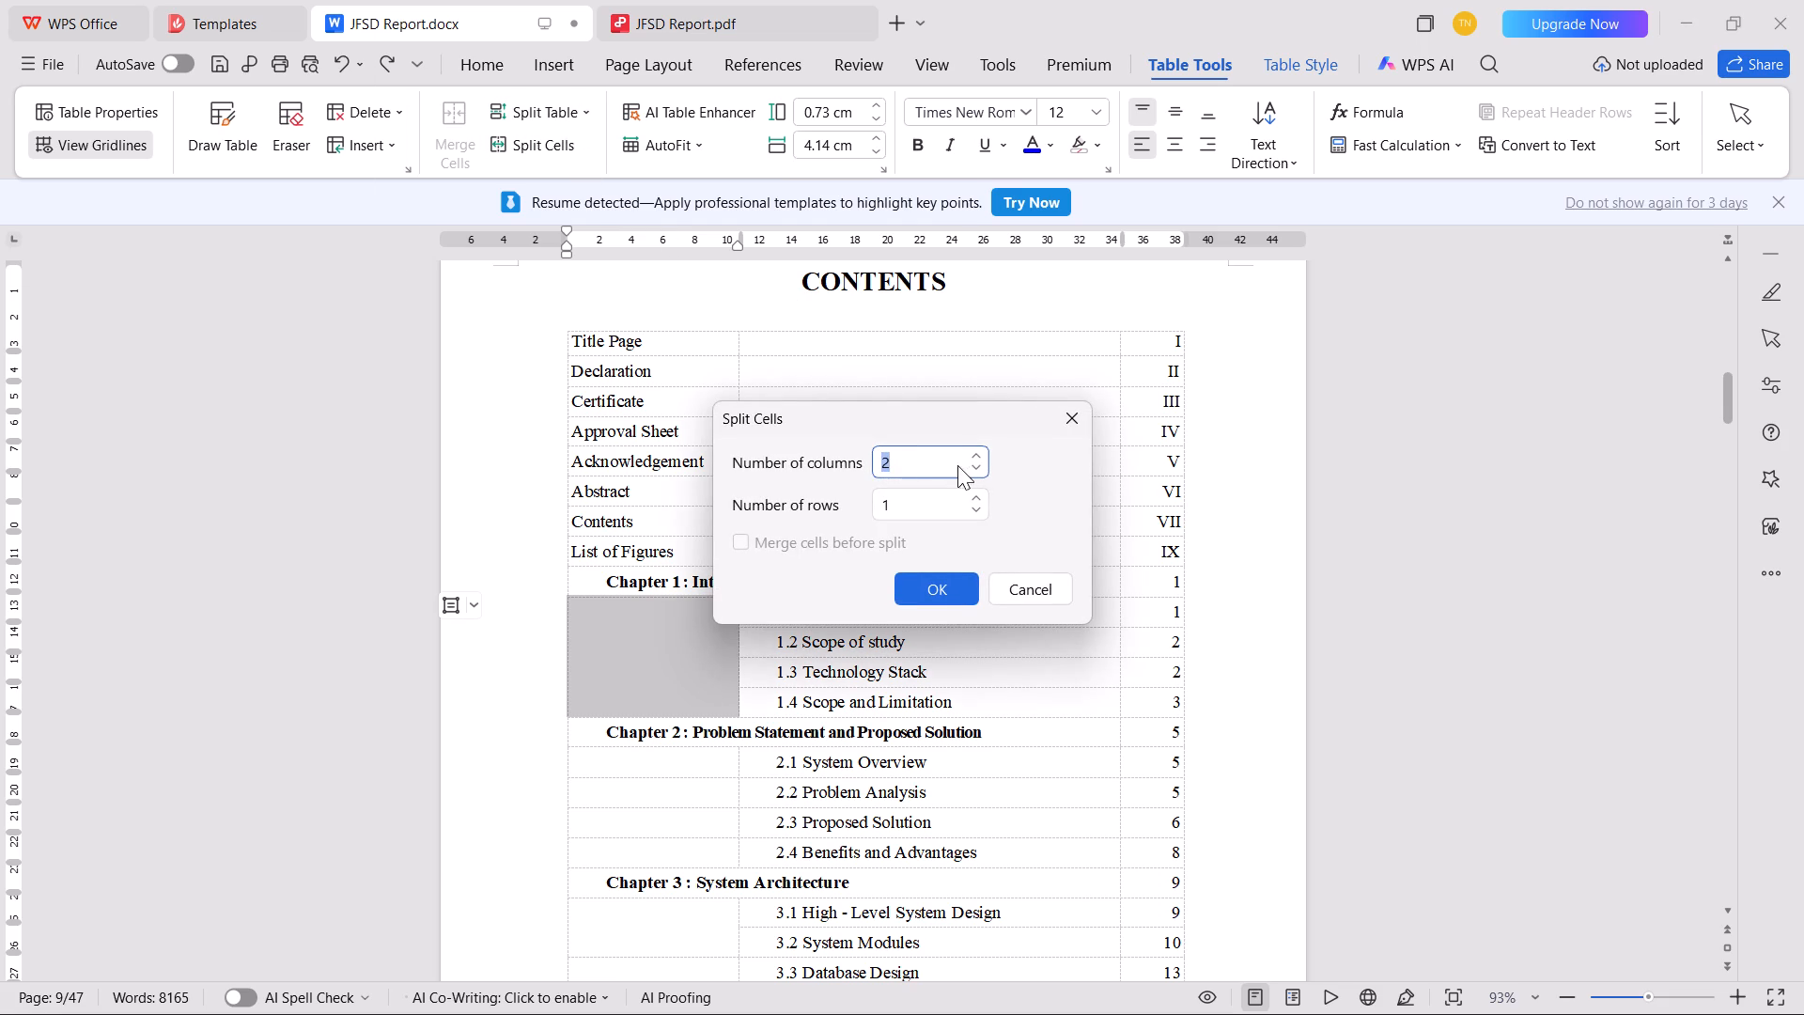
click(971, 465)
triple_click(976, 499)
click(976, 499)
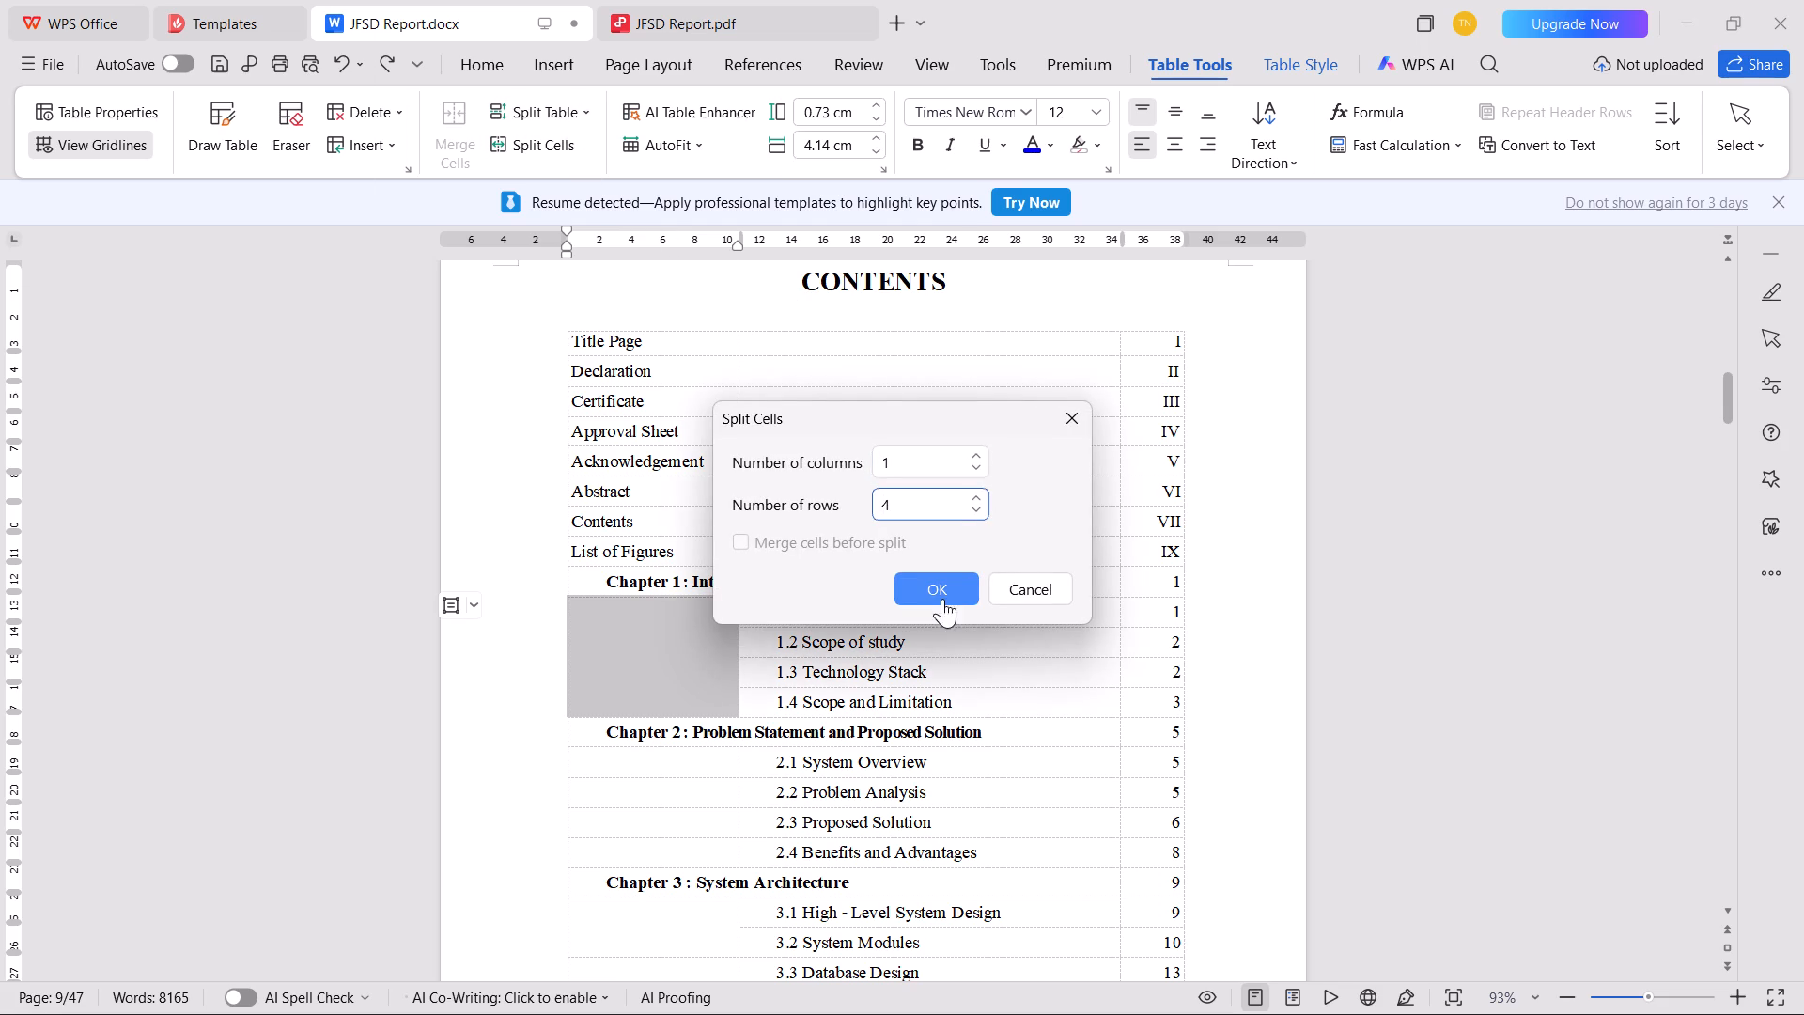
click(937, 583)
click(342, 665)
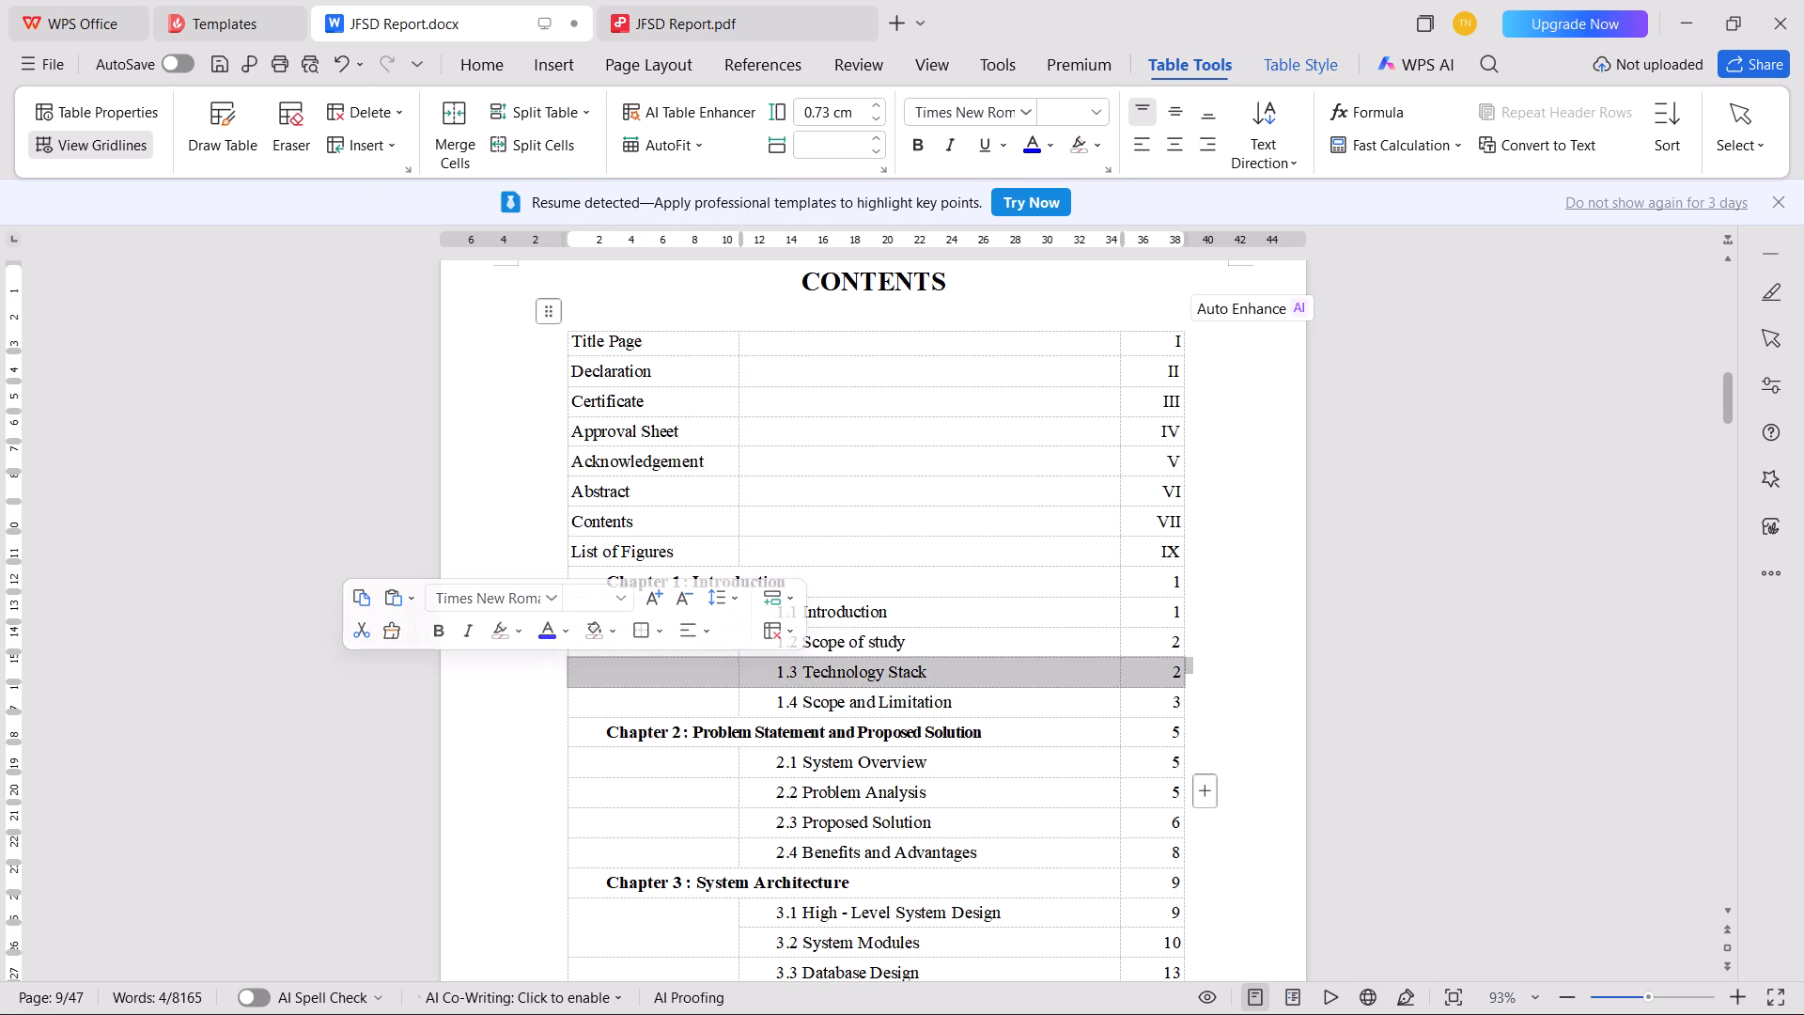
click(929, 675)
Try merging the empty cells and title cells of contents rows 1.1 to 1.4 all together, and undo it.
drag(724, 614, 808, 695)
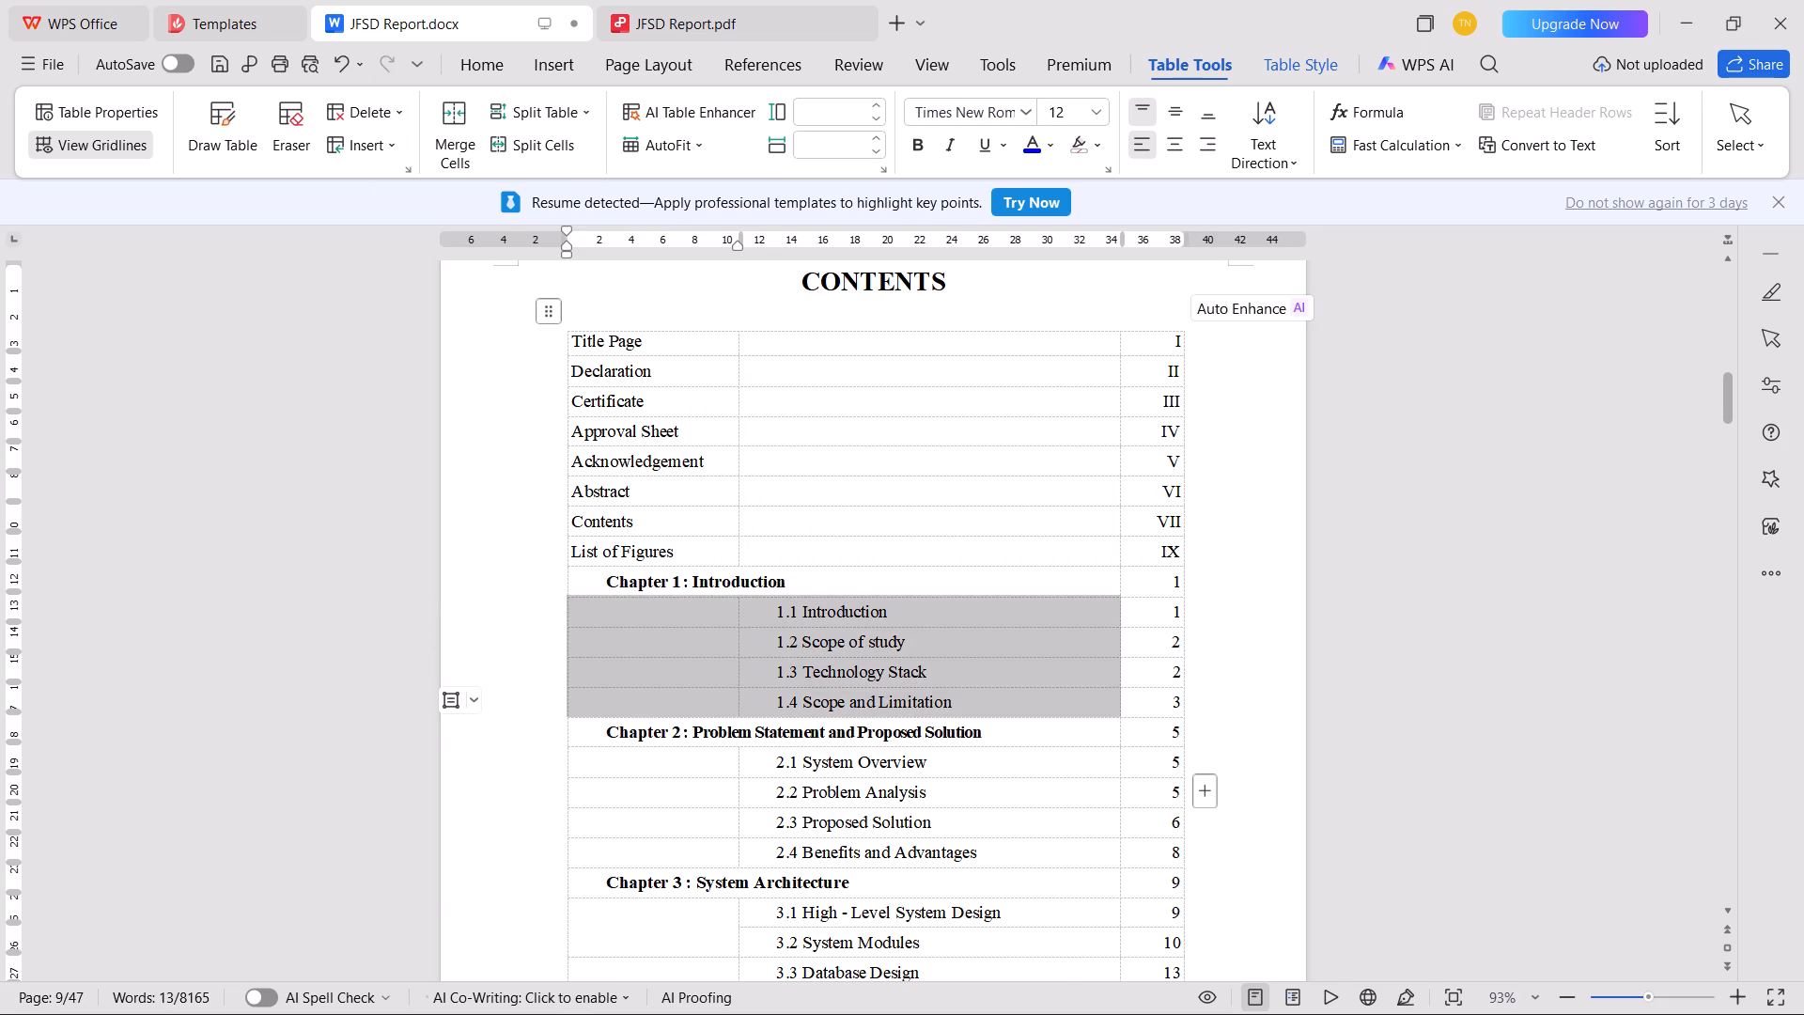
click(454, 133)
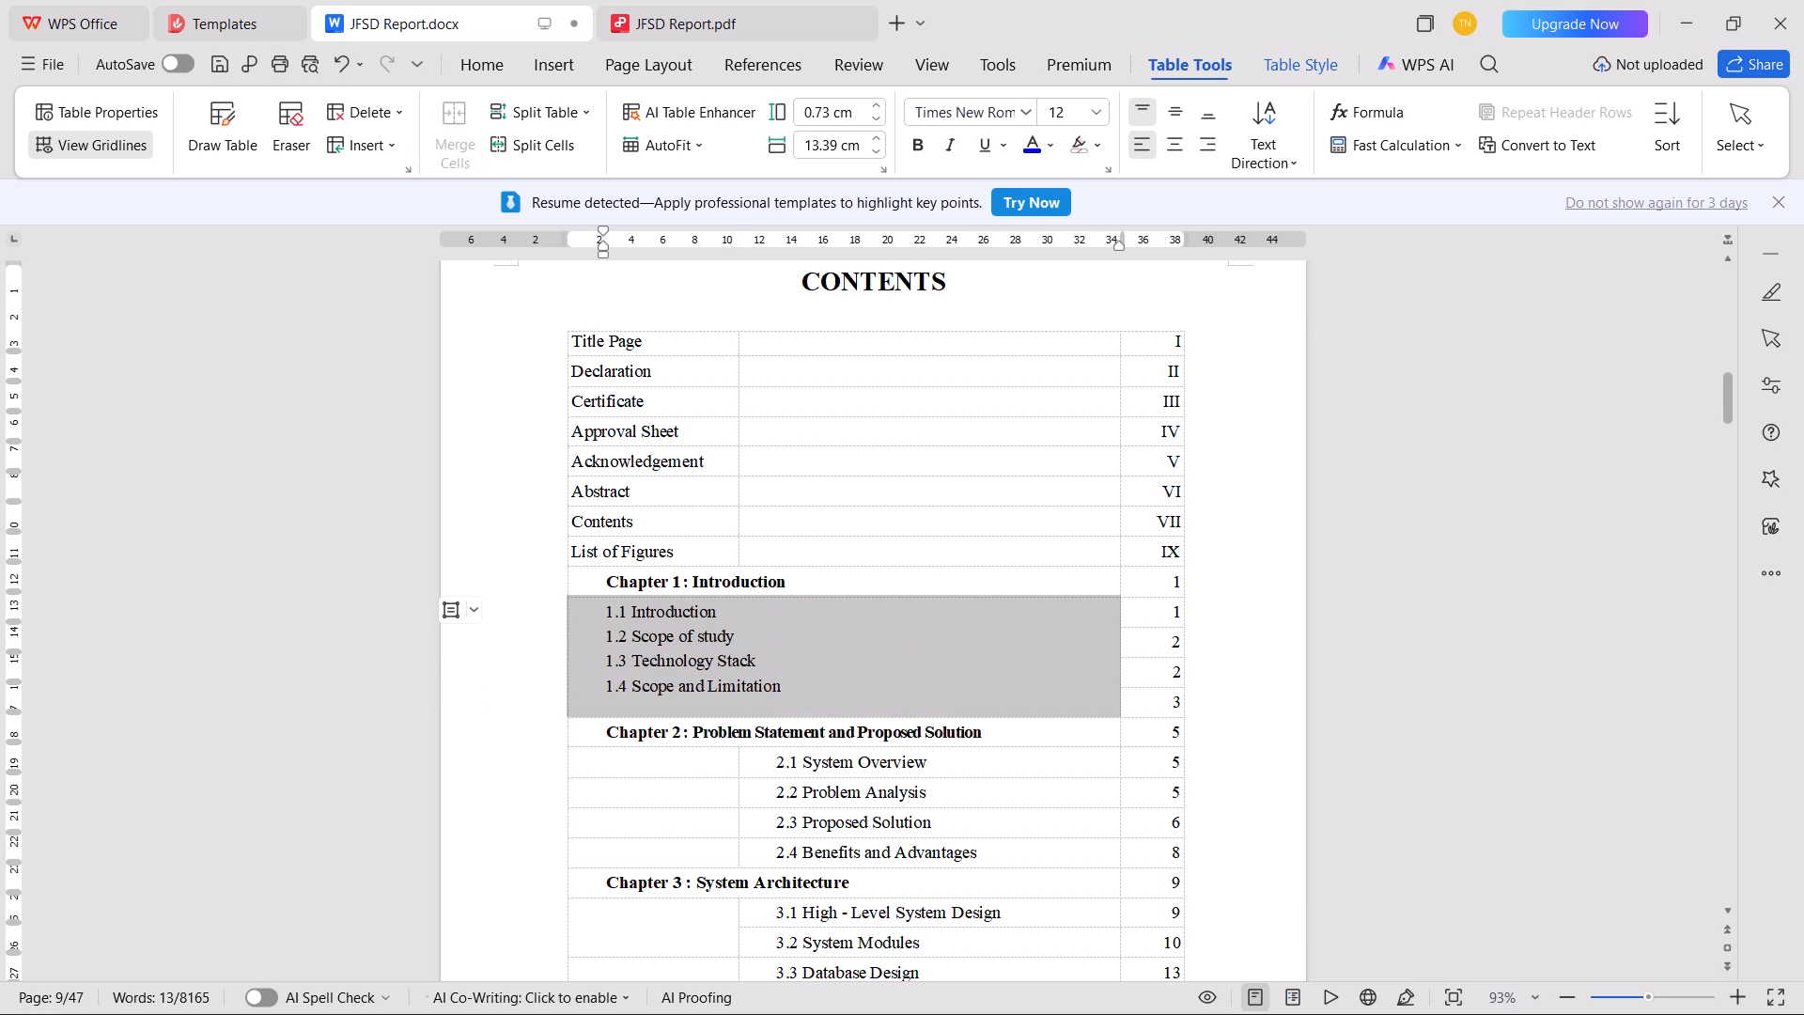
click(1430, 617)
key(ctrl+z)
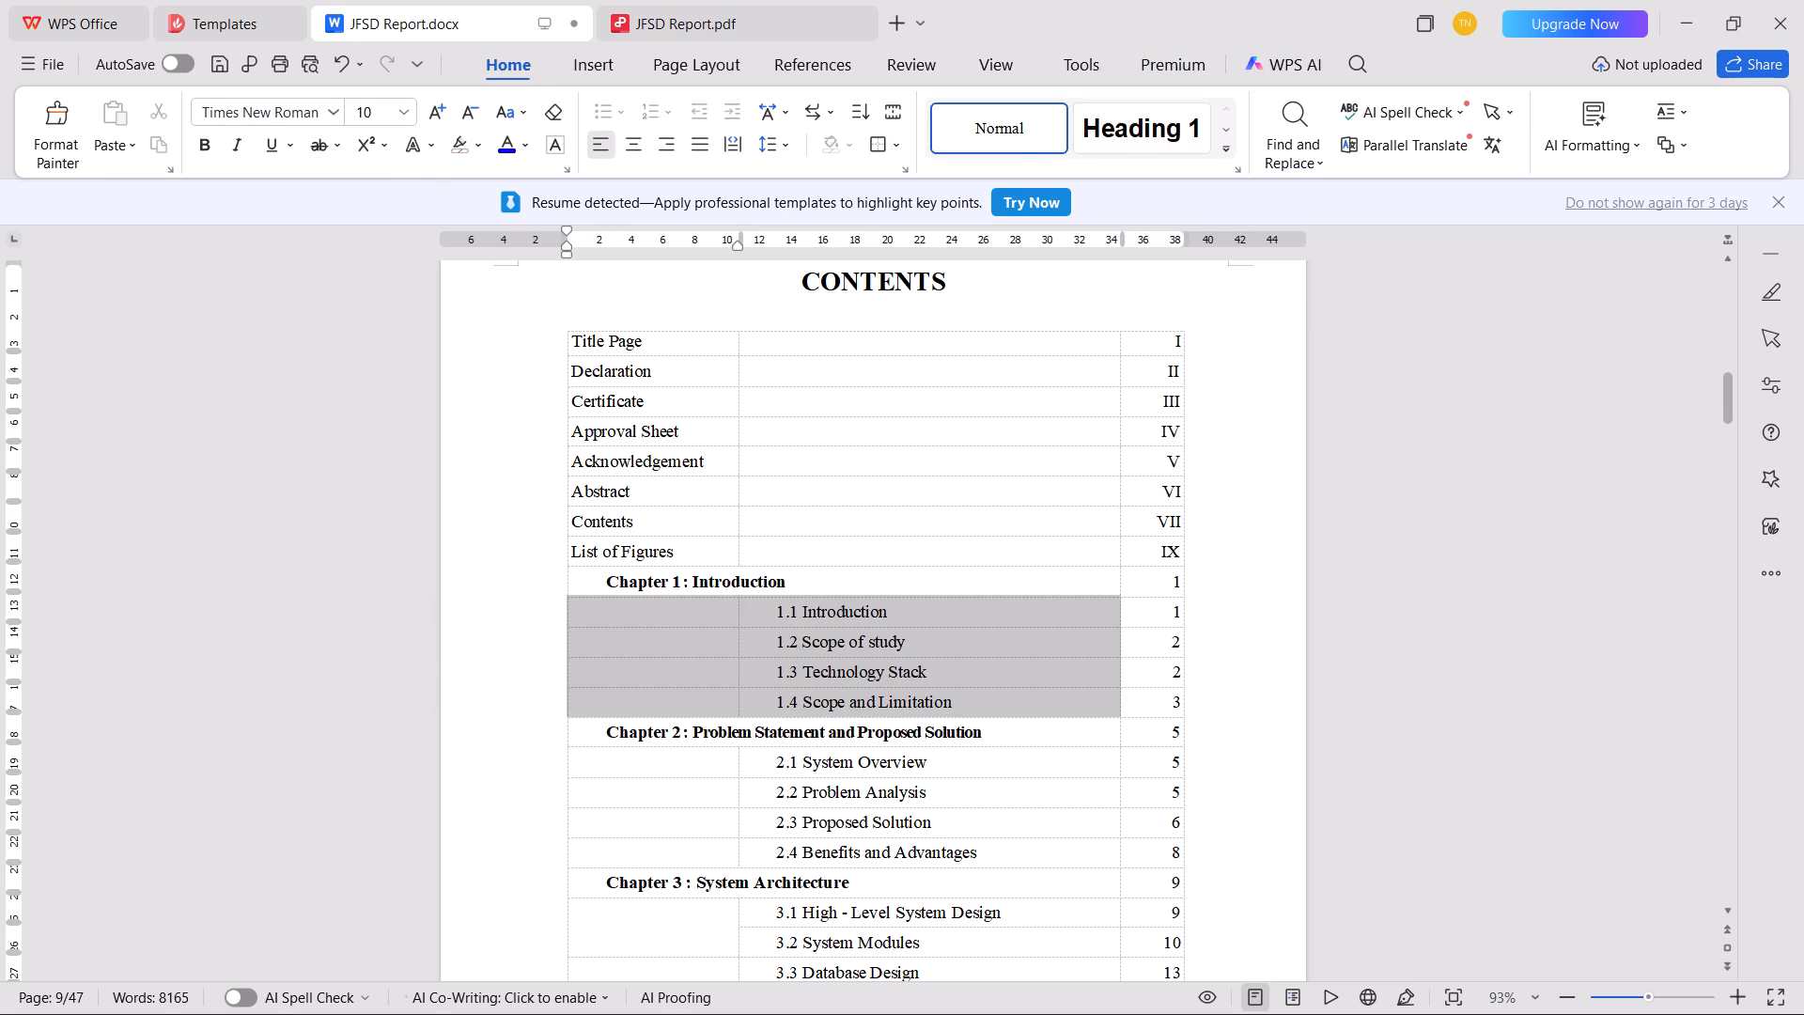
Merge the empty cell in the 1.1 Introduction row of the contents table with its title cell.
click(667, 595)
click(671, 607)
drag(671, 607, 793, 616)
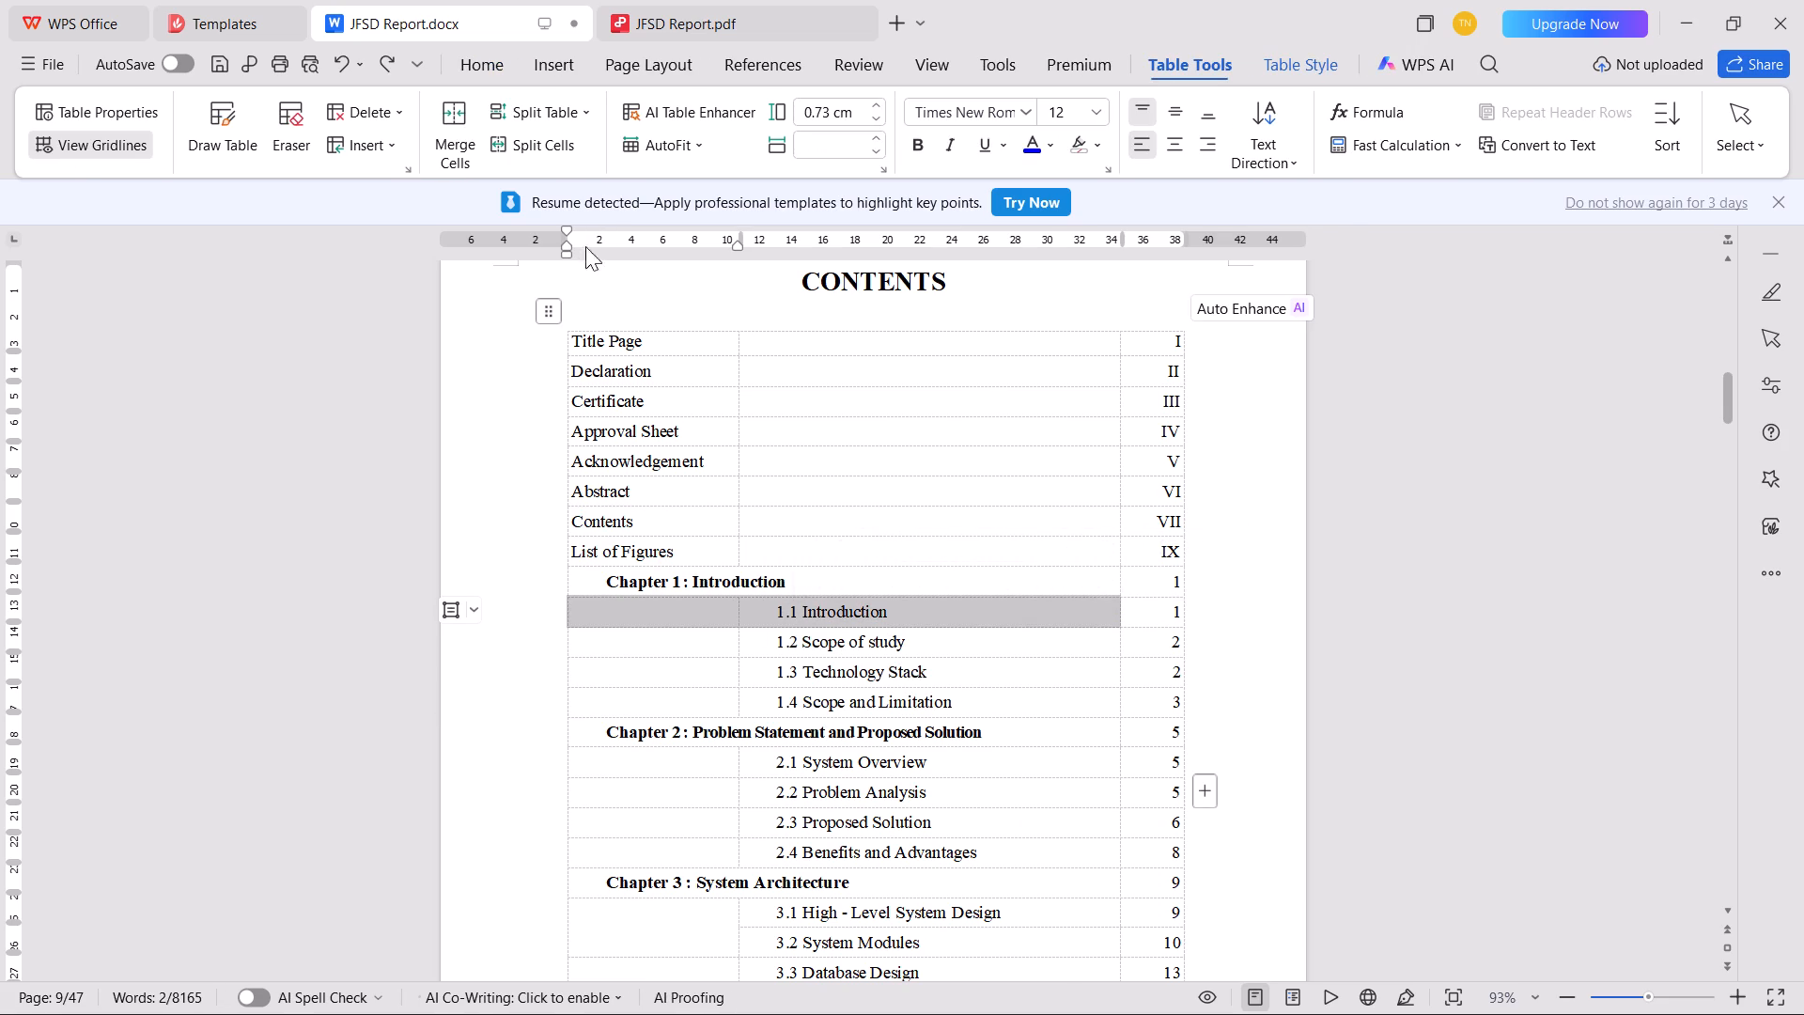
click(471, 152)
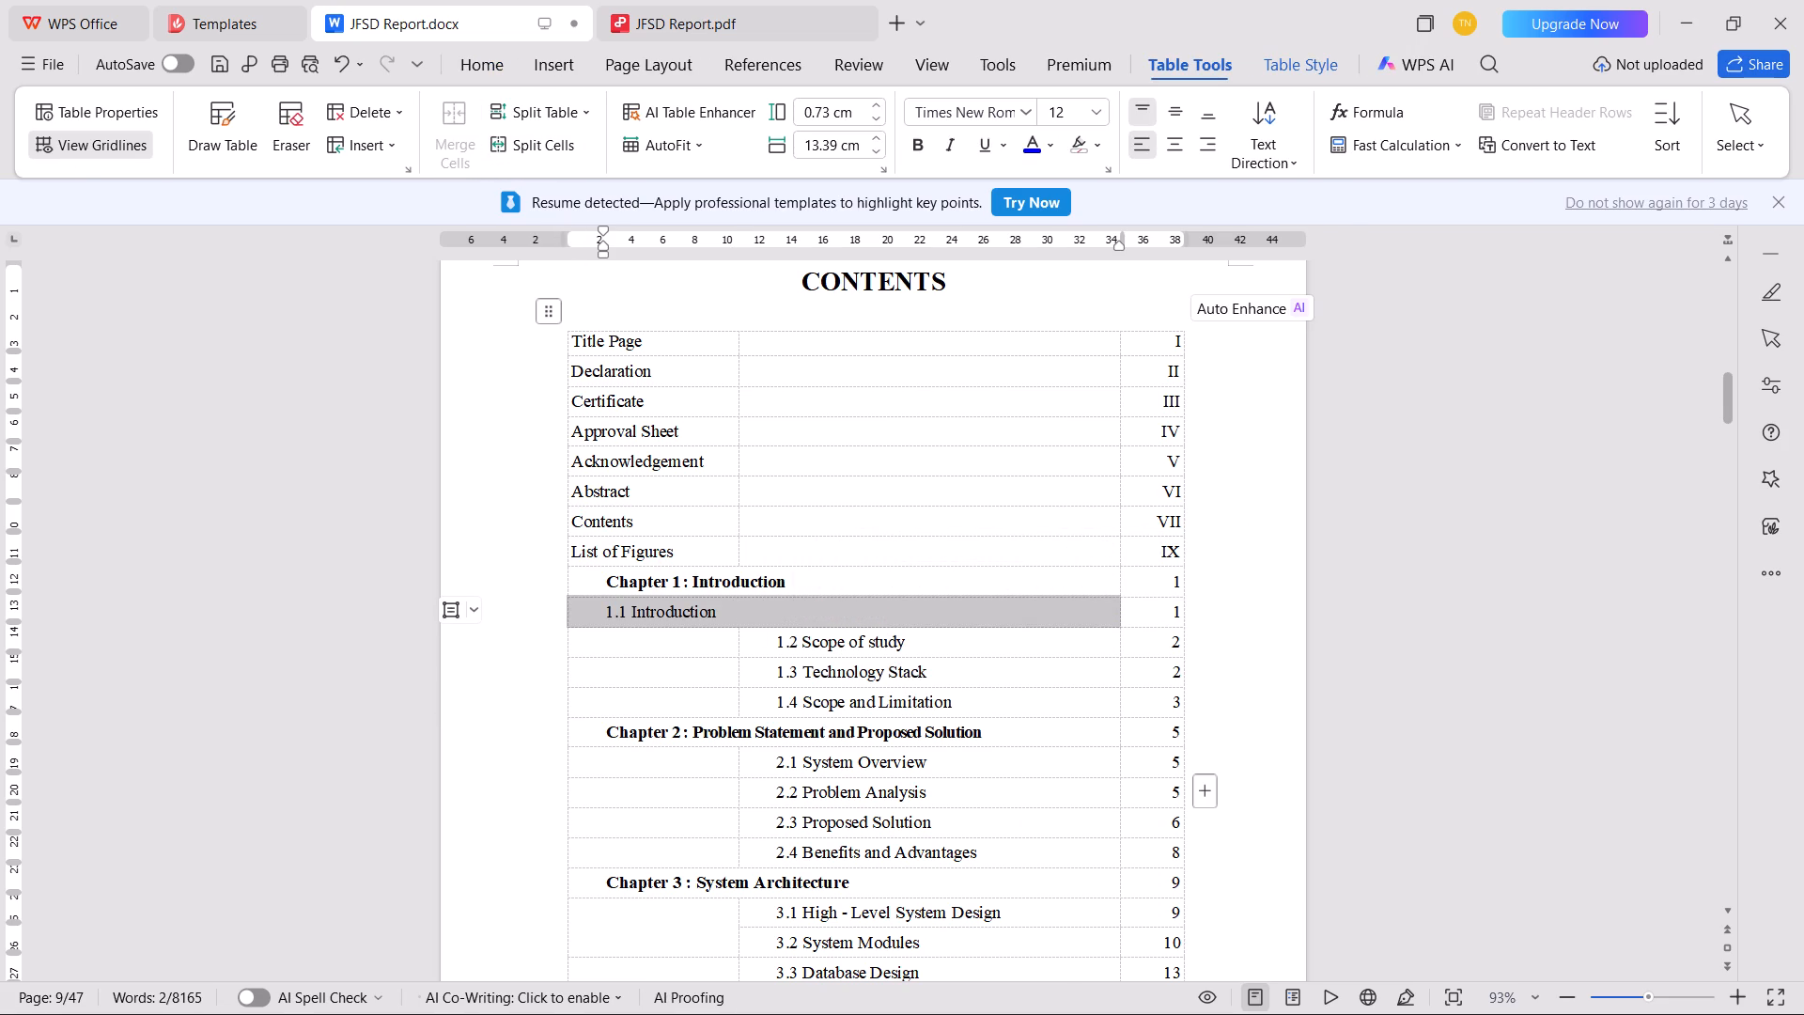
Indent the 1.1 Introduction contents entry with four leading spaces.
click(597, 616)
key(Tab)
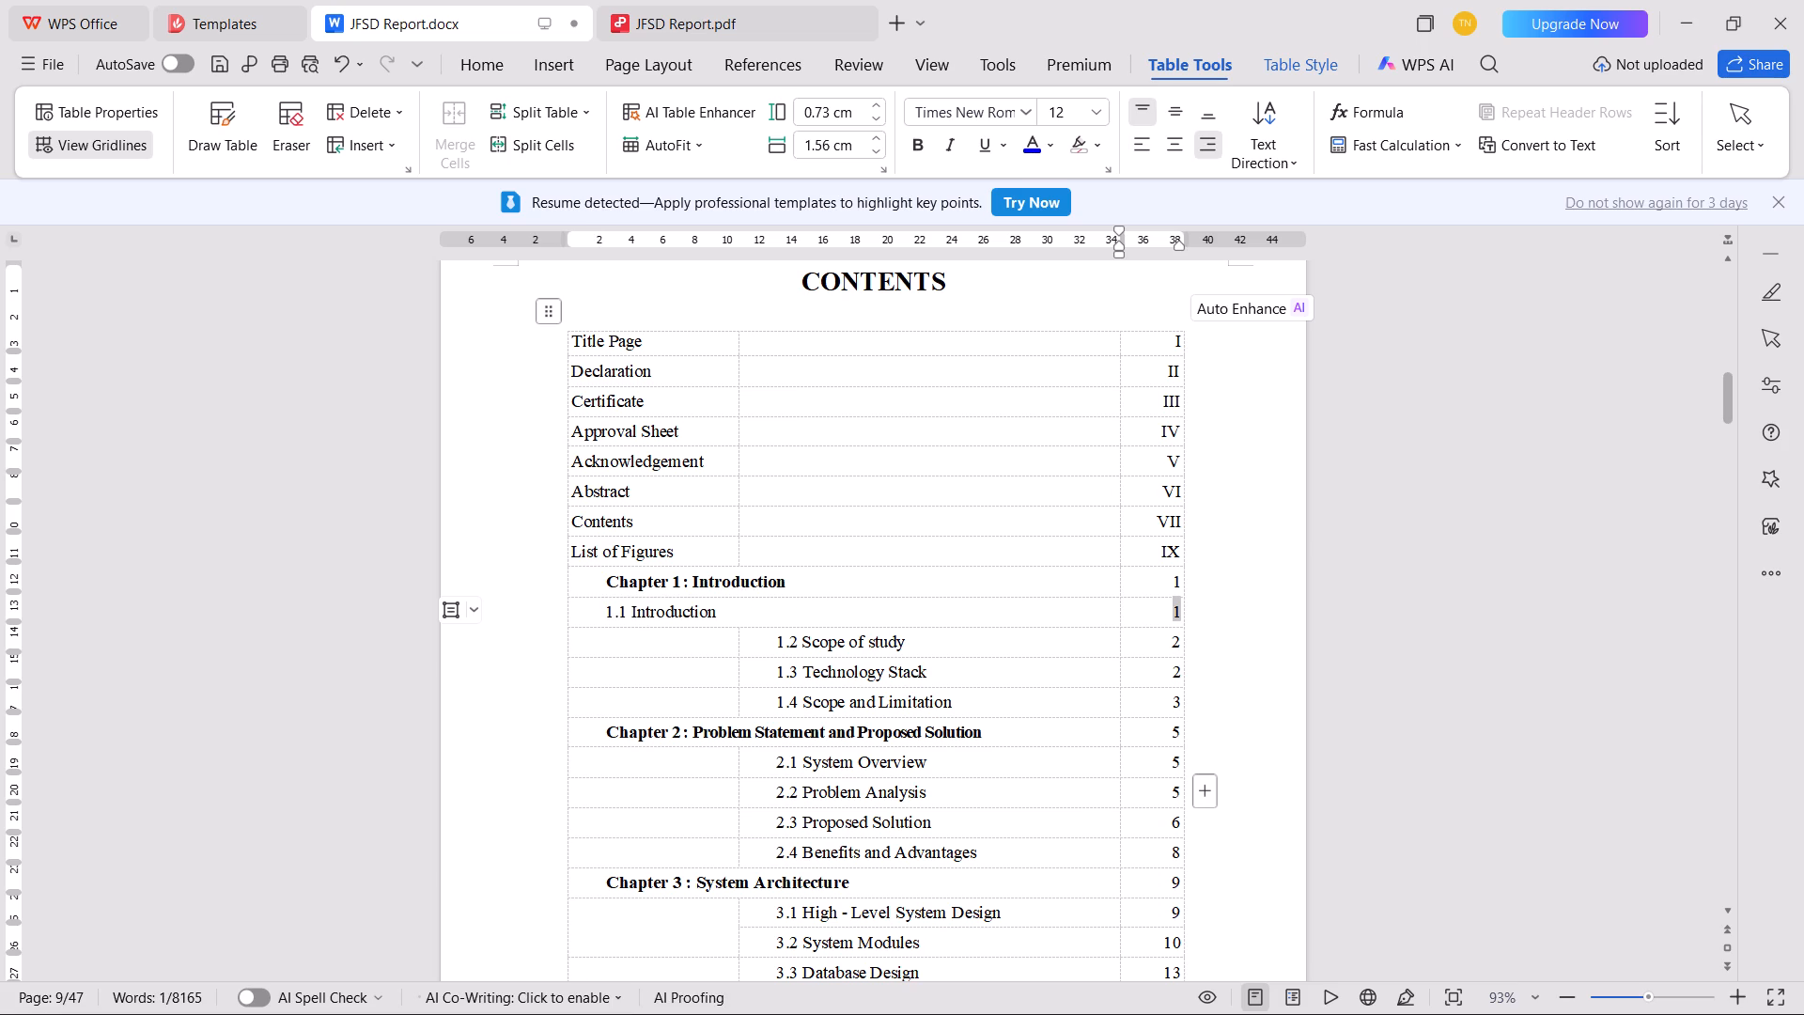
click(623, 689)
click(604, 612)
key(Tab)
click(606, 610)
key(space)
key(space)
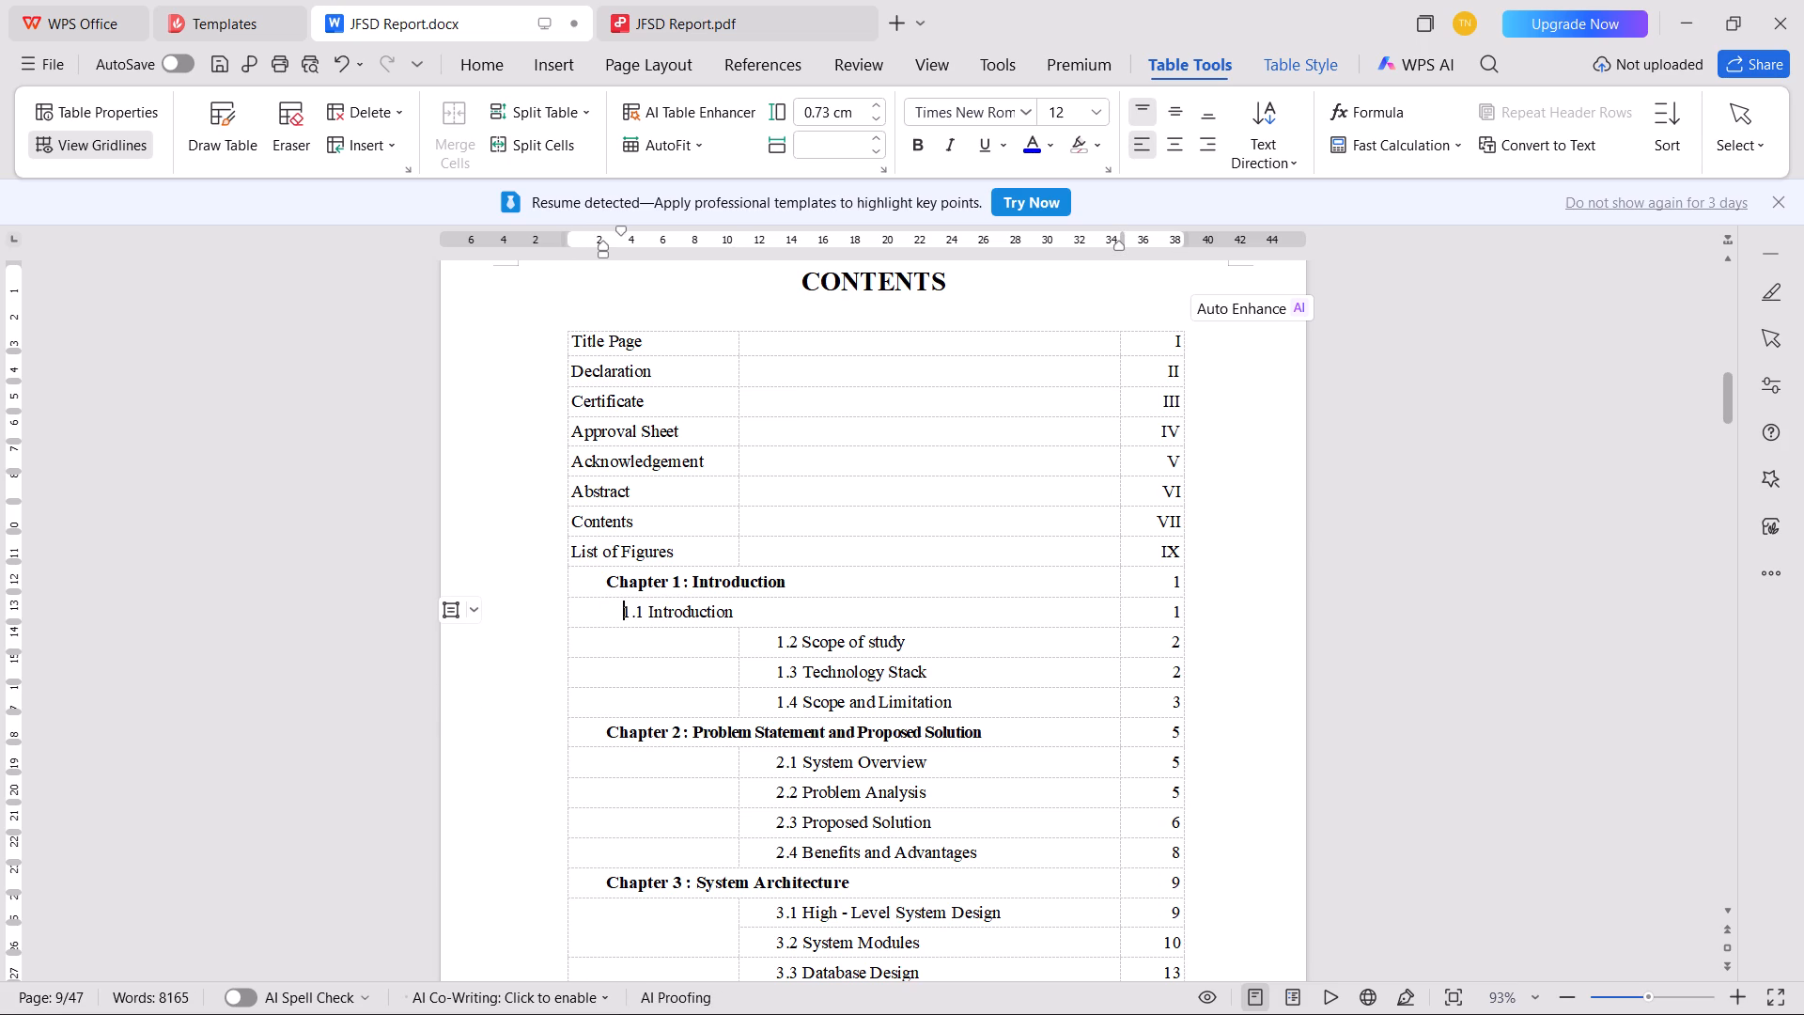
key(space)
key(space)
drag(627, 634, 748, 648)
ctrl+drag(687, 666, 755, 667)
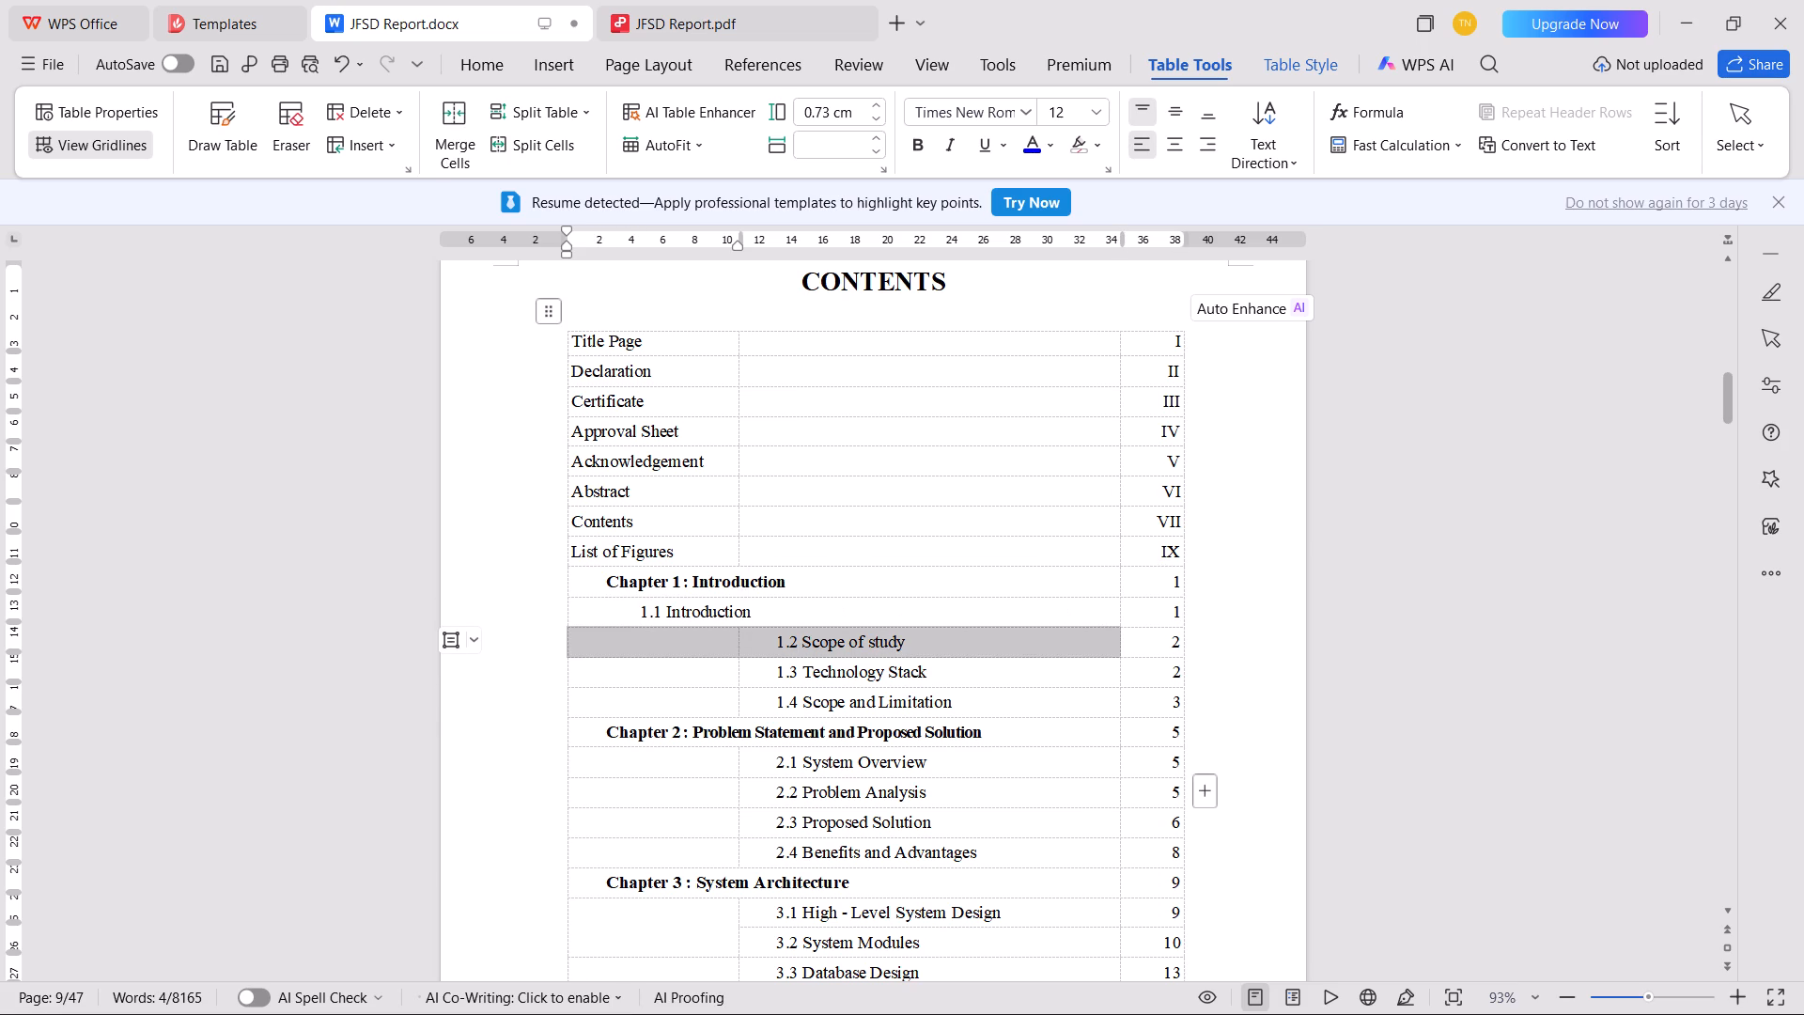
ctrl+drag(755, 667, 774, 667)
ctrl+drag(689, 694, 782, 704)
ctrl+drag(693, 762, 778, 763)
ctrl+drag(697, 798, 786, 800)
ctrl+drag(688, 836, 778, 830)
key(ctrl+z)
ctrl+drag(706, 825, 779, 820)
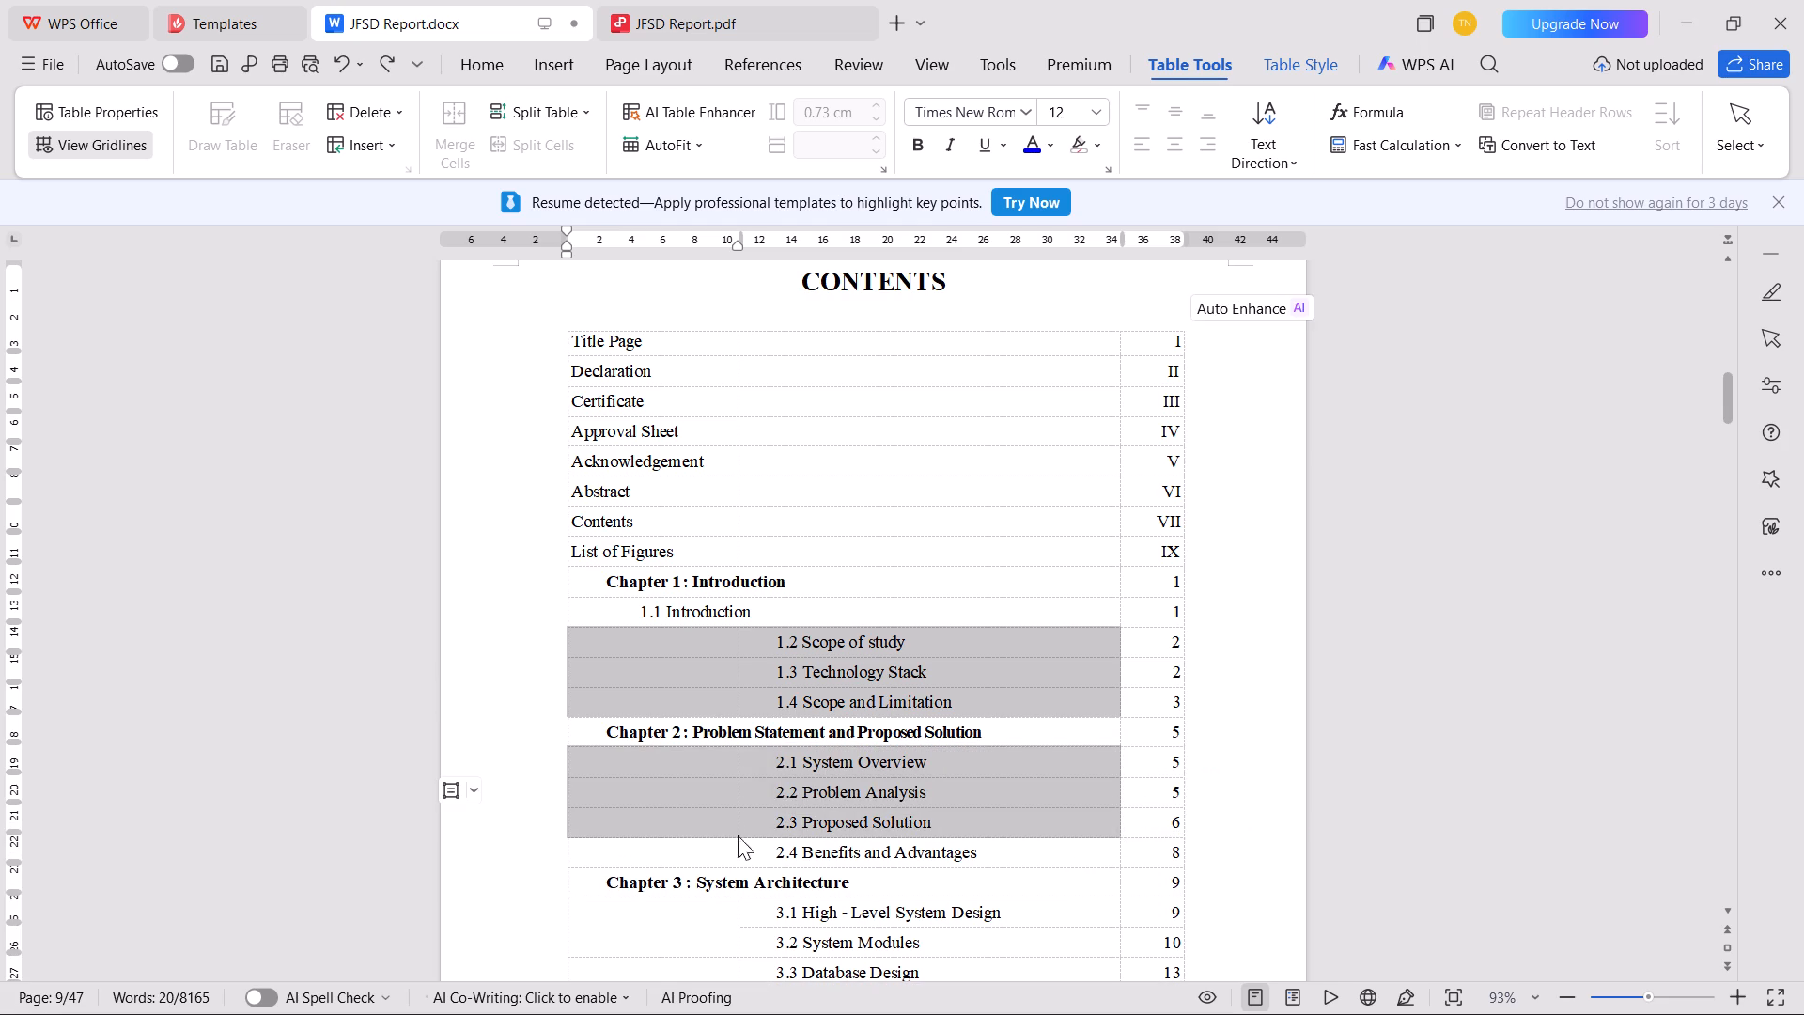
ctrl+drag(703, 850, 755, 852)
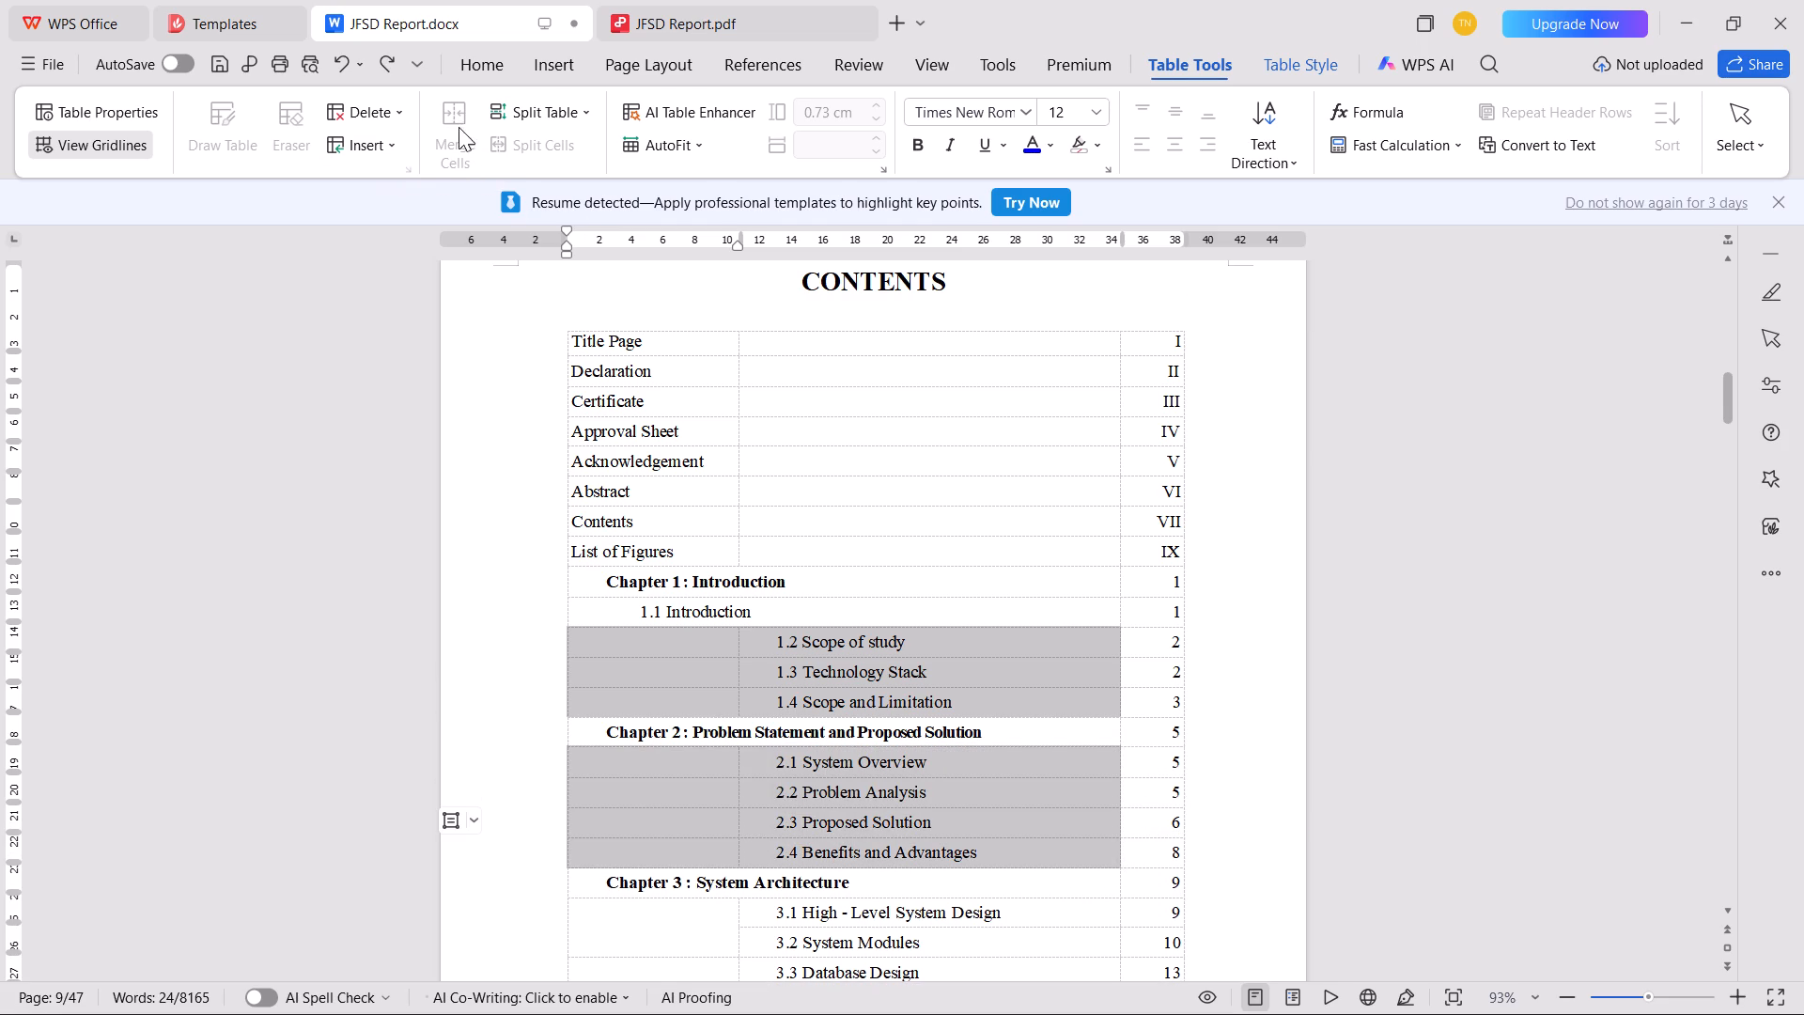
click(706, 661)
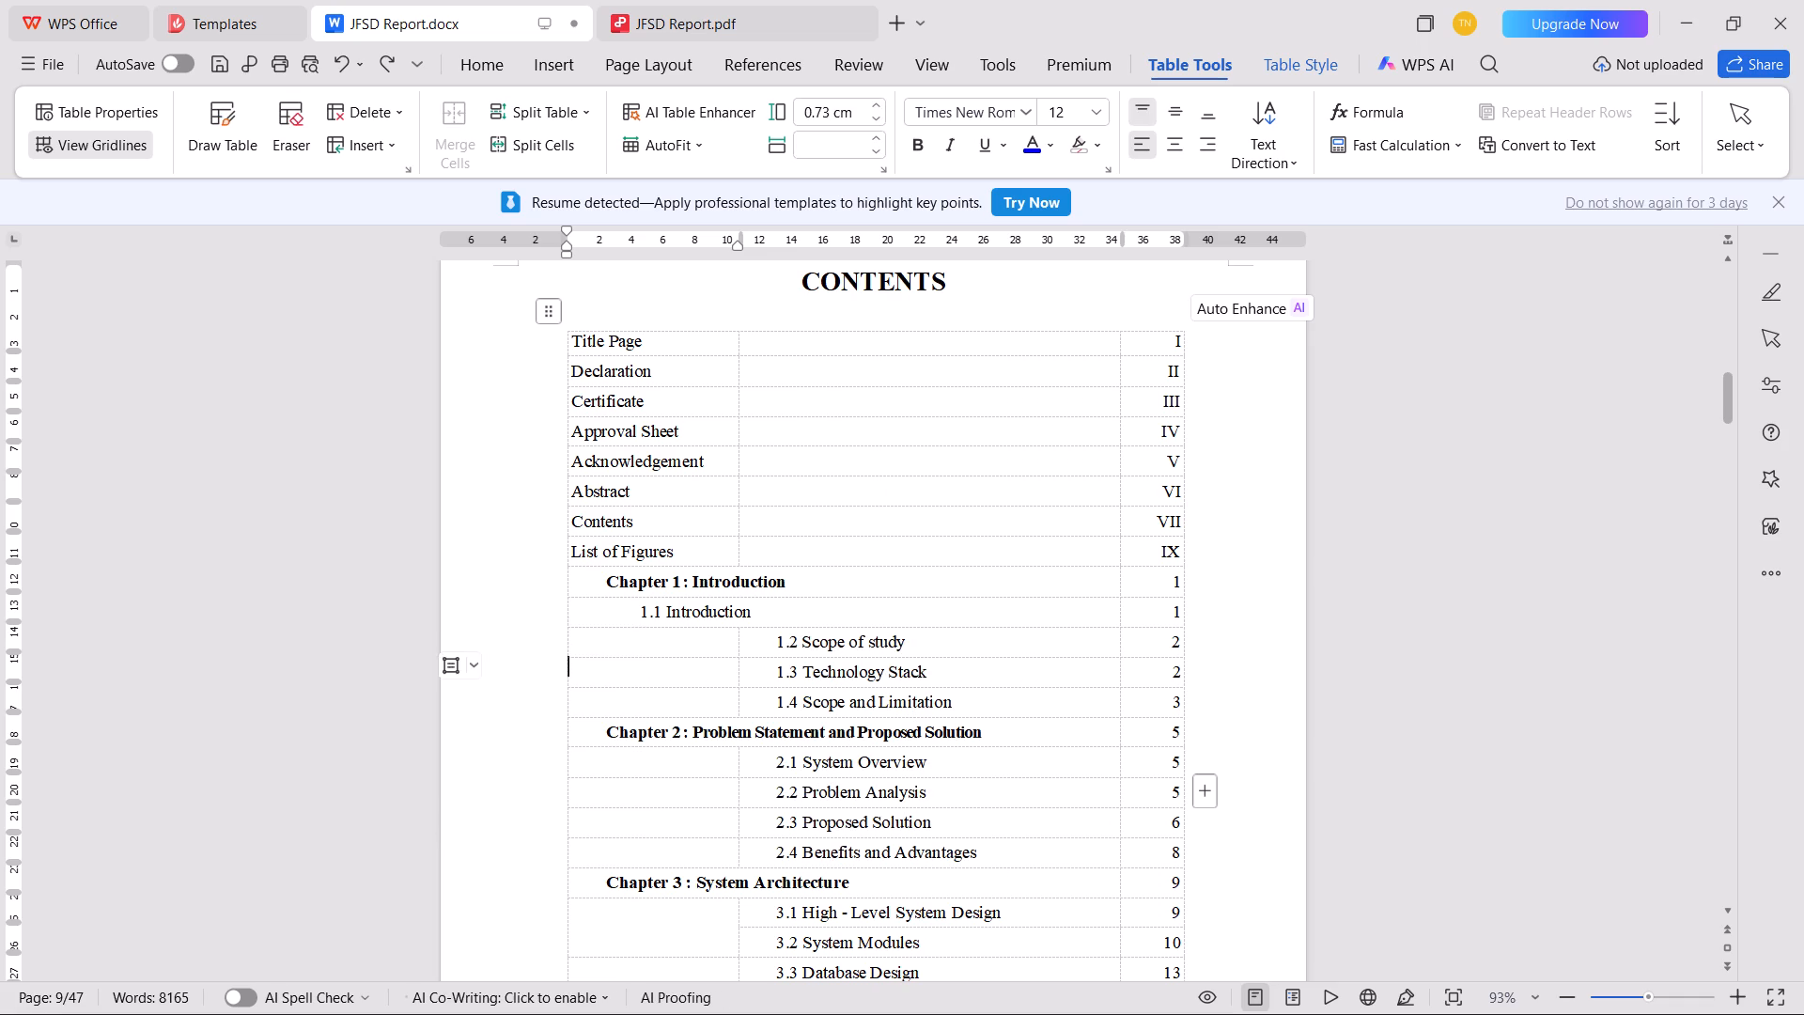
Merge the empty cell with the title cell separately in each of the contents rows 1.2, 1.3 and 1.4.
drag(668, 643, 761, 648)
click(465, 148)
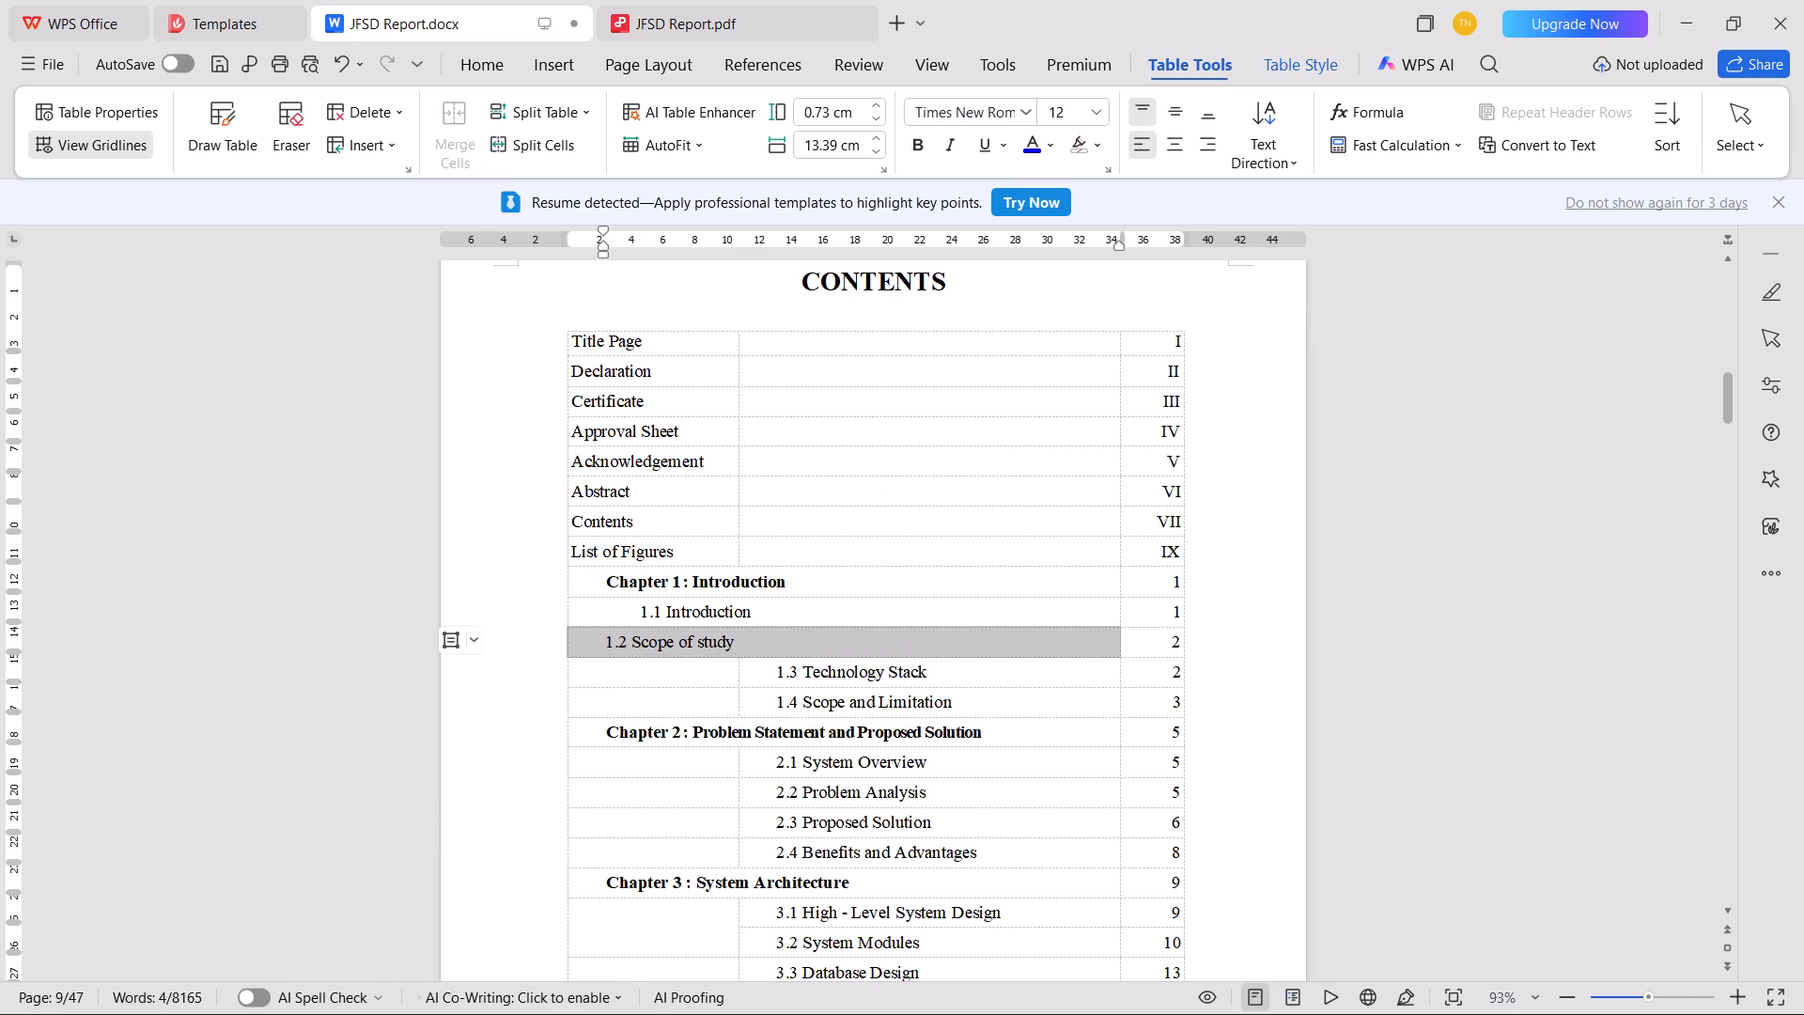
drag(689, 677, 760, 678)
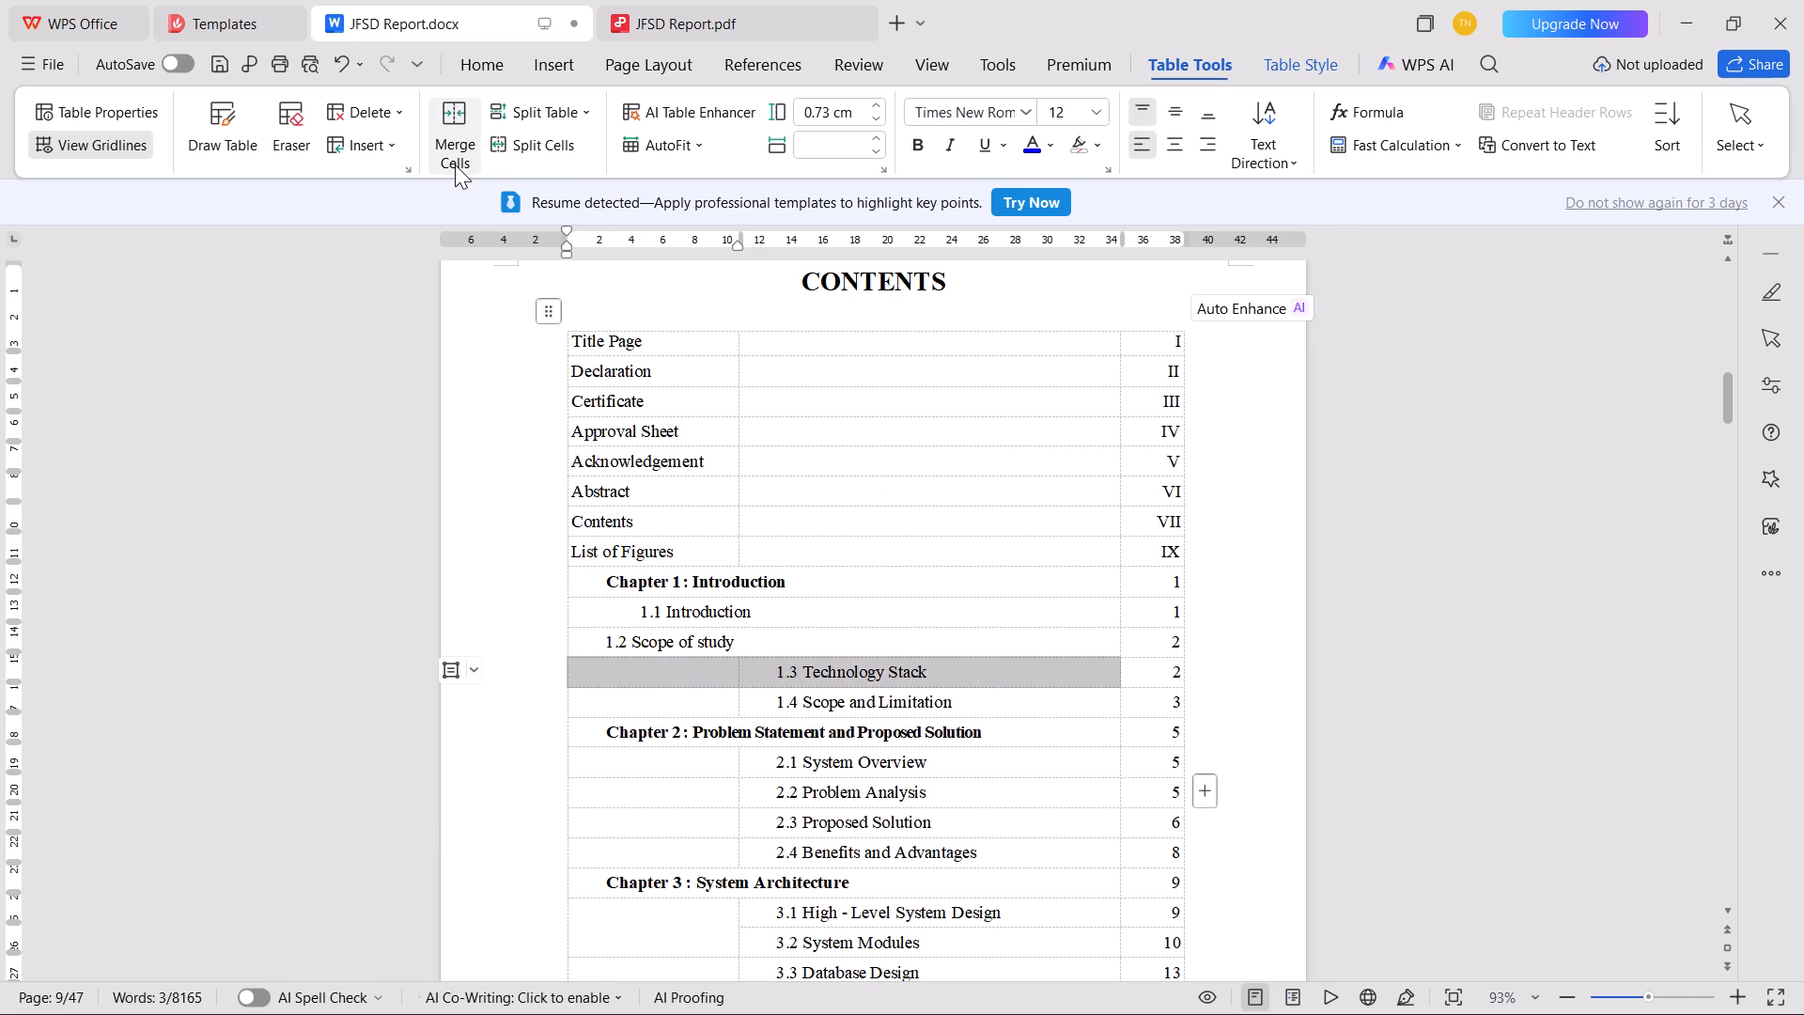
click(455, 164)
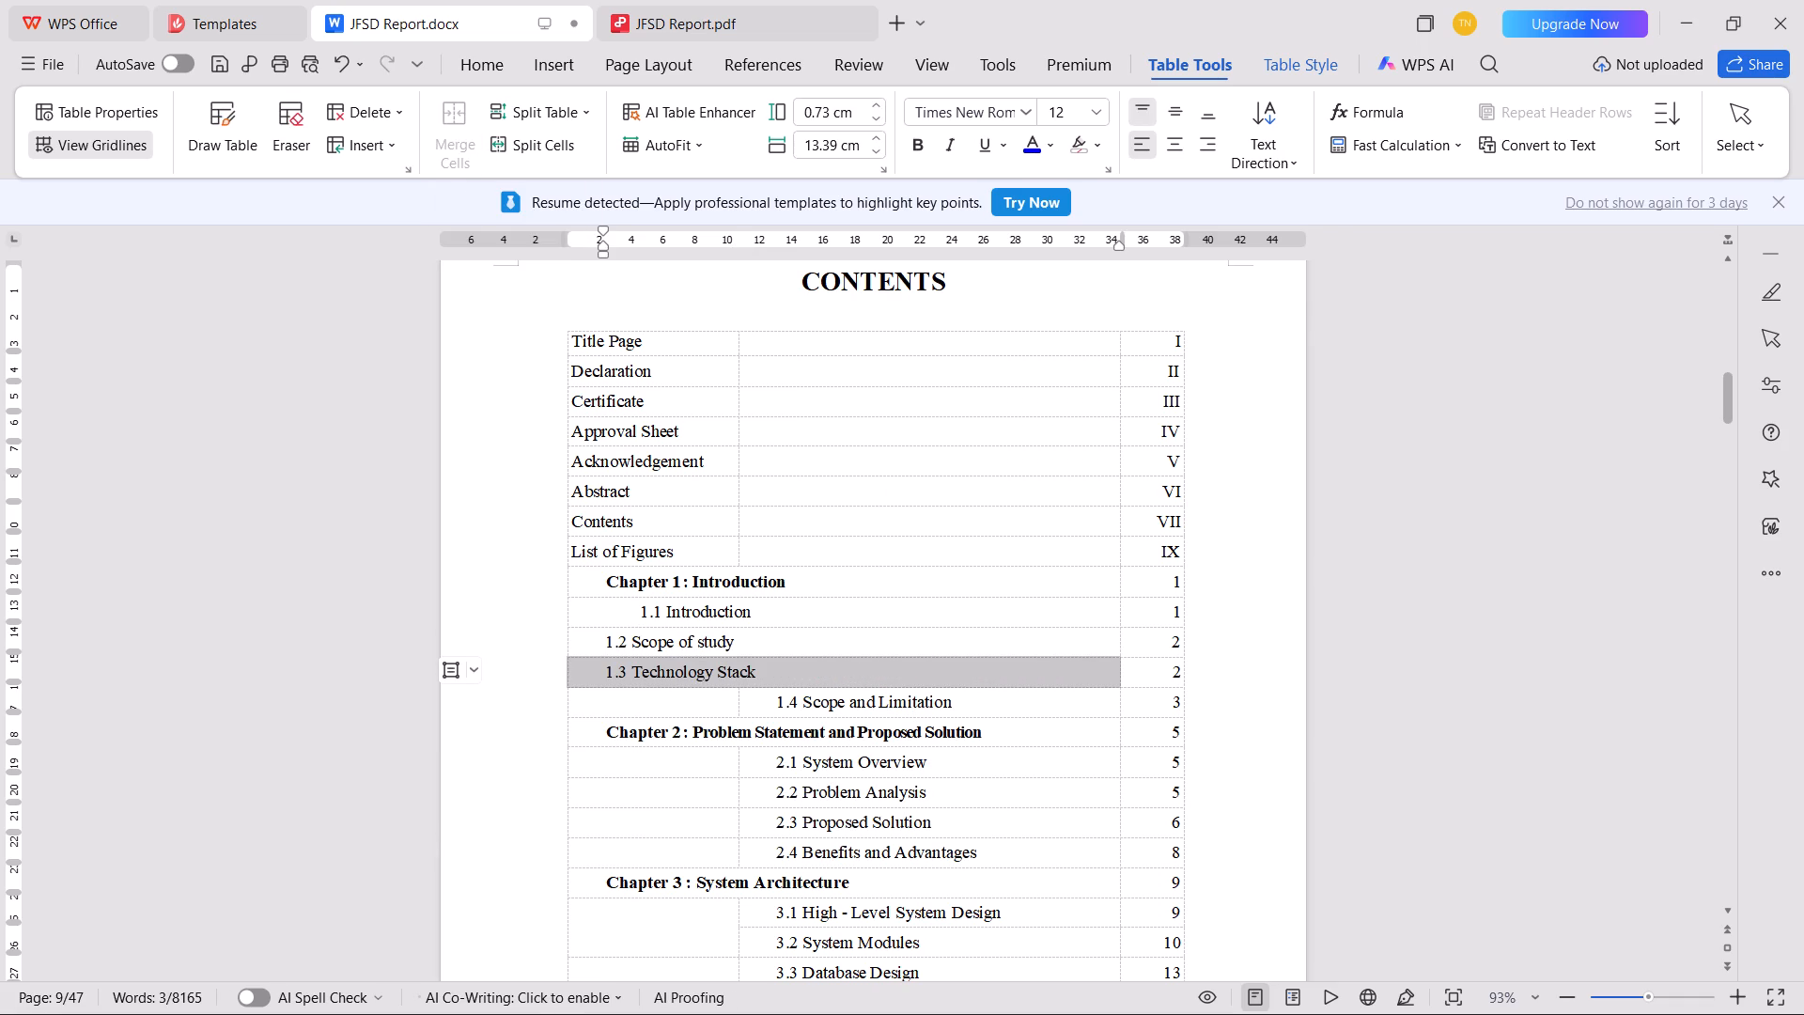
drag(696, 709, 809, 714)
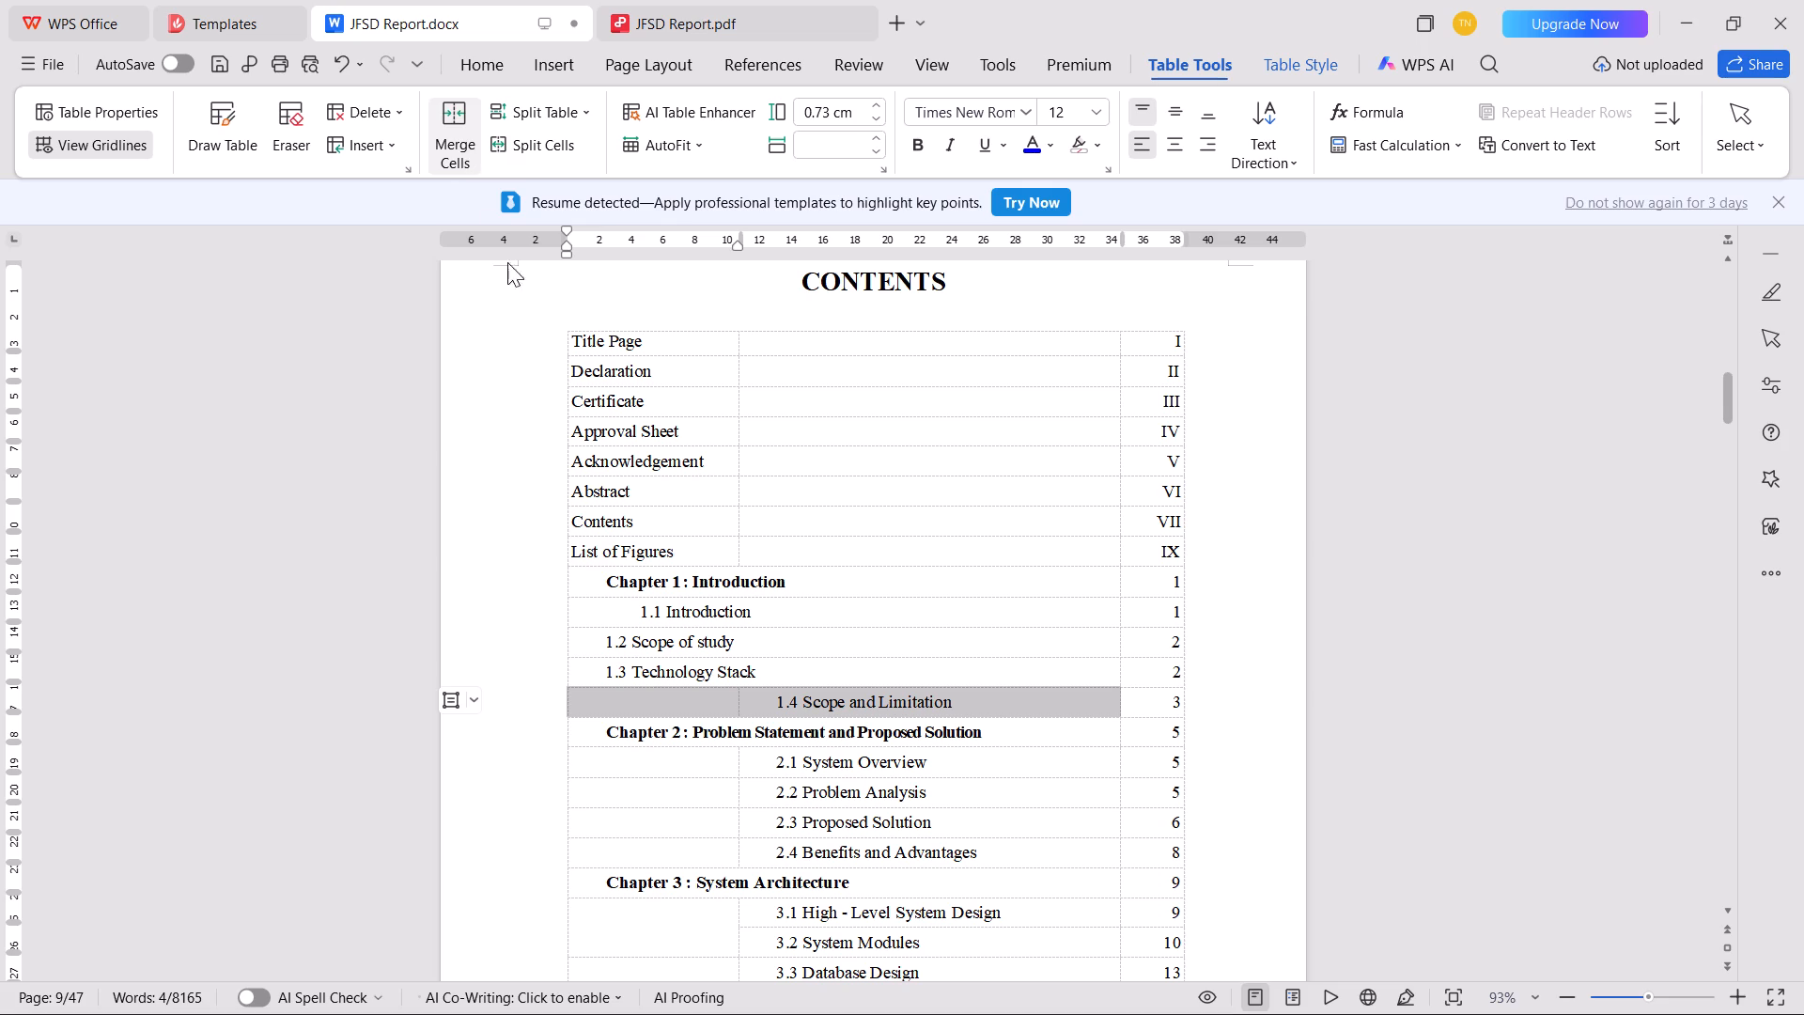
click(457, 123)
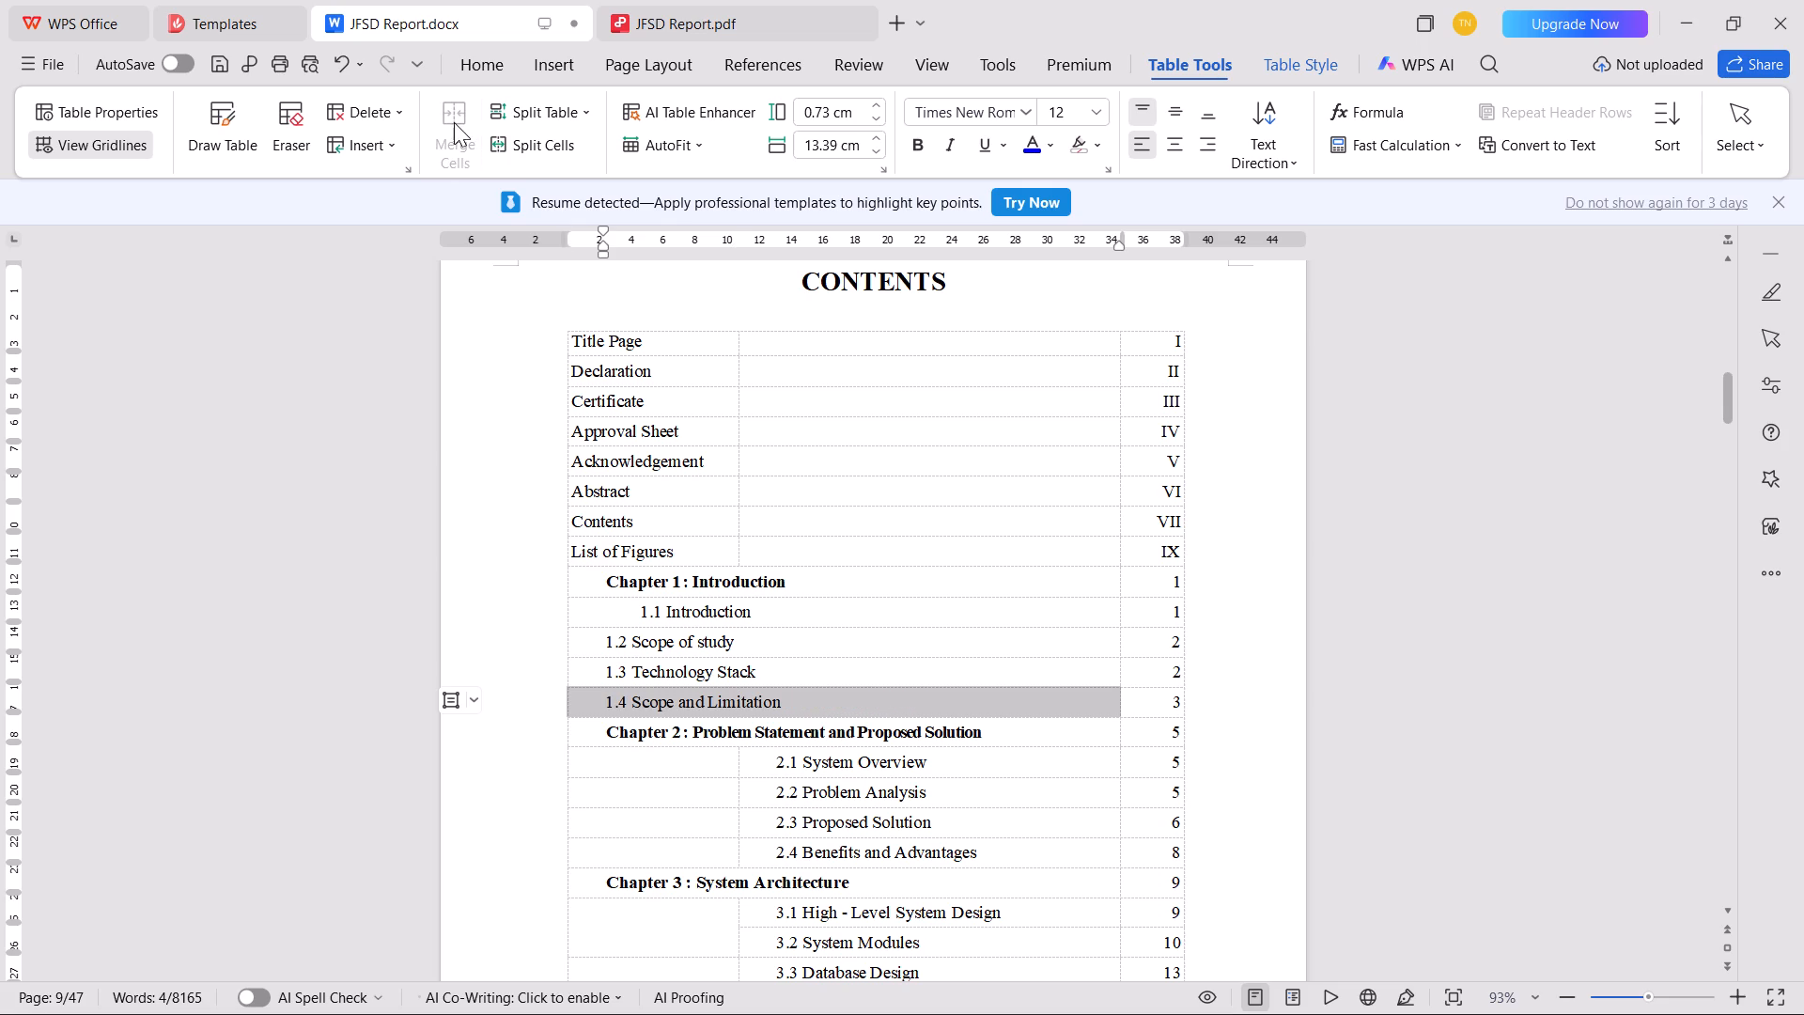
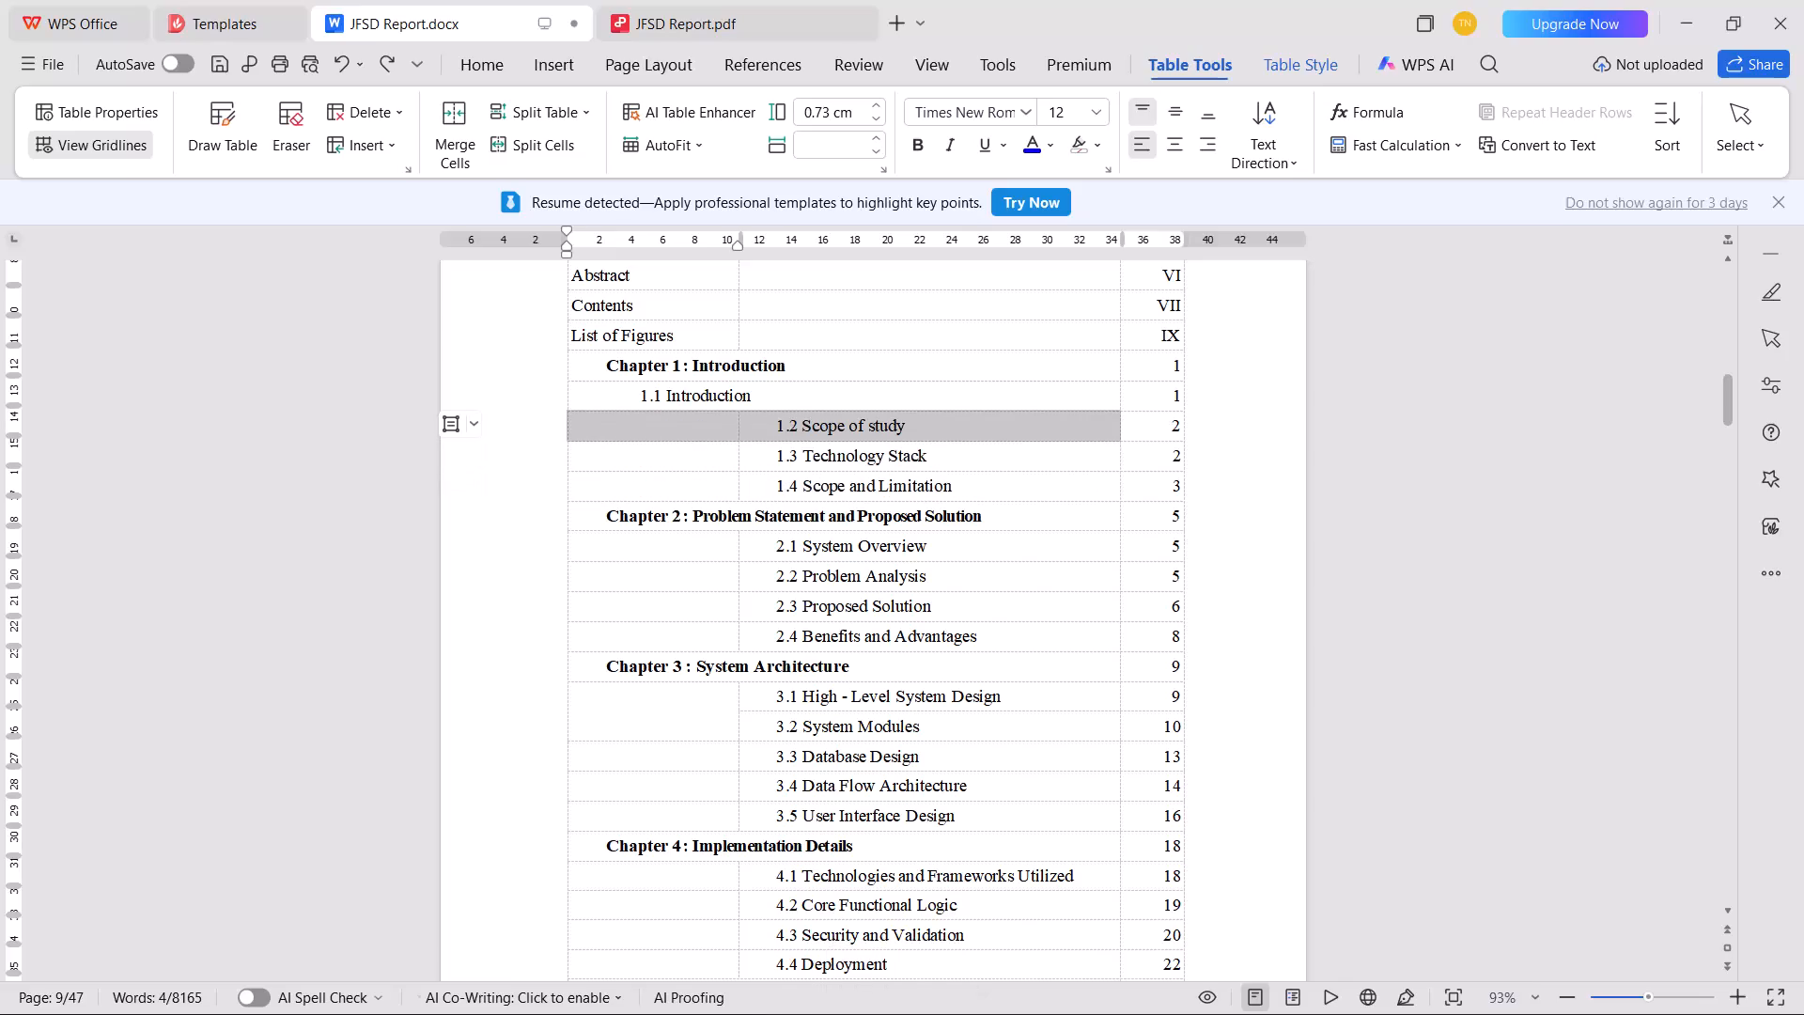
Undo the cell merges and the added indentation in contents rows 1.1 to 1.4.
key(ctrl+z)
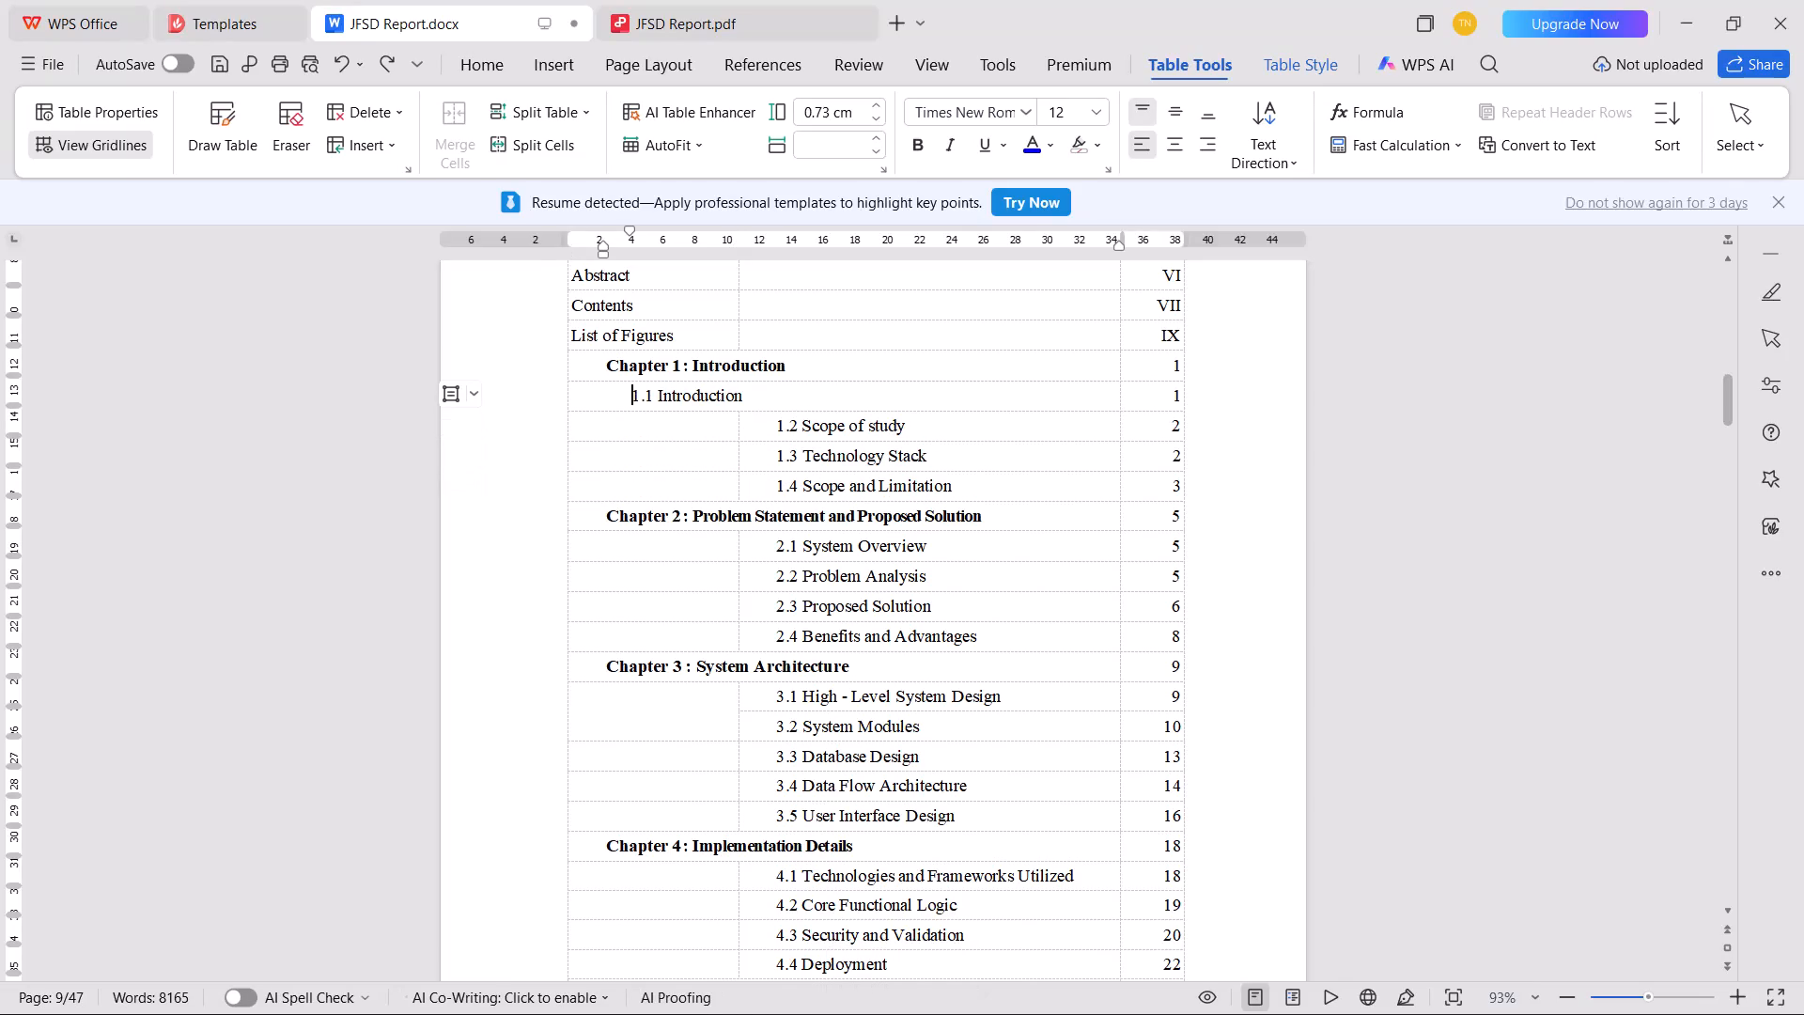
key(ctrl+z)
key(ctrl+z)
key(ctrl+z)
key(ctrl+z)
key(ctrl+z)
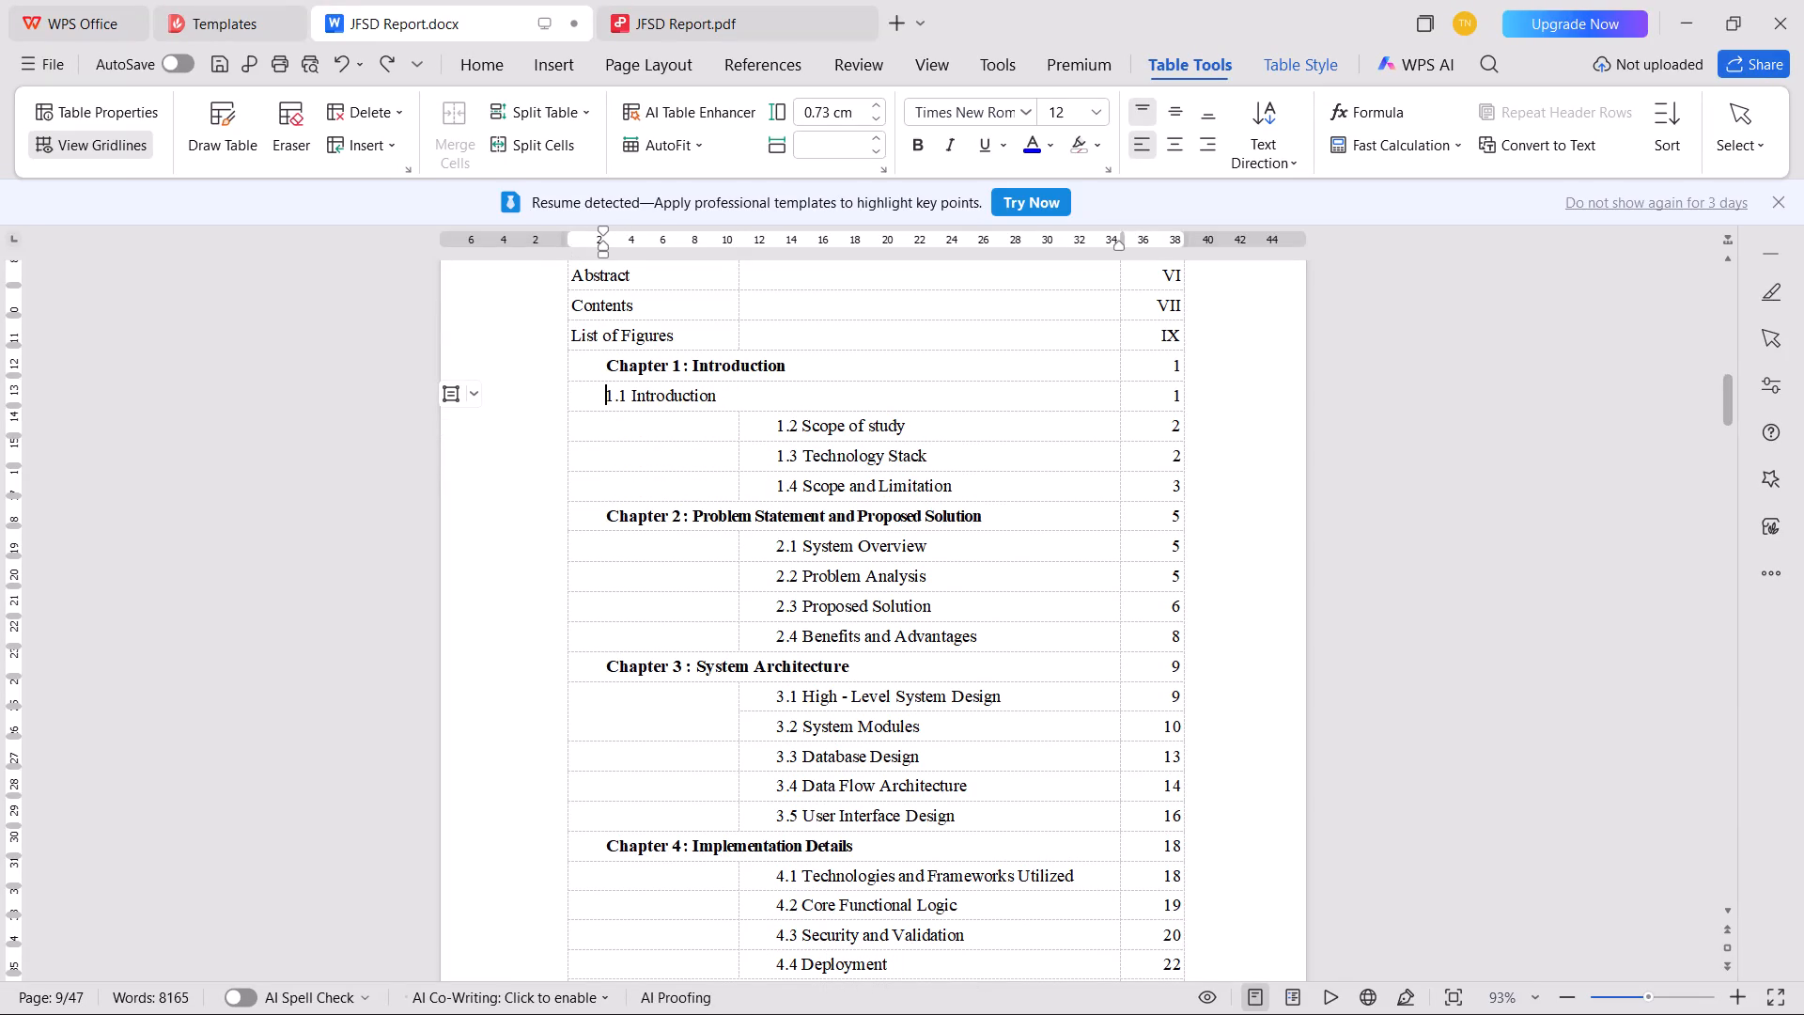
key(ctrl+z)
key(ctrl+z)
click(645, 385)
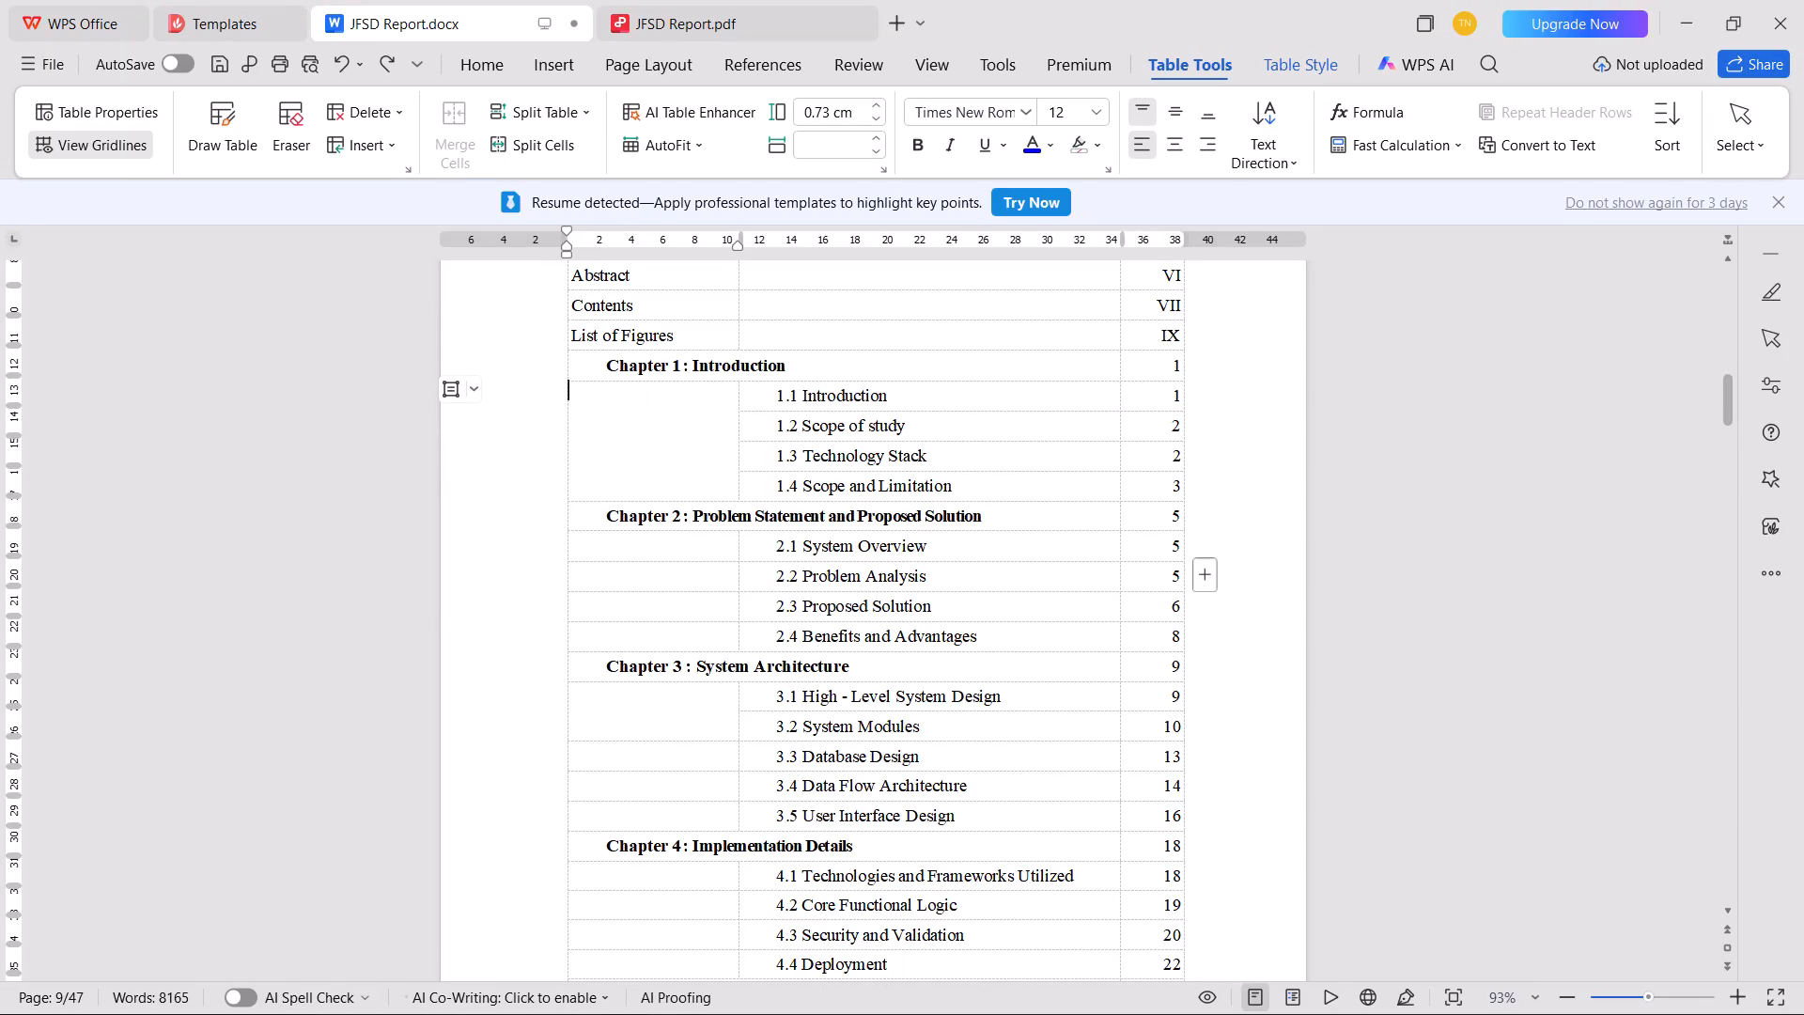
Apply all borders to the entire contents table.
scroll(643, 390, up, 4)
scroll(729, 686, down, 2)
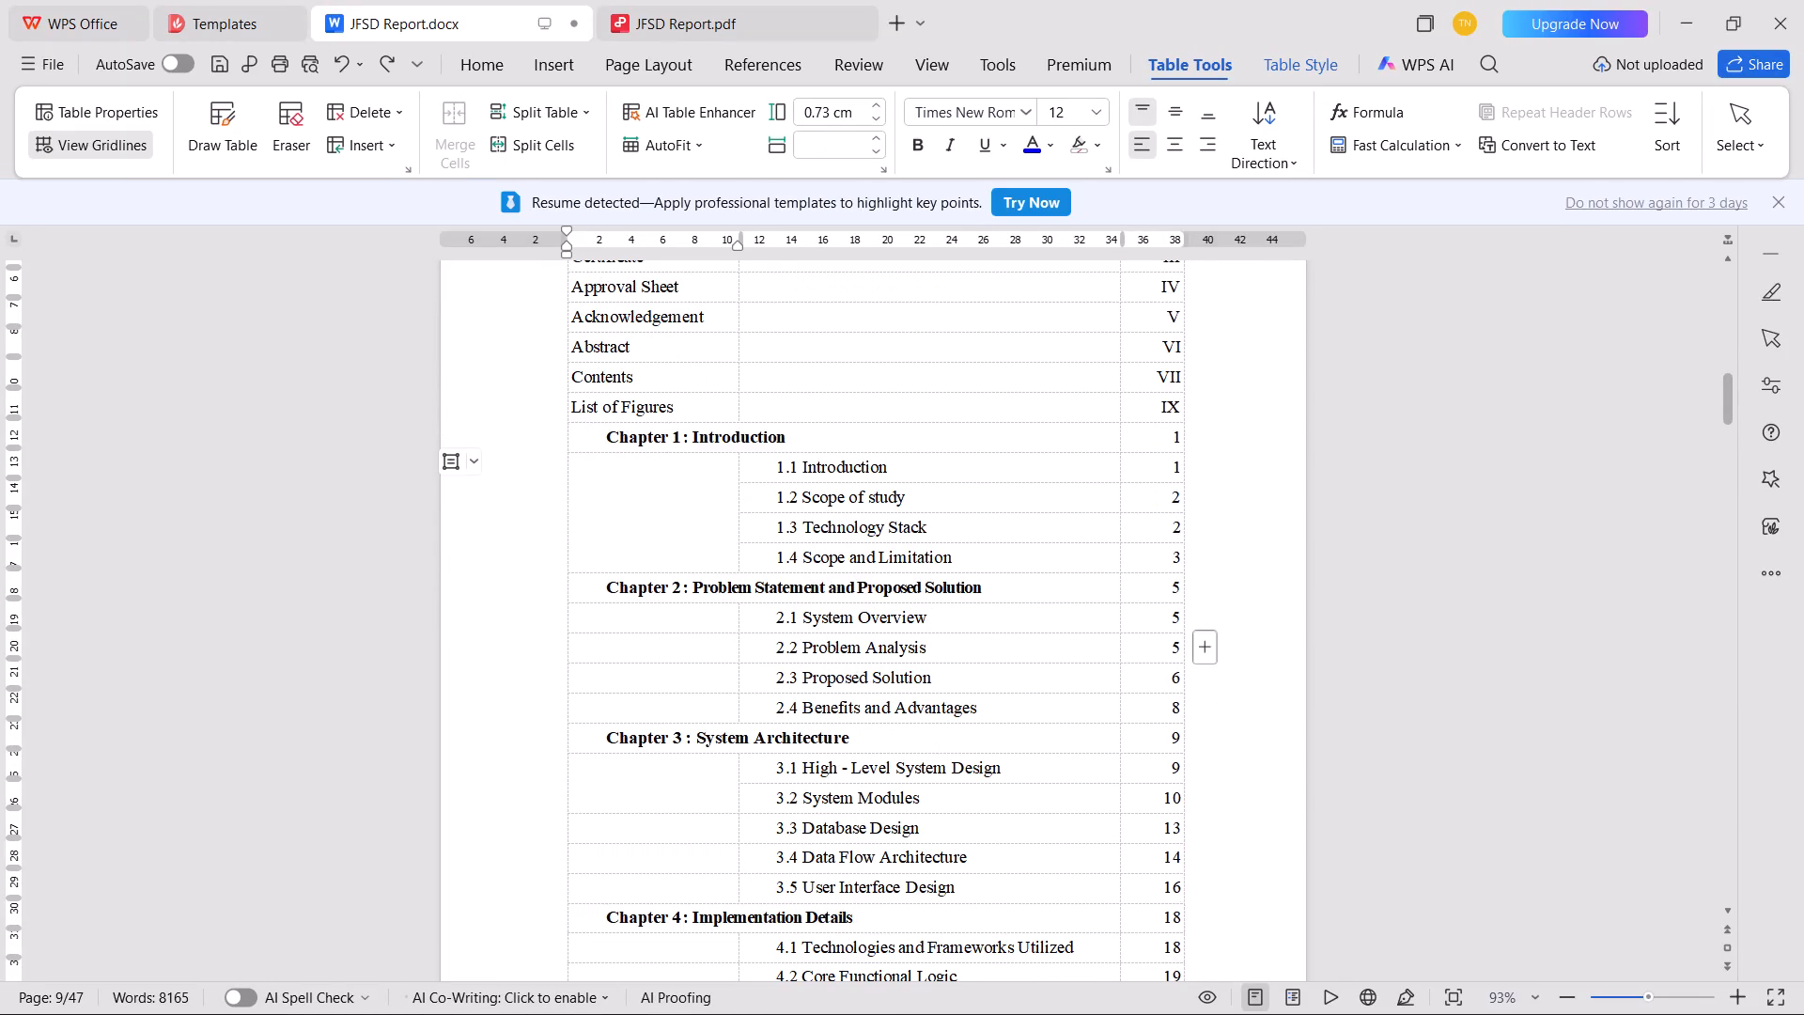
scroll(534, 370, up, 2)
click(569, 355)
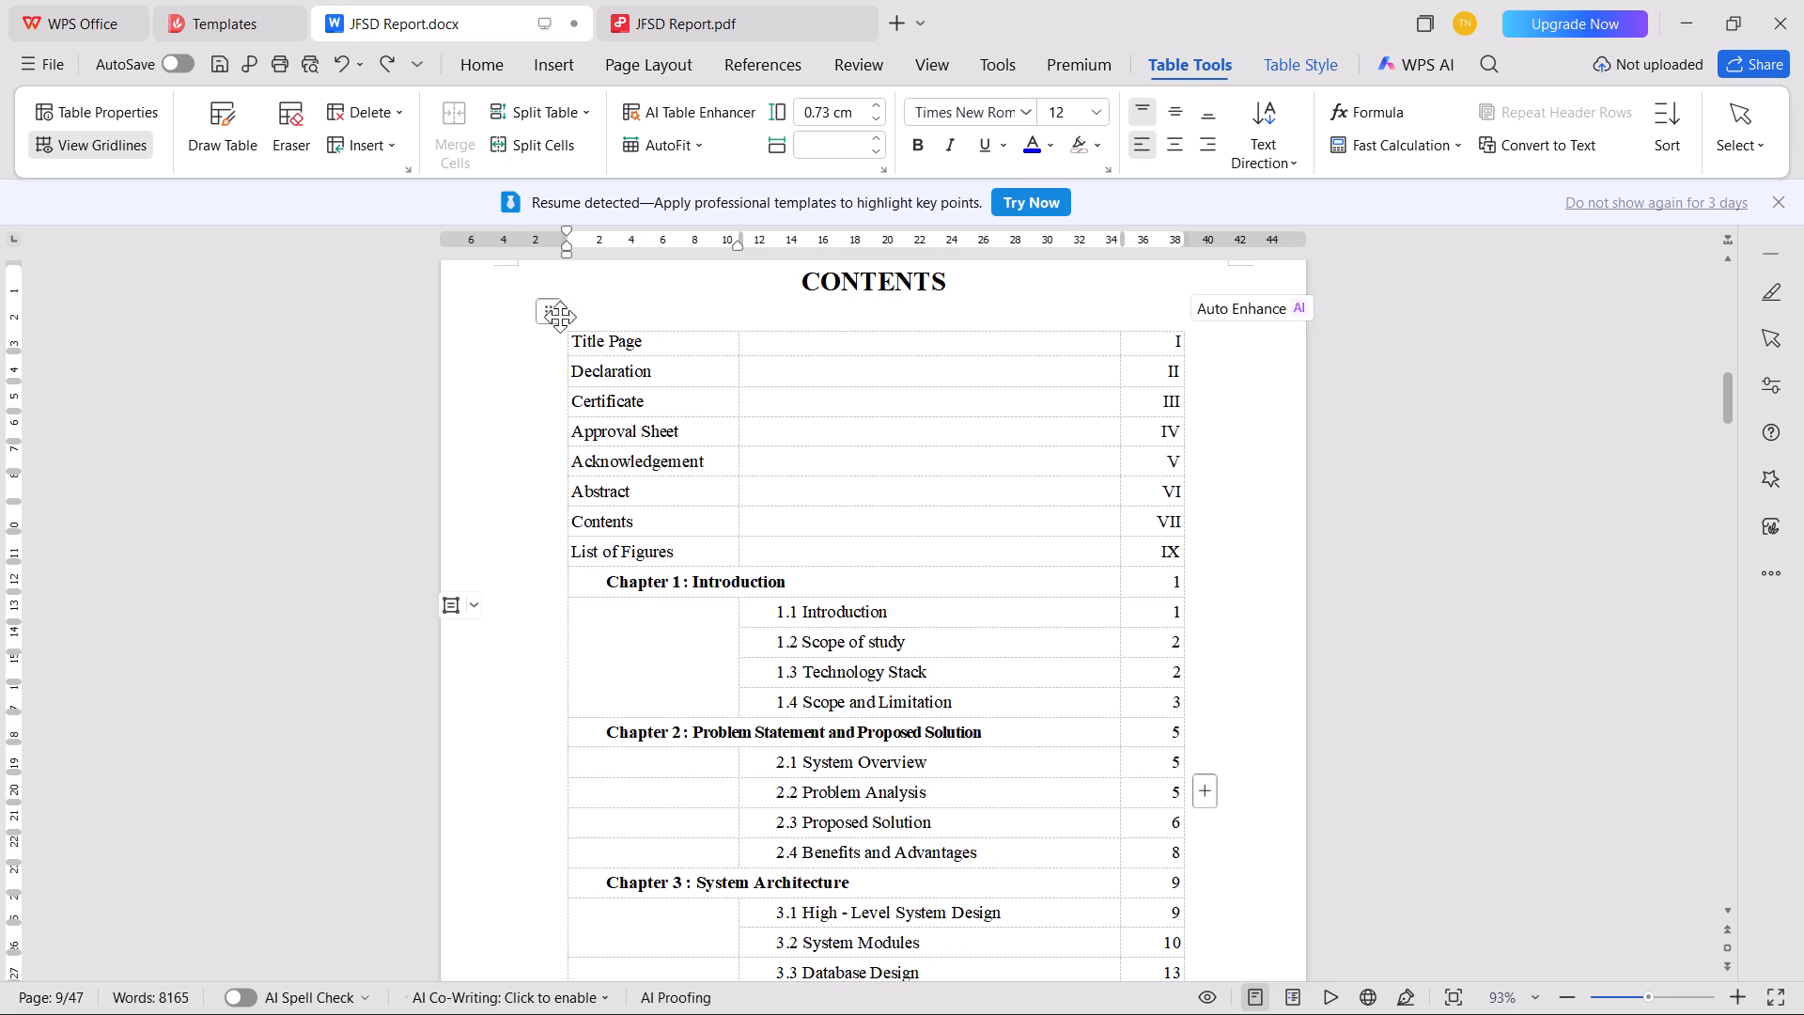
click(547, 314)
click(1284, 62)
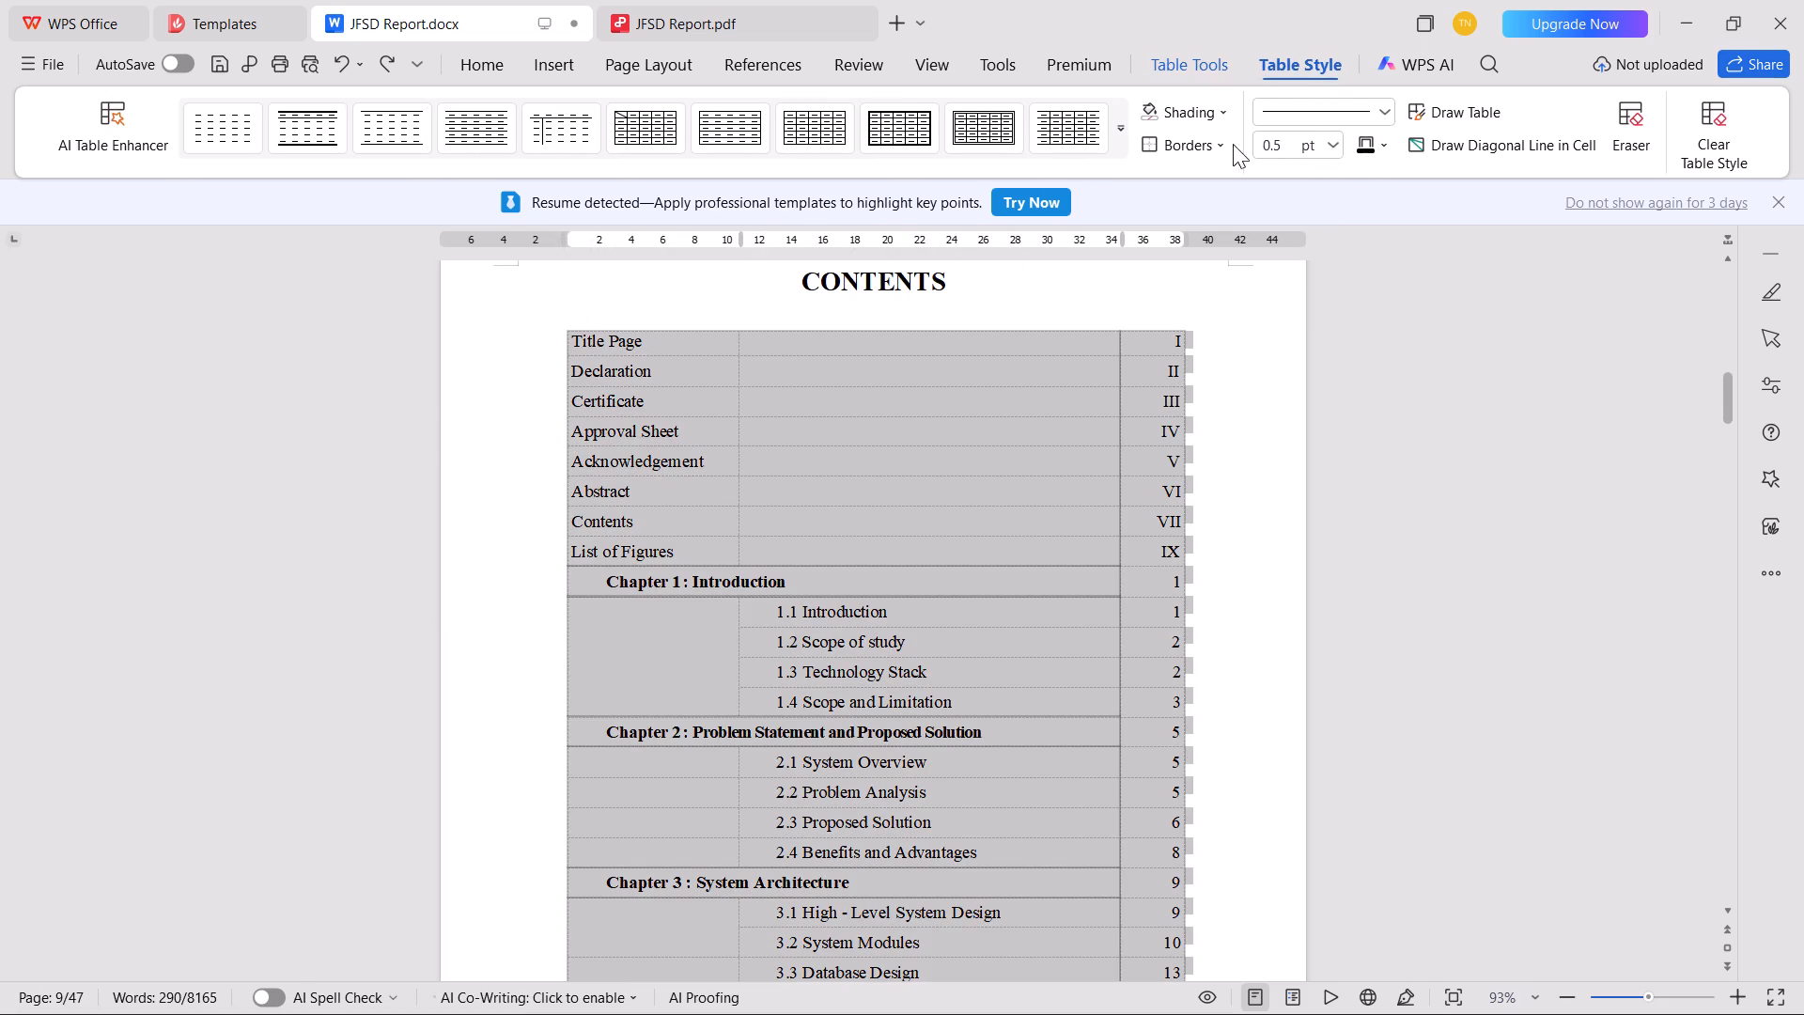
click(1219, 148)
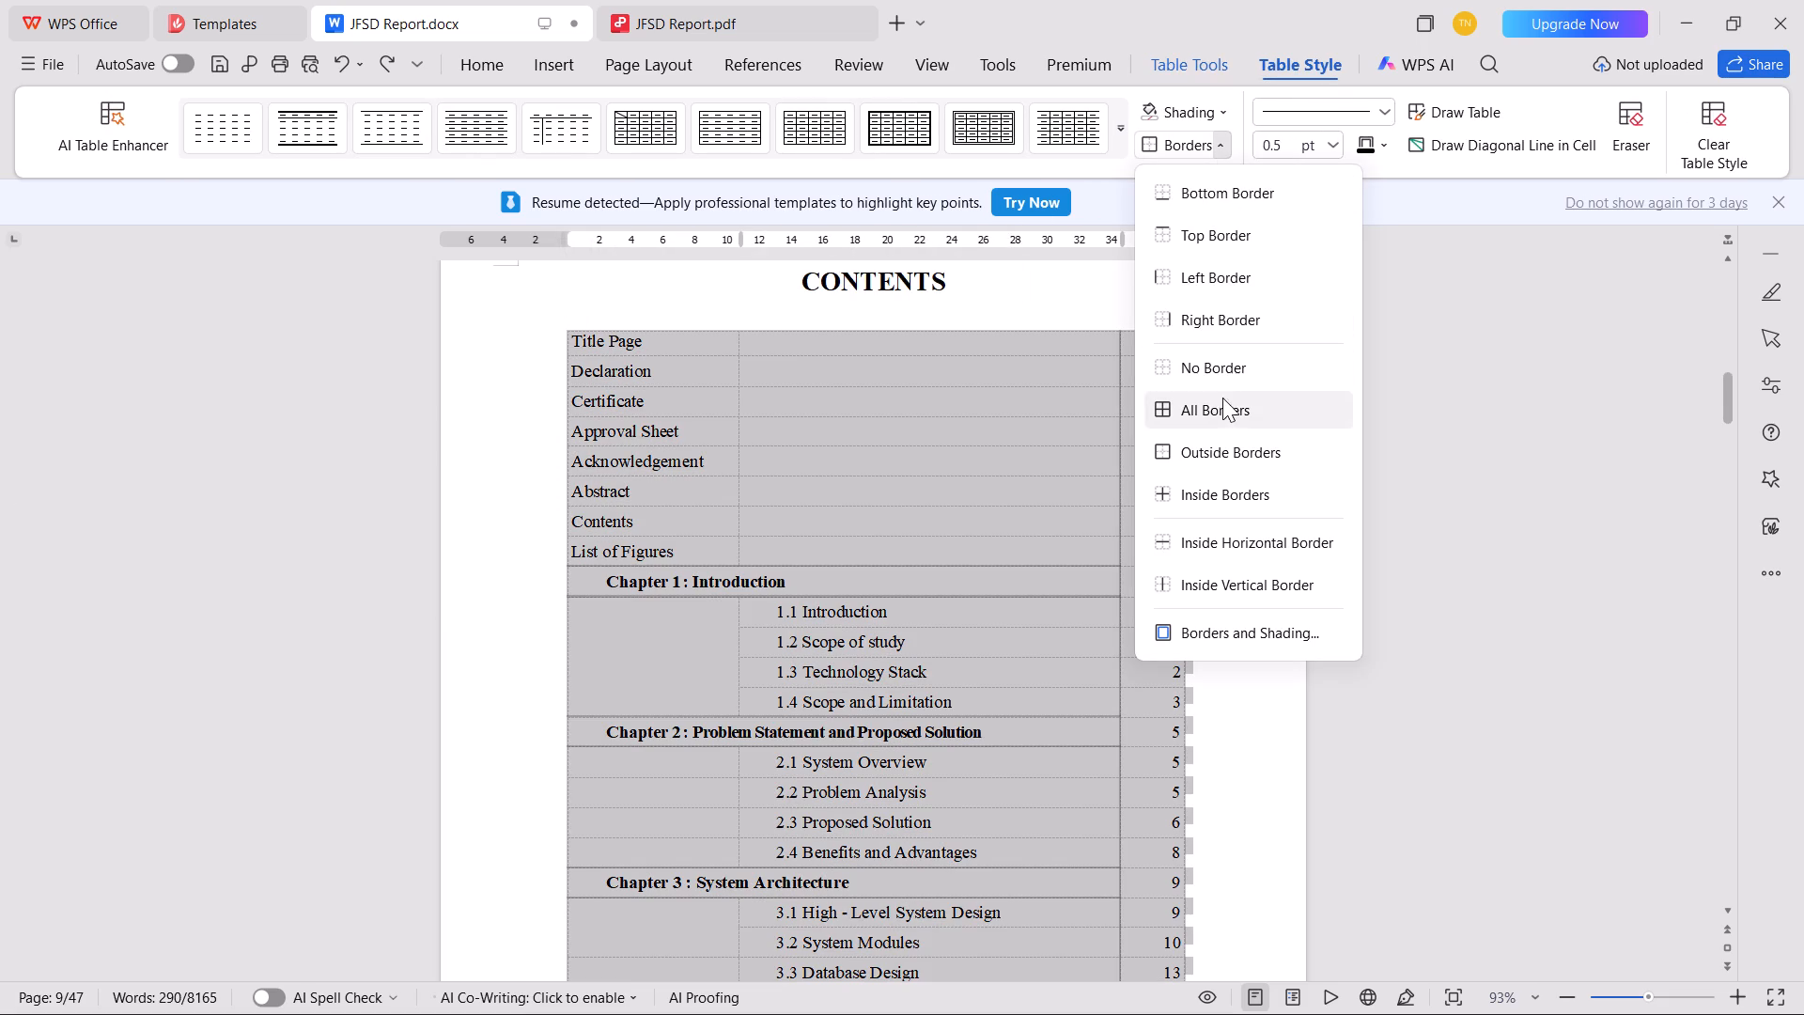
click(1221, 407)
click(1443, 477)
Merge the empty cells beside contents entries 2.1 to 2.4 into one cell.
scroll(877, 602, down, 1)
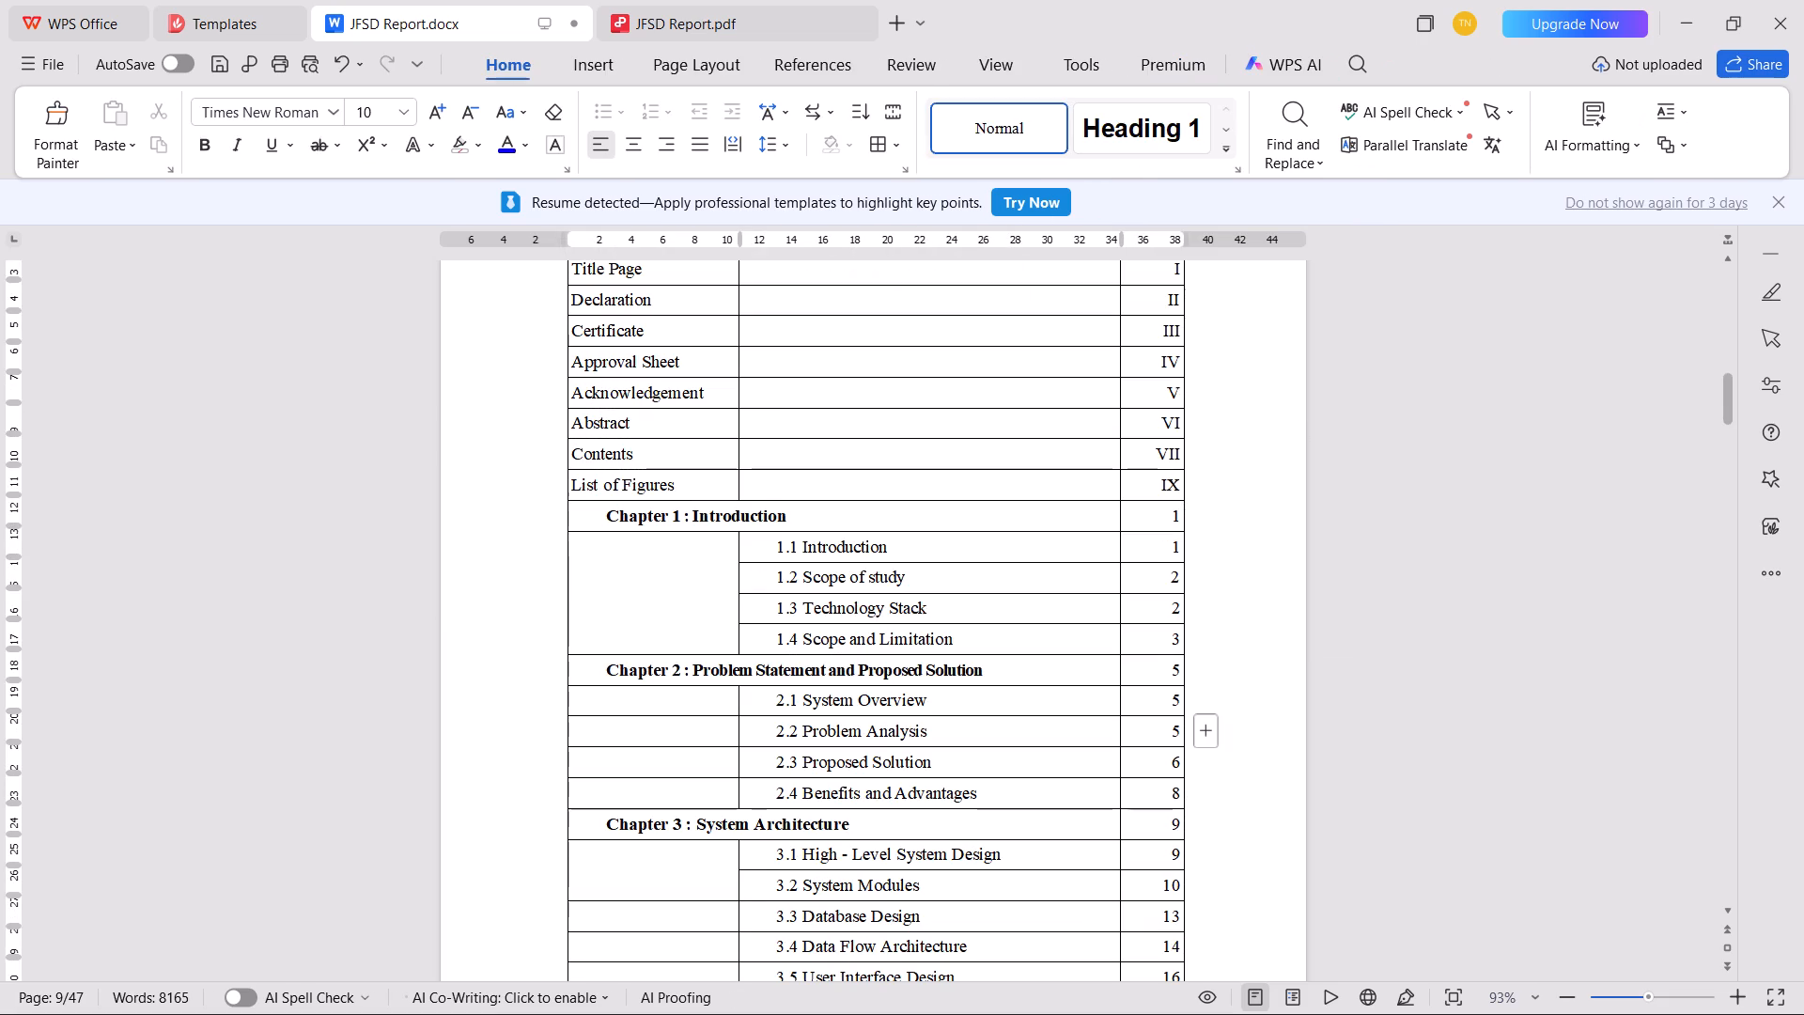
drag(699, 697, 697, 786)
scroll(696, 785, down, 1)
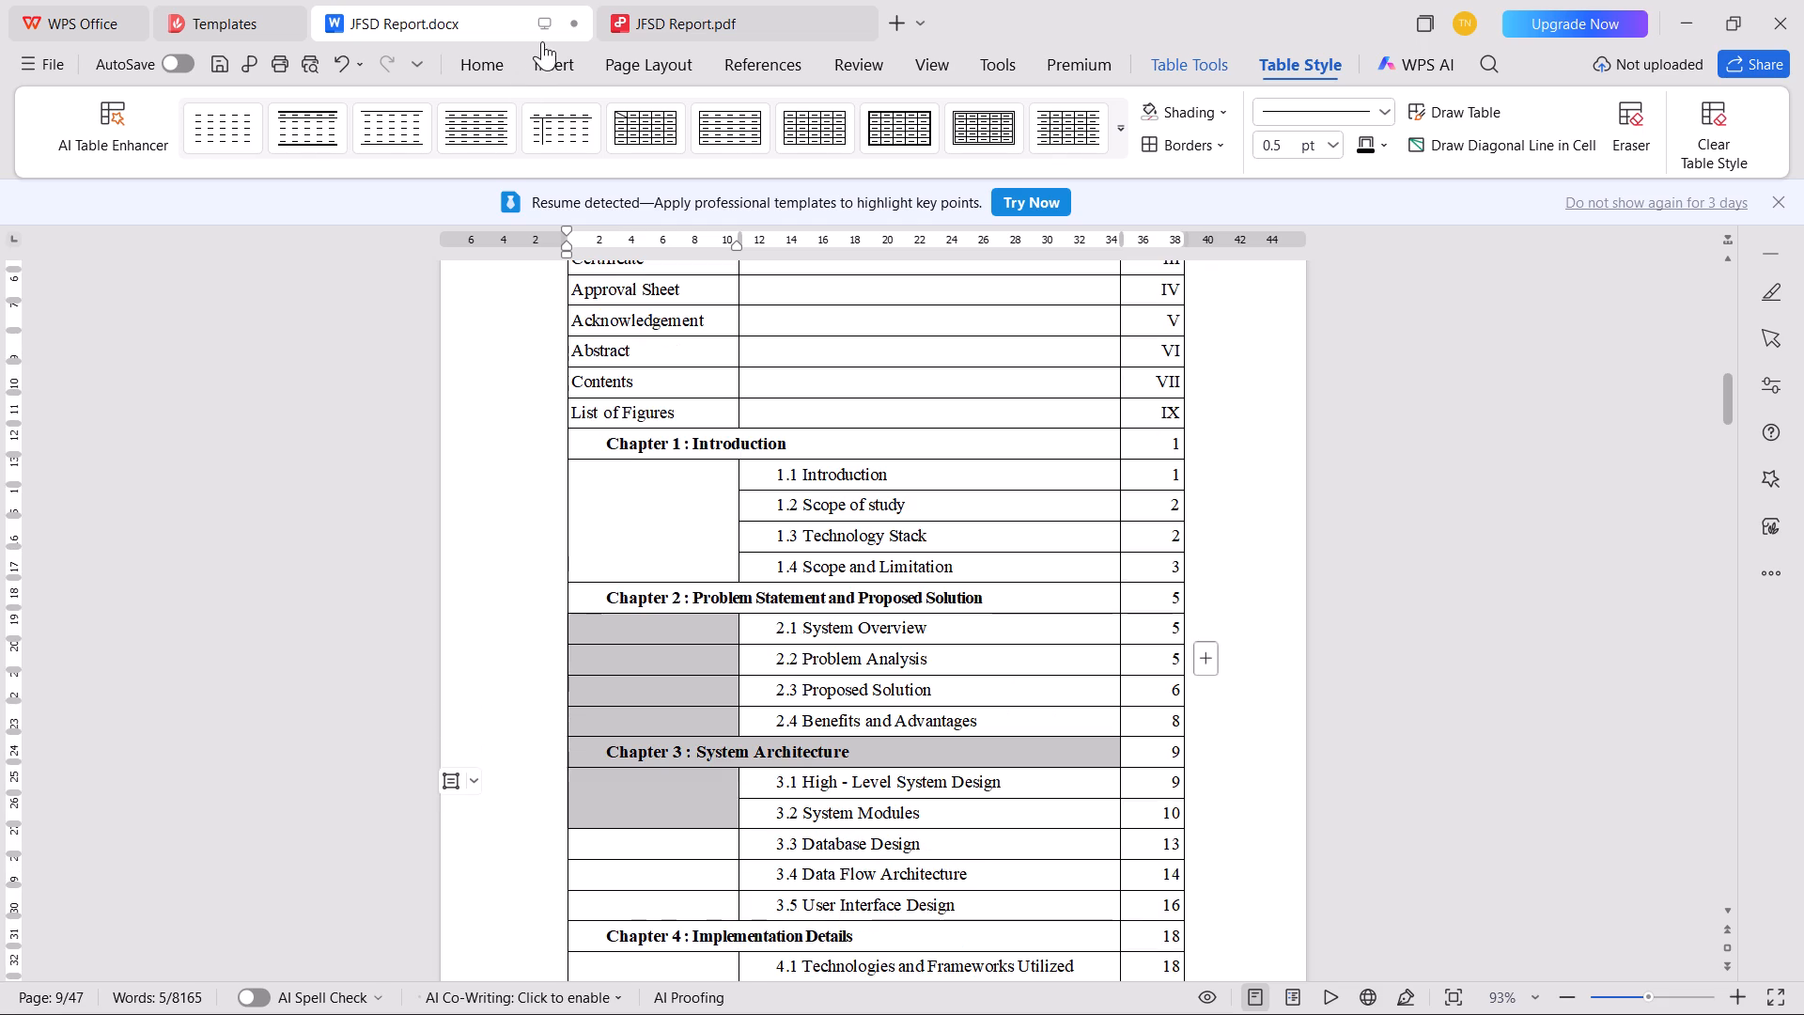
click(495, 55)
click(1188, 65)
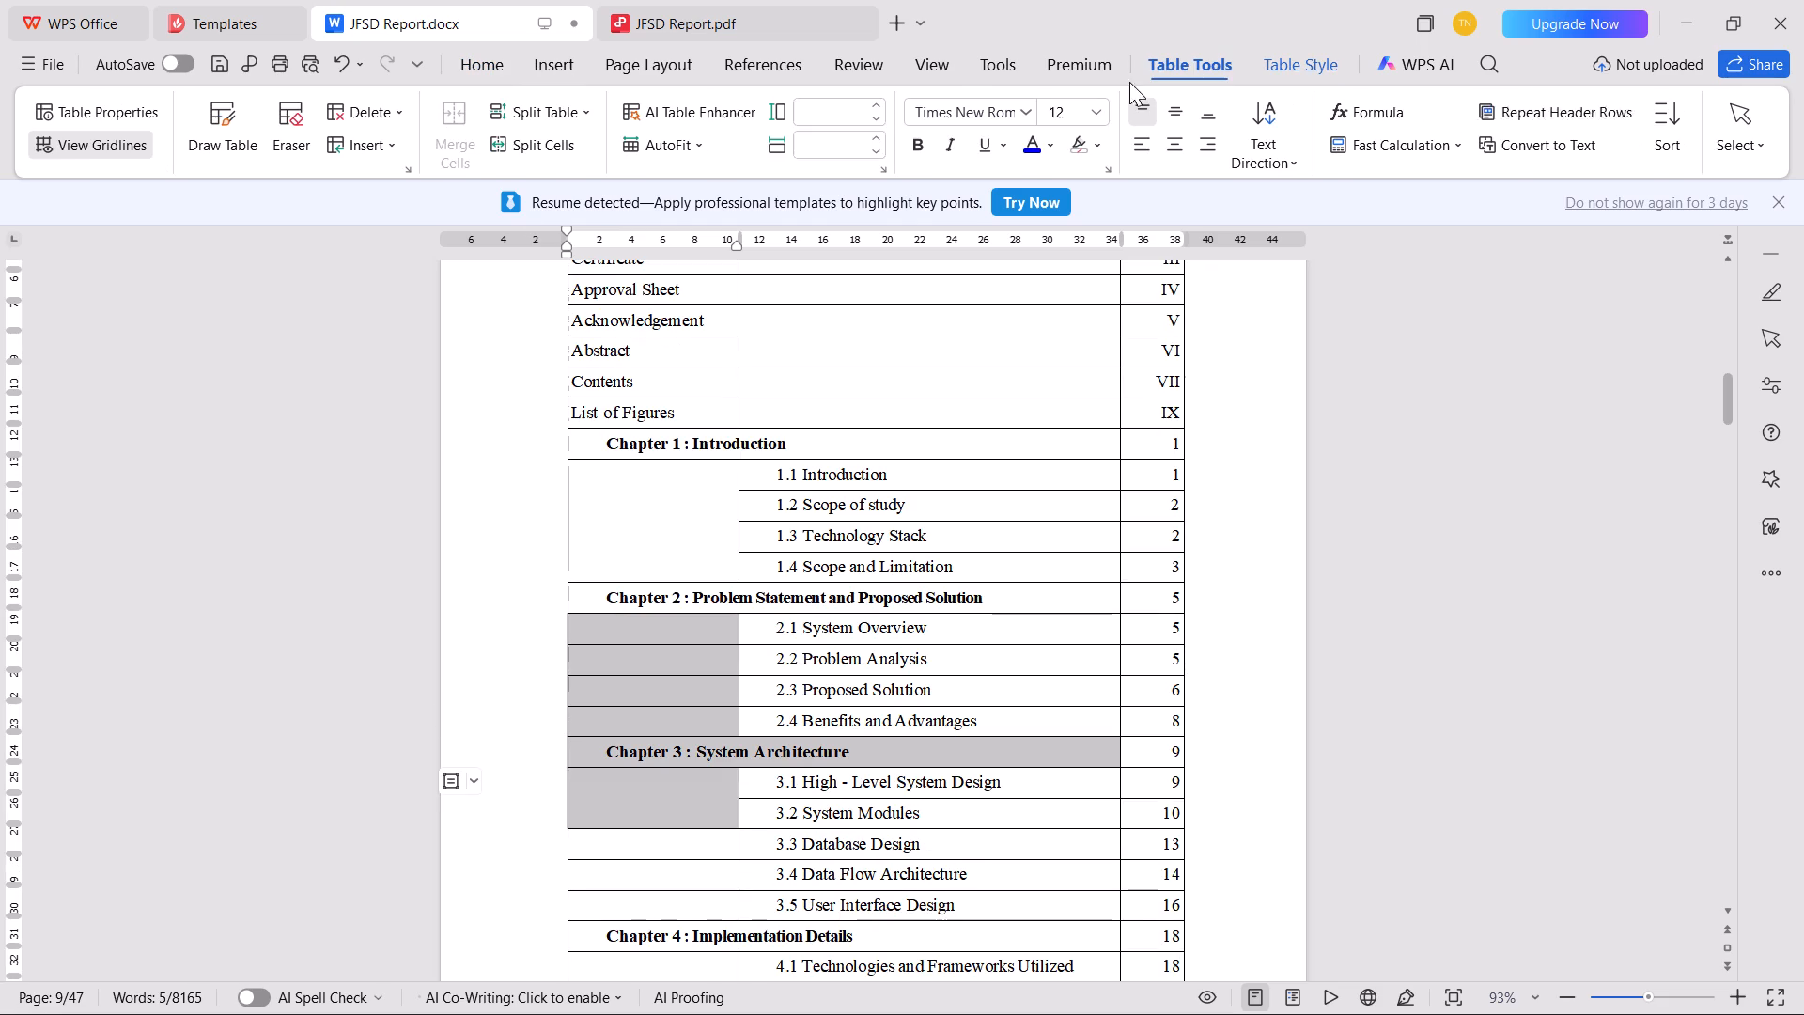
click(806, 772)
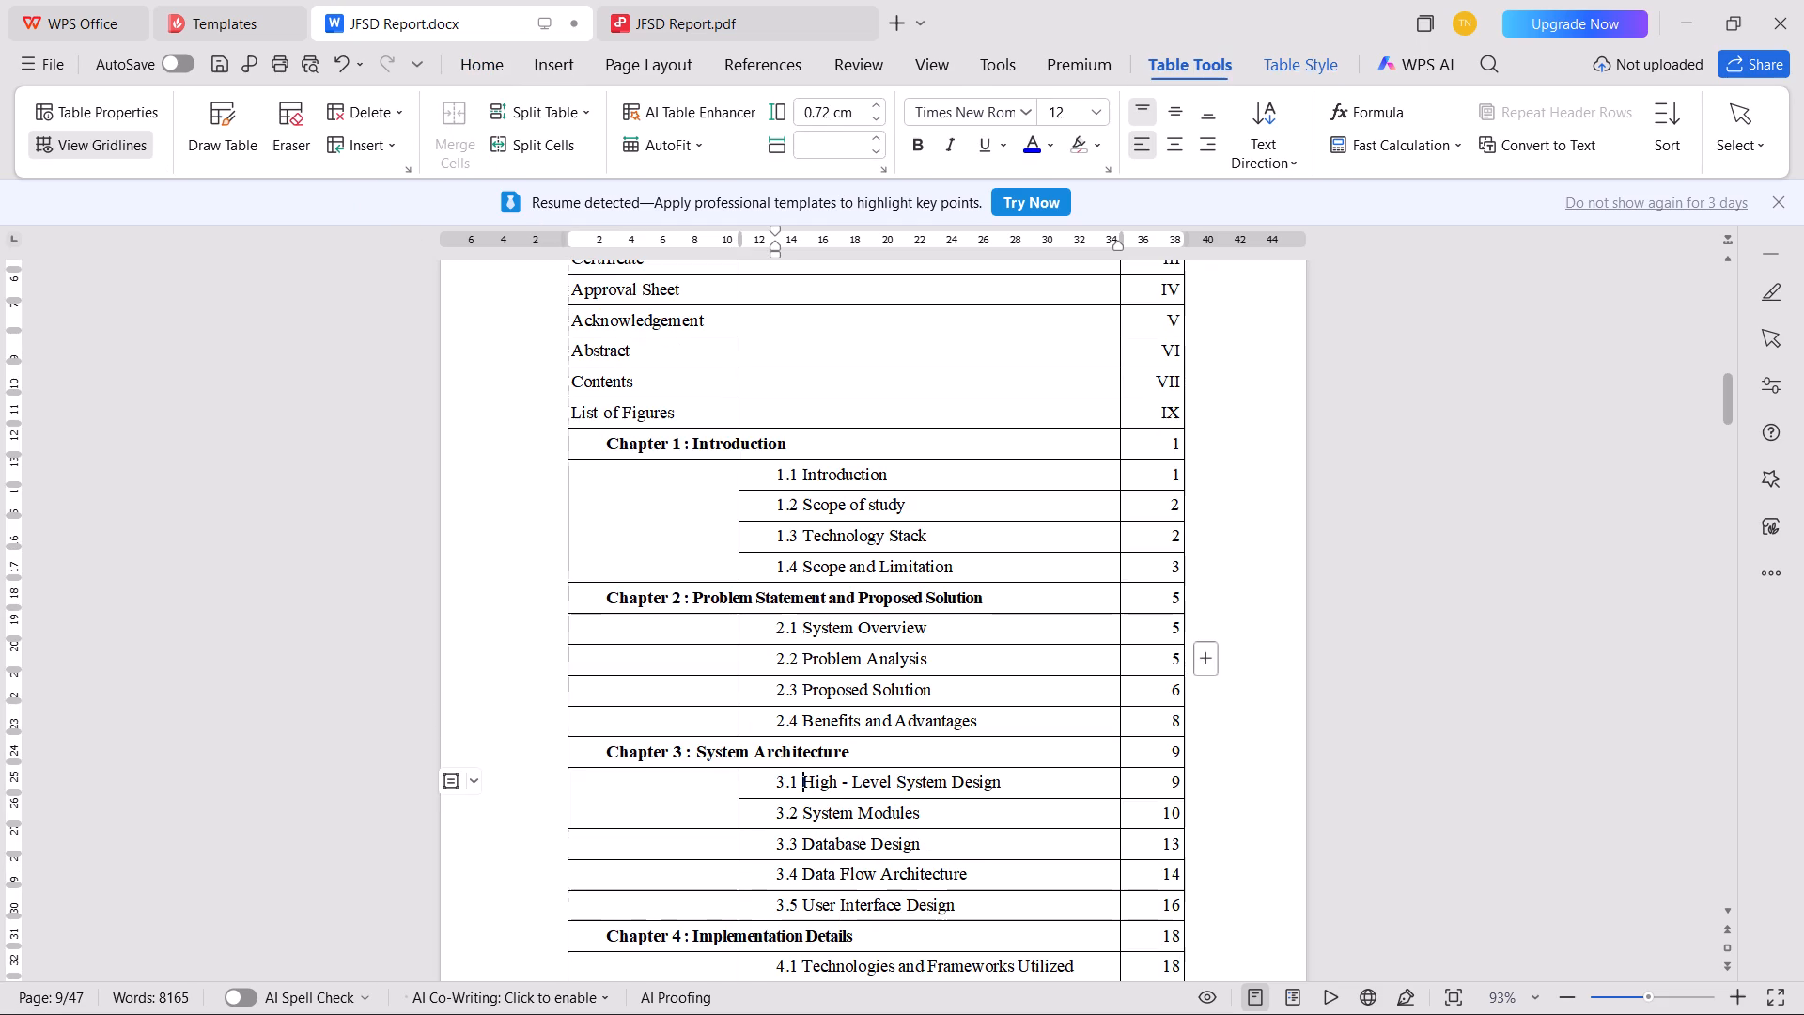
drag(694, 632, 692, 711)
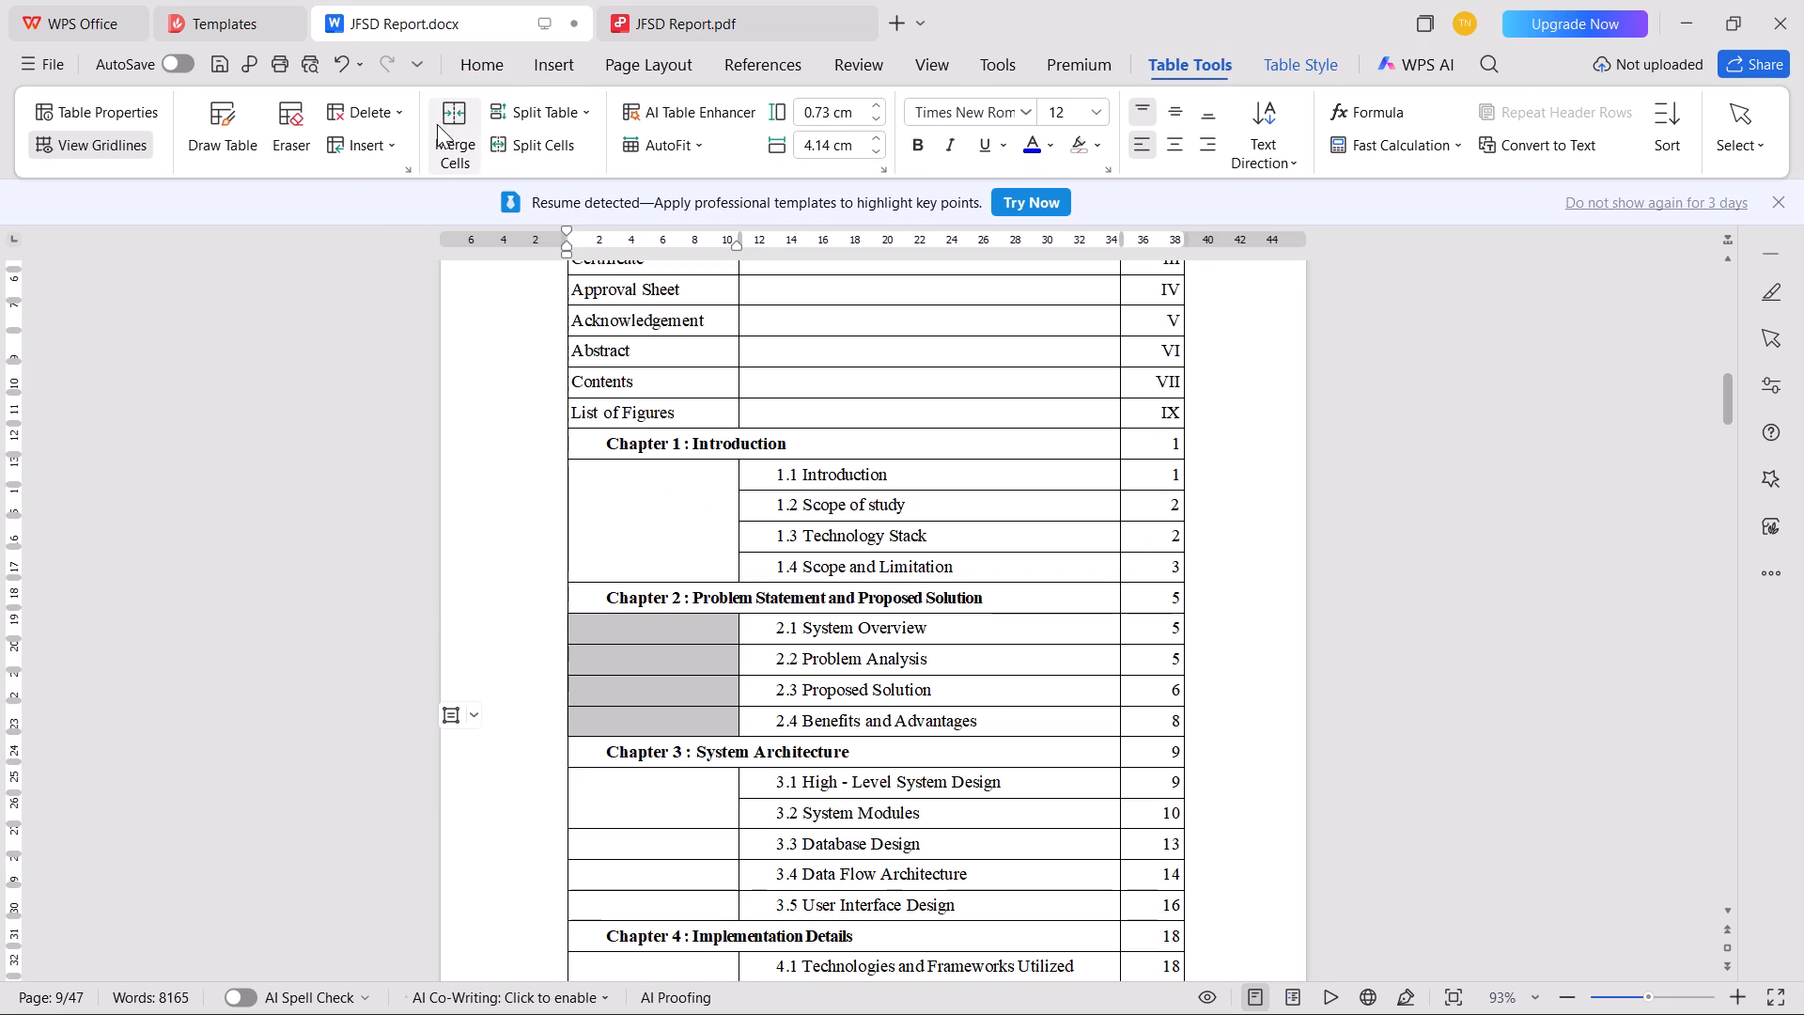
click(440, 129)
Merge the empty cells beside contents entries 3.1 to 3.4 into one cell.
scroll(712, 521, down, 2)
drag(679, 648, 684, 736)
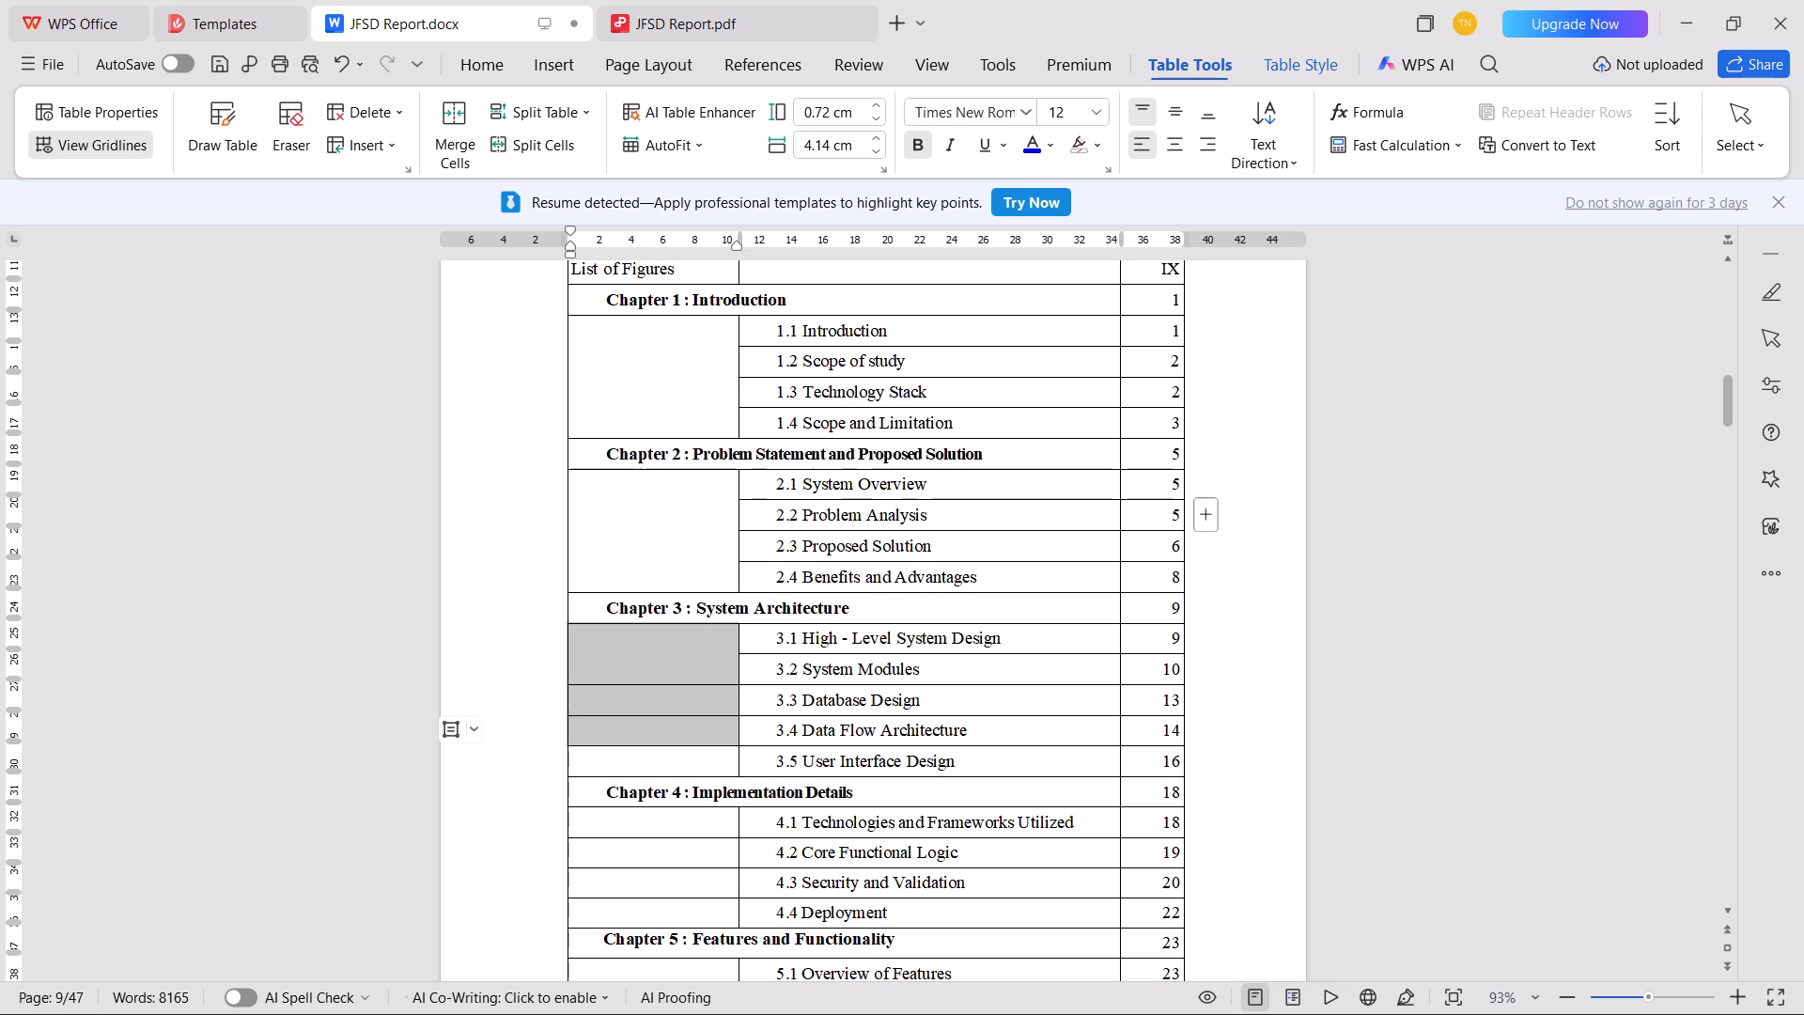
drag(684, 736, 679, 742)
click(454, 136)
Merge the empty cells beside contents entries 4.1 to 4.4 into one cell.
scroll(576, 353, down, 3)
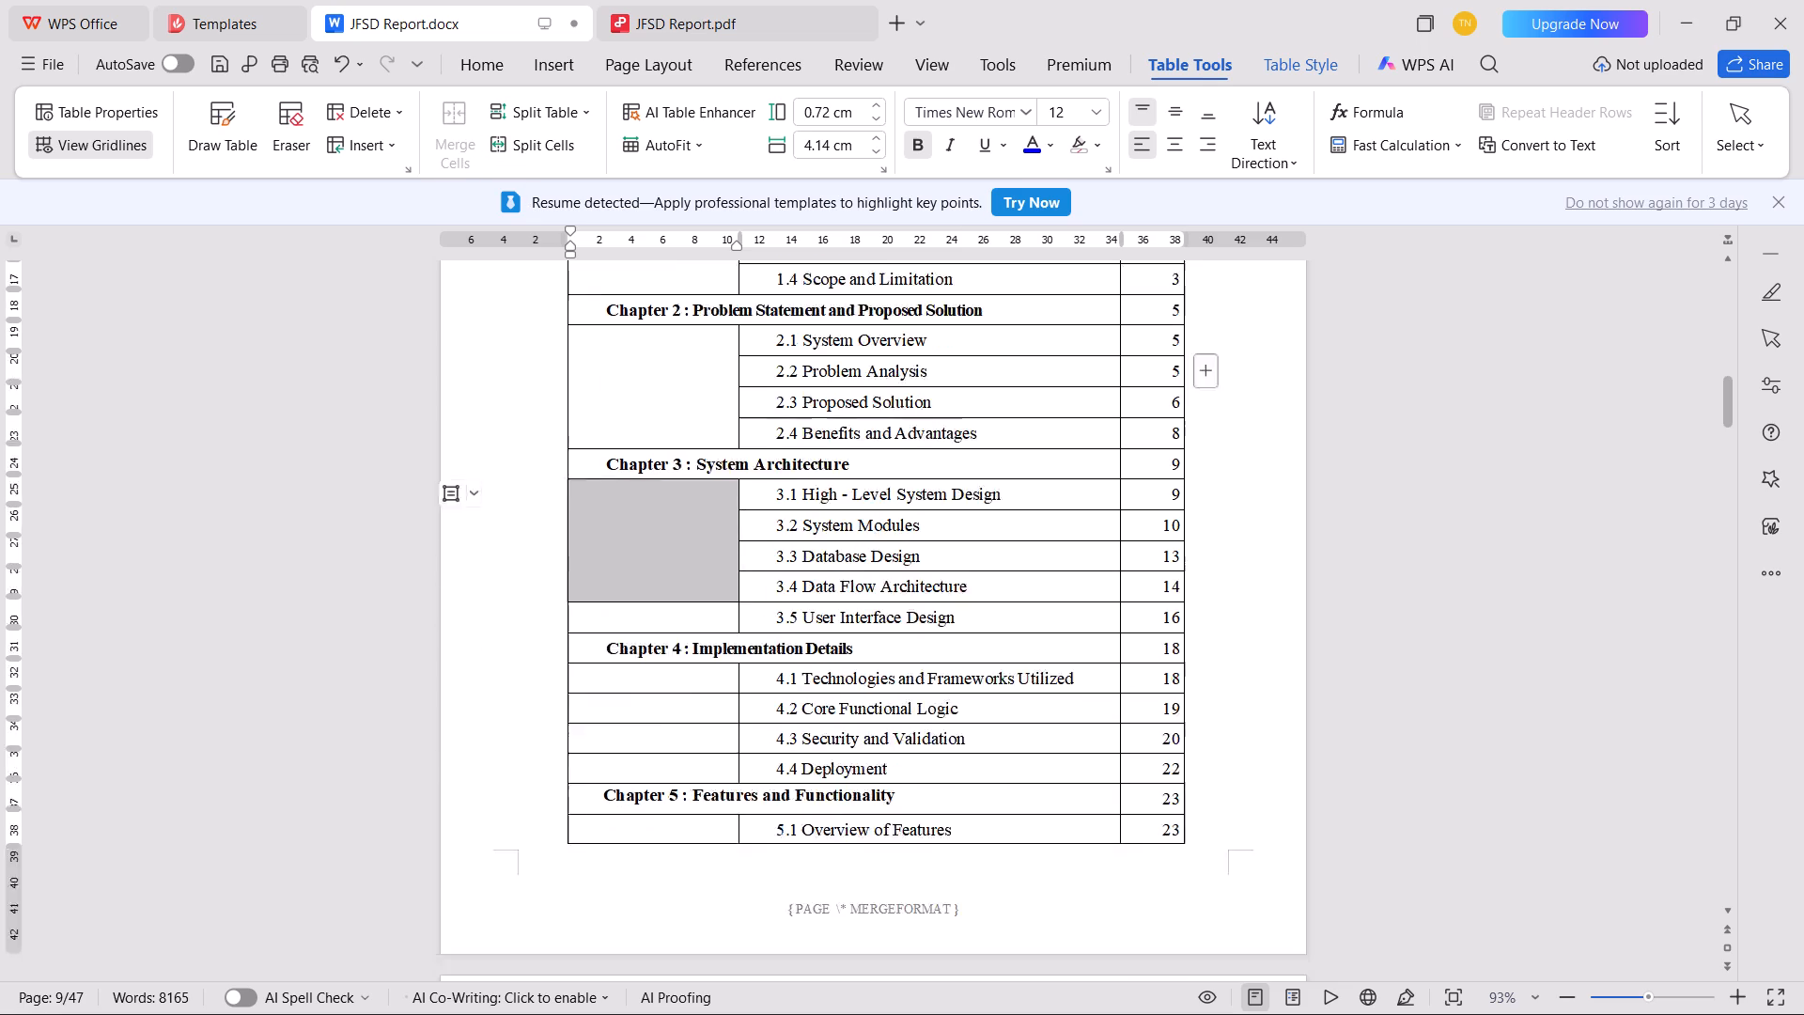
drag(680, 600, 694, 686)
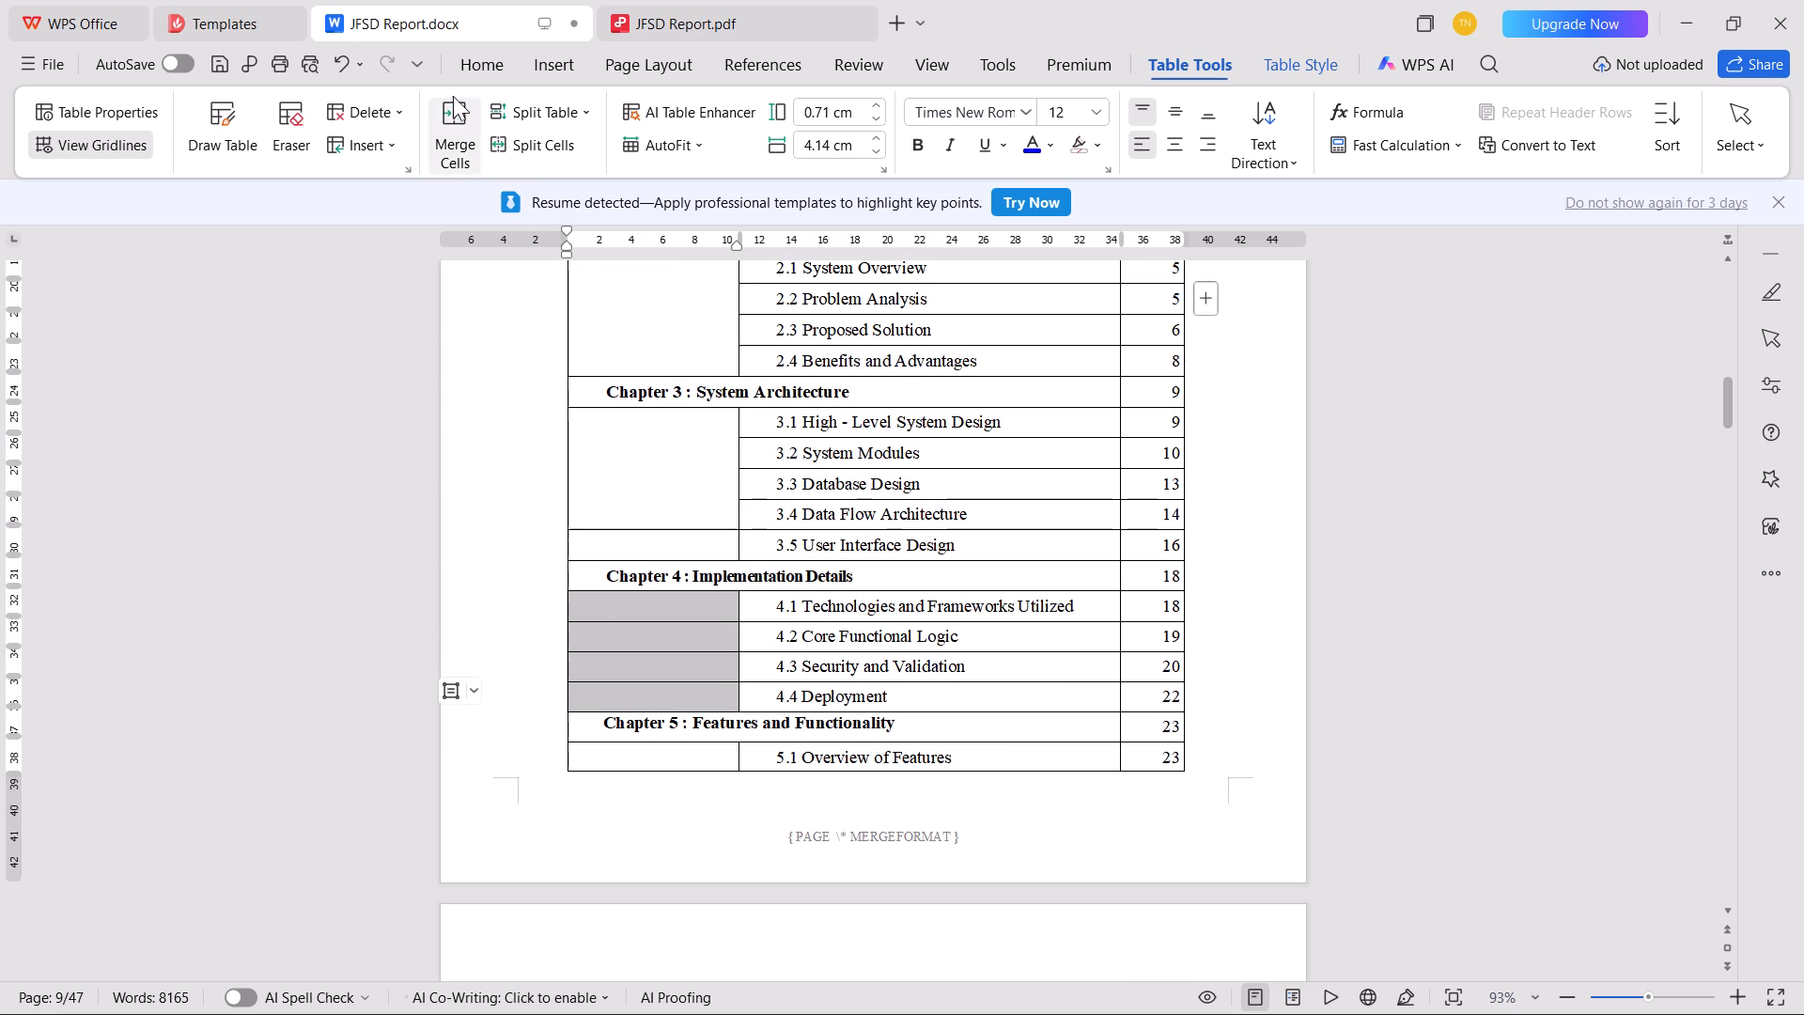
click(454, 92)
click(457, 117)
Merge the empty cells beside contents entries 5.1 to 5.8, across the page break, into one cell.
scroll(645, 286, down, 4)
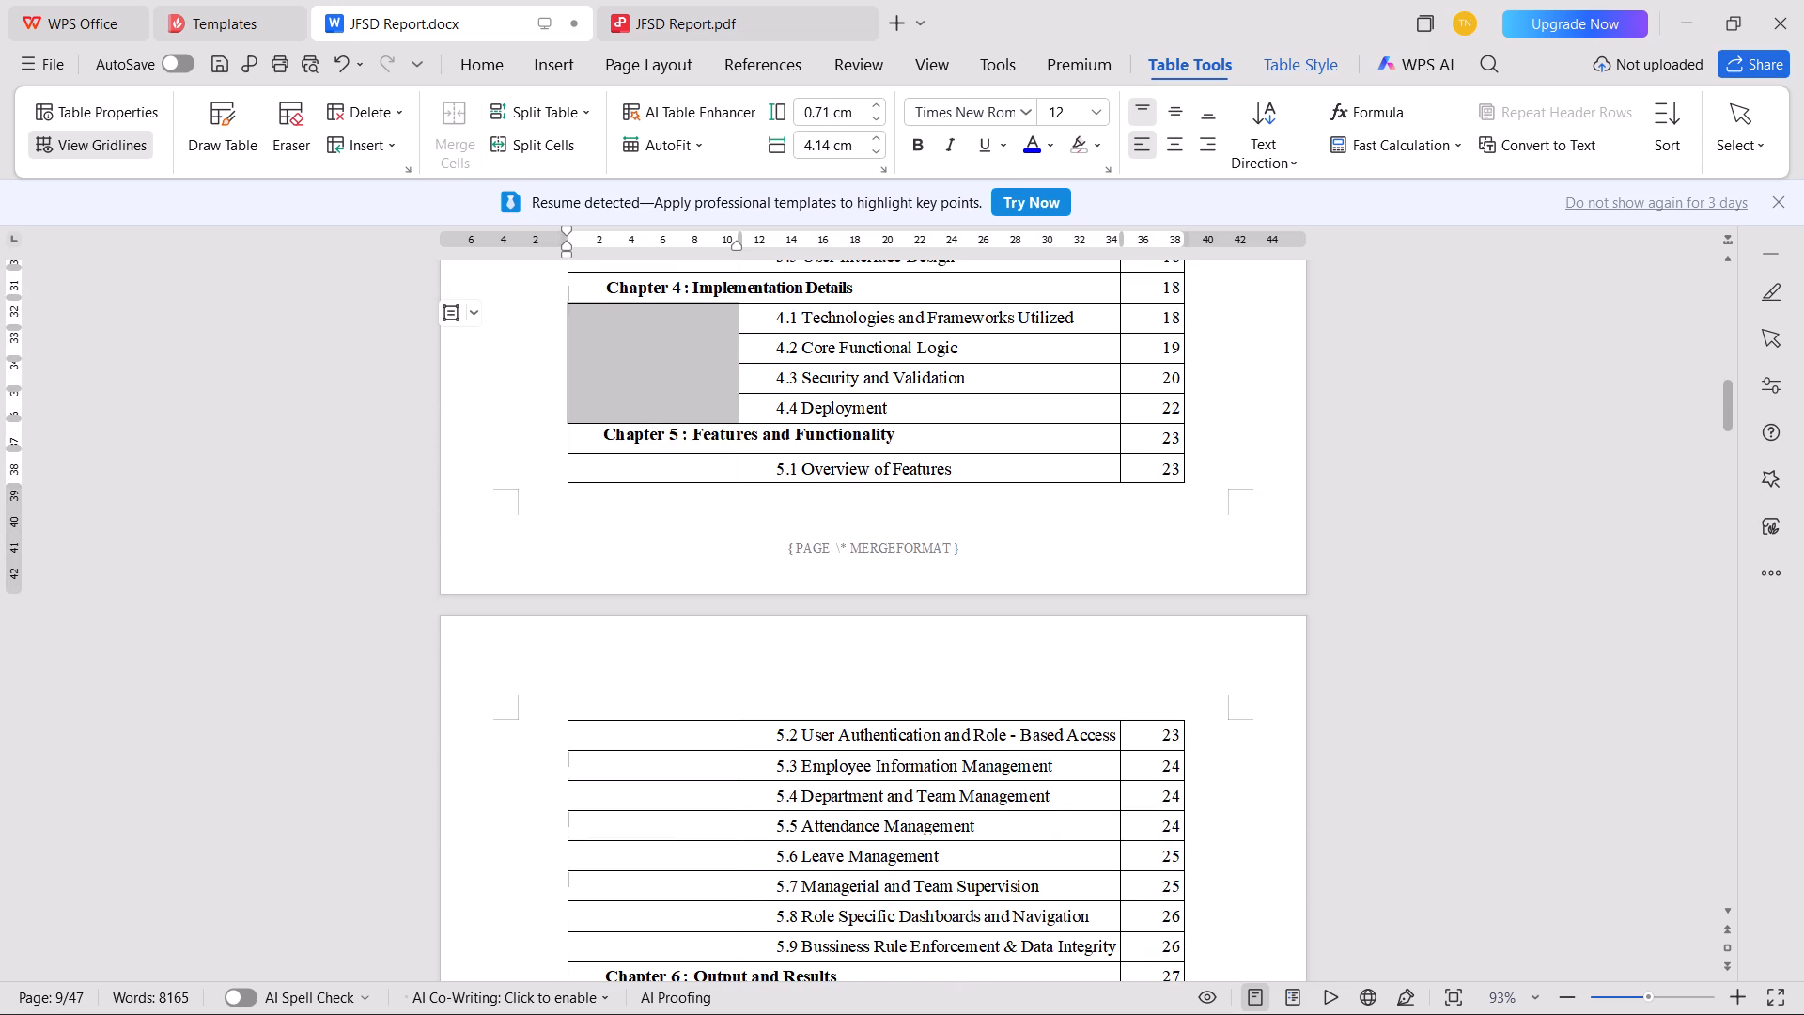
drag(656, 472, 678, 923)
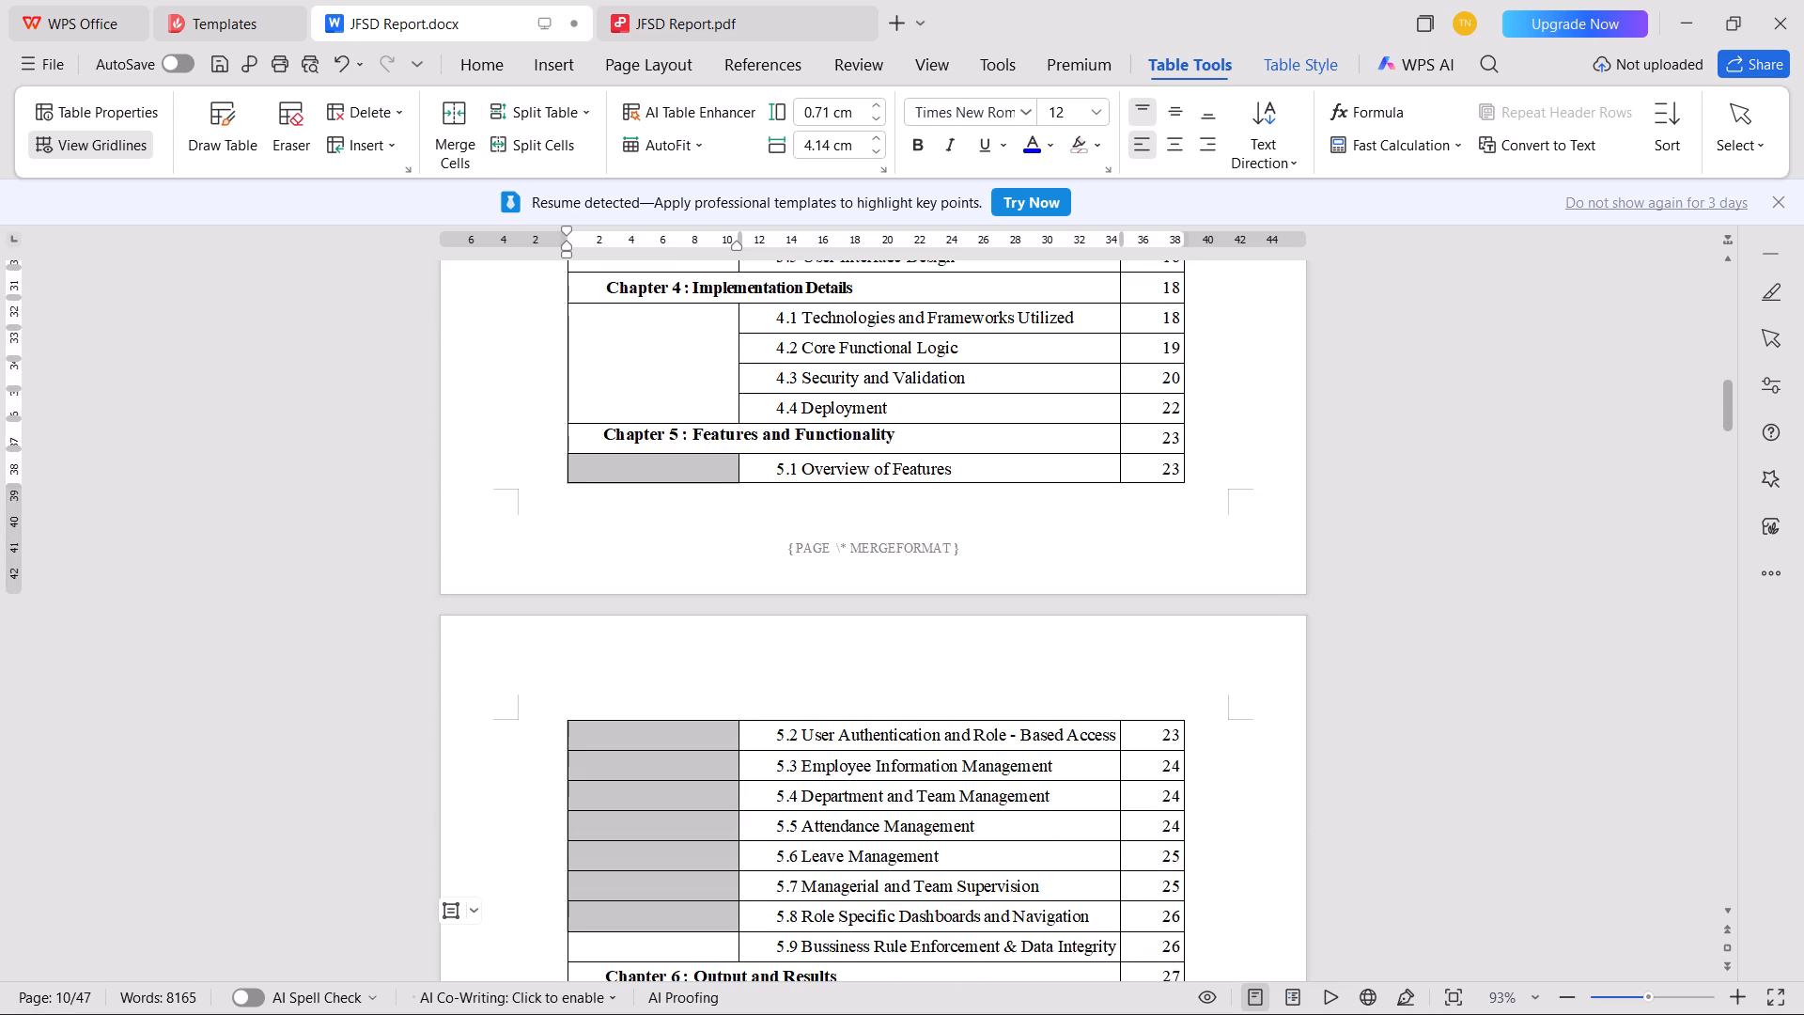
drag(678, 923, 677, 923)
click(452, 134)
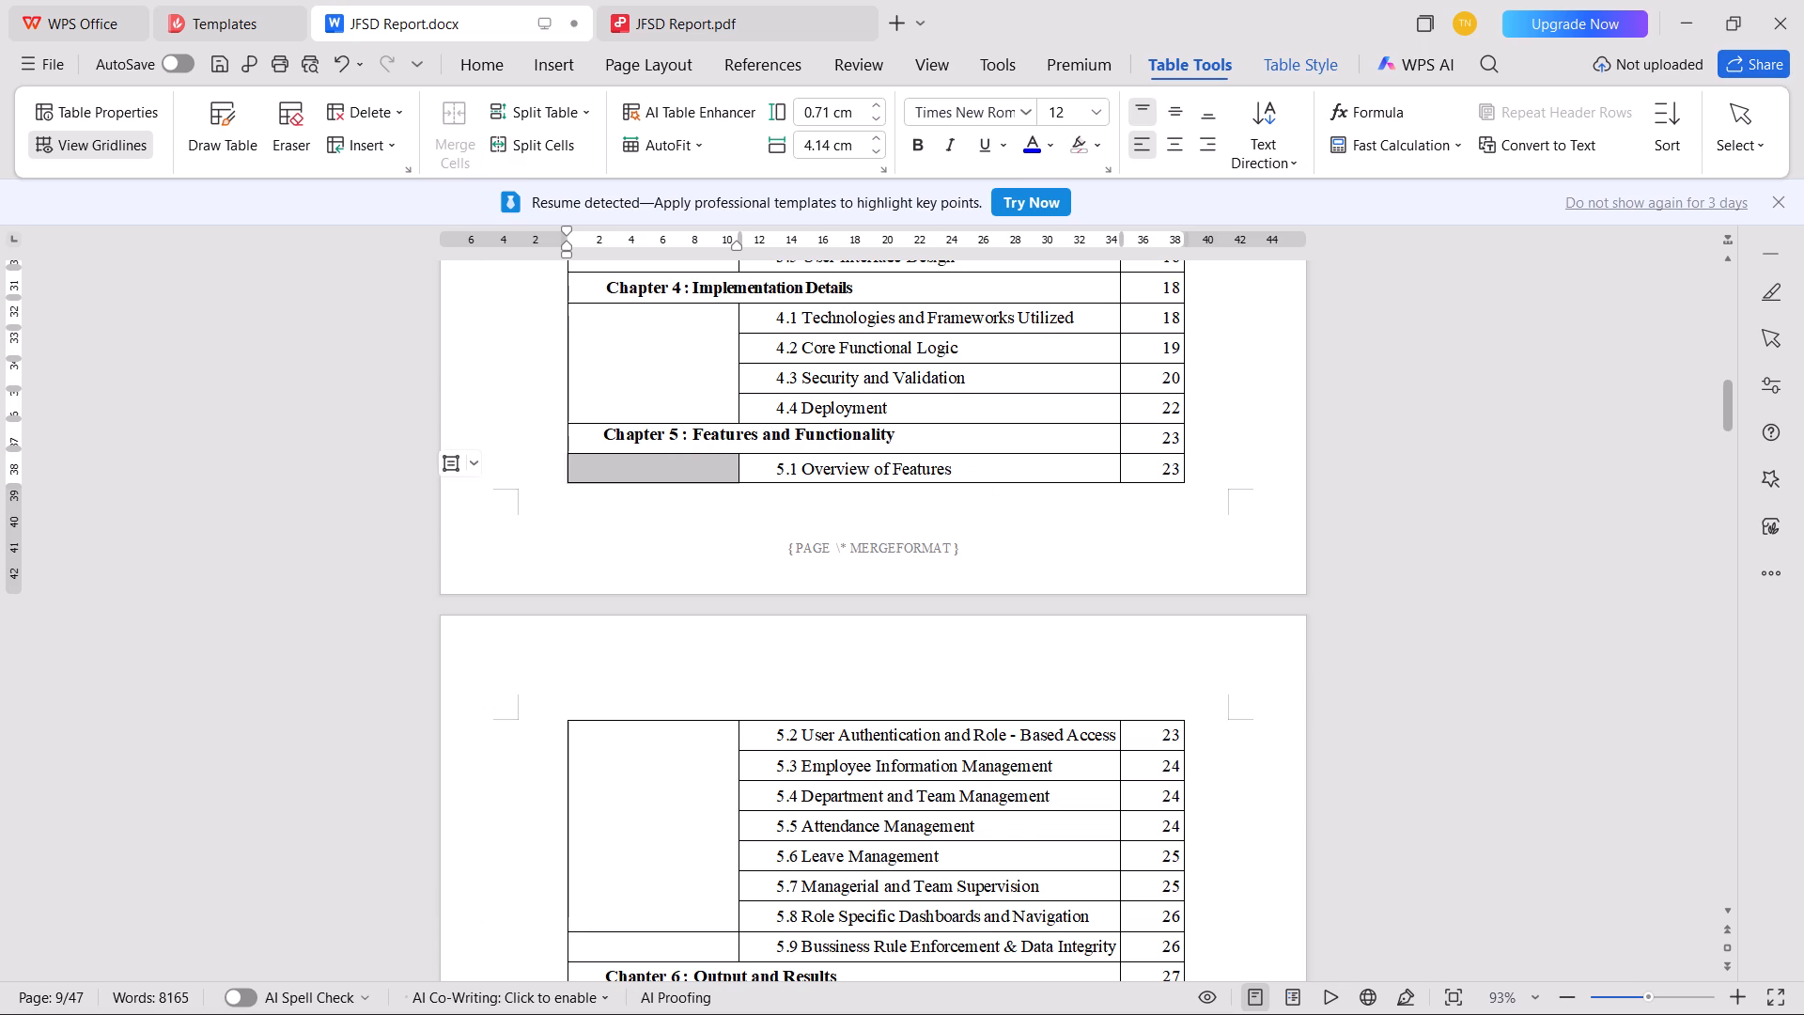
Merge the cell beside entries 5.1 to 5.8 with the empty cell beside 5.9 Bussiness Rule Enforcement & Data Integrity.
scroll(586, 381, down, 1)
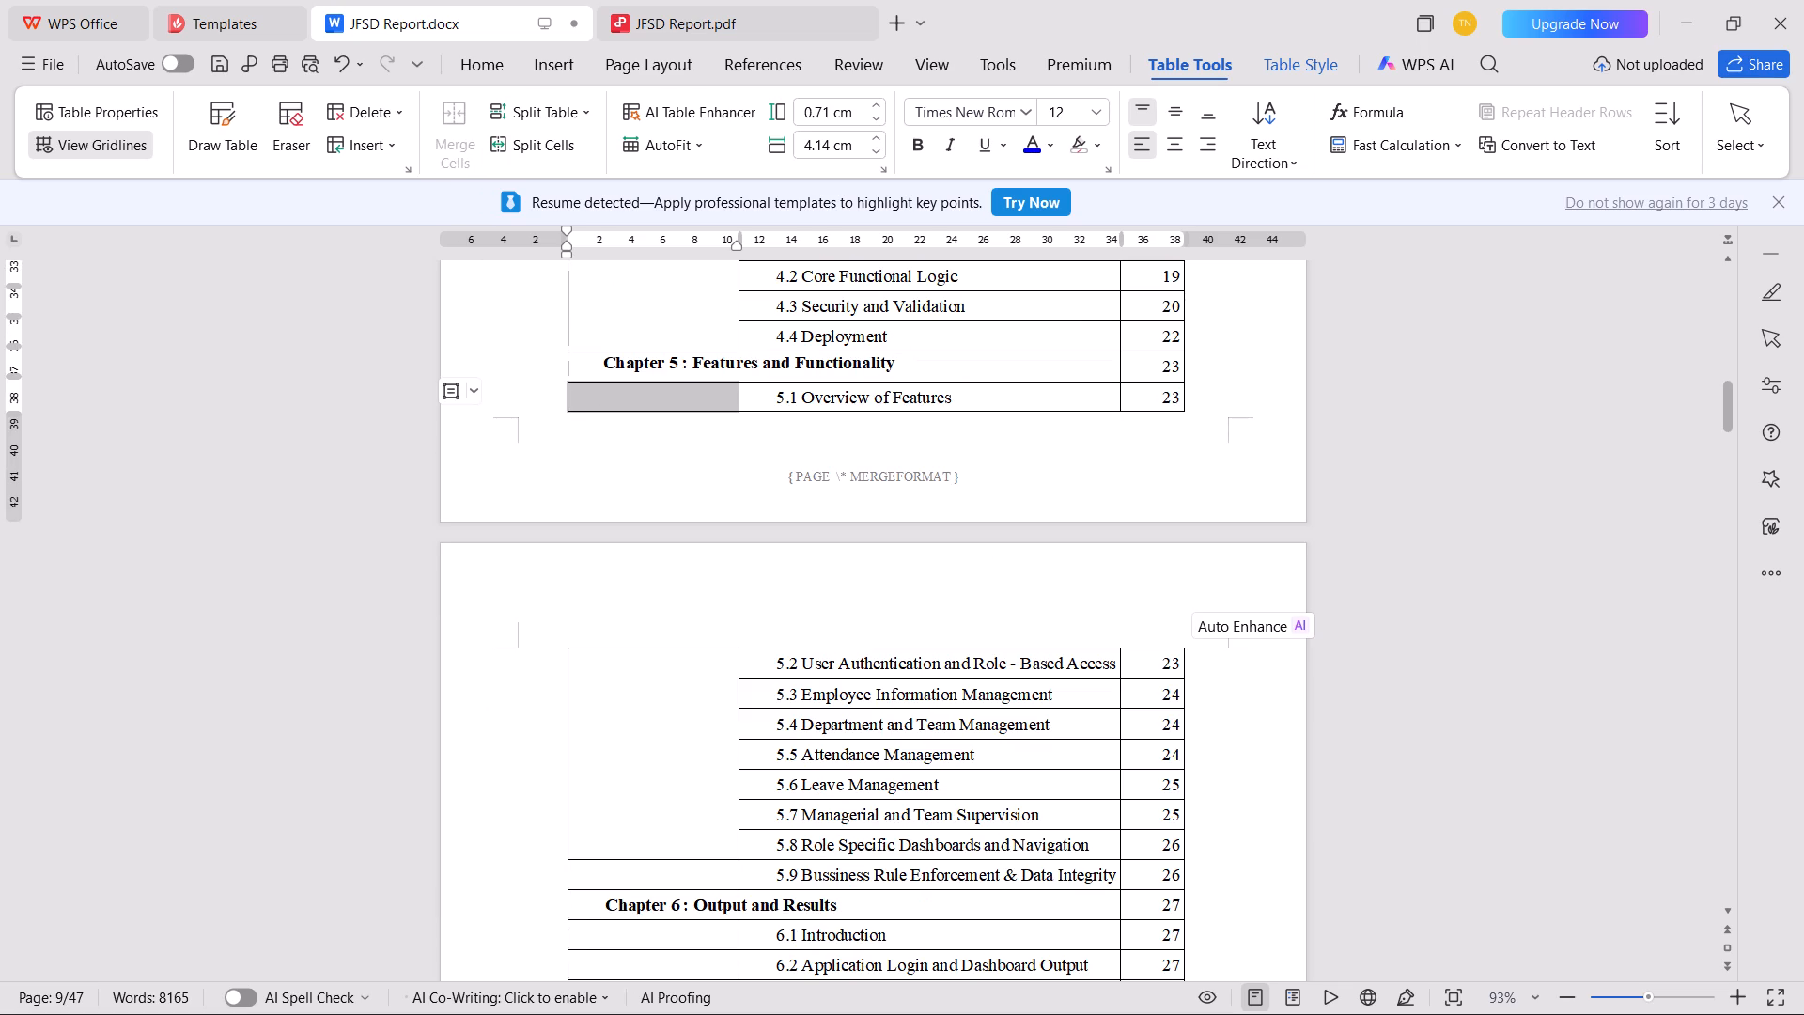
drag(668, 875, 666, 848)
click(666, 861)
click(637, 819)
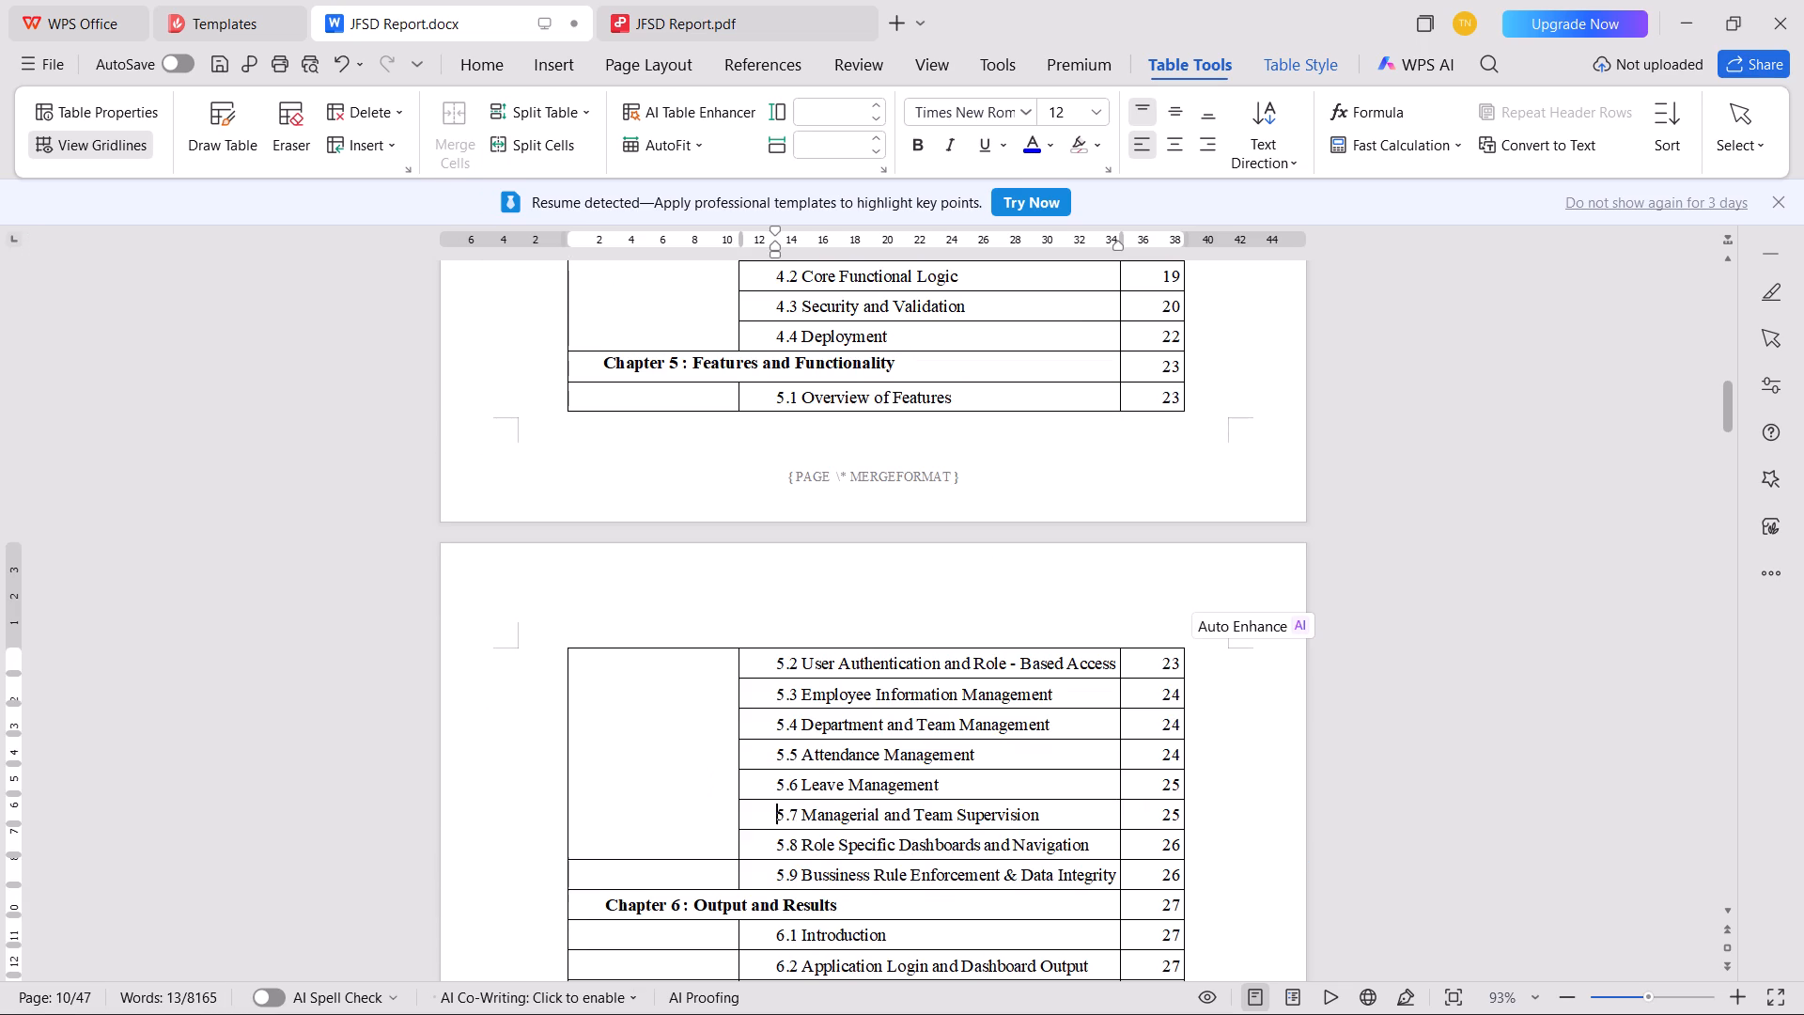
drag(637, 819, 644, 867)
click(630, 837)
drag(611, 823, 610, 838)
click(588, 792)
click(570, 751)
click(569, 695)
click(622, 399)
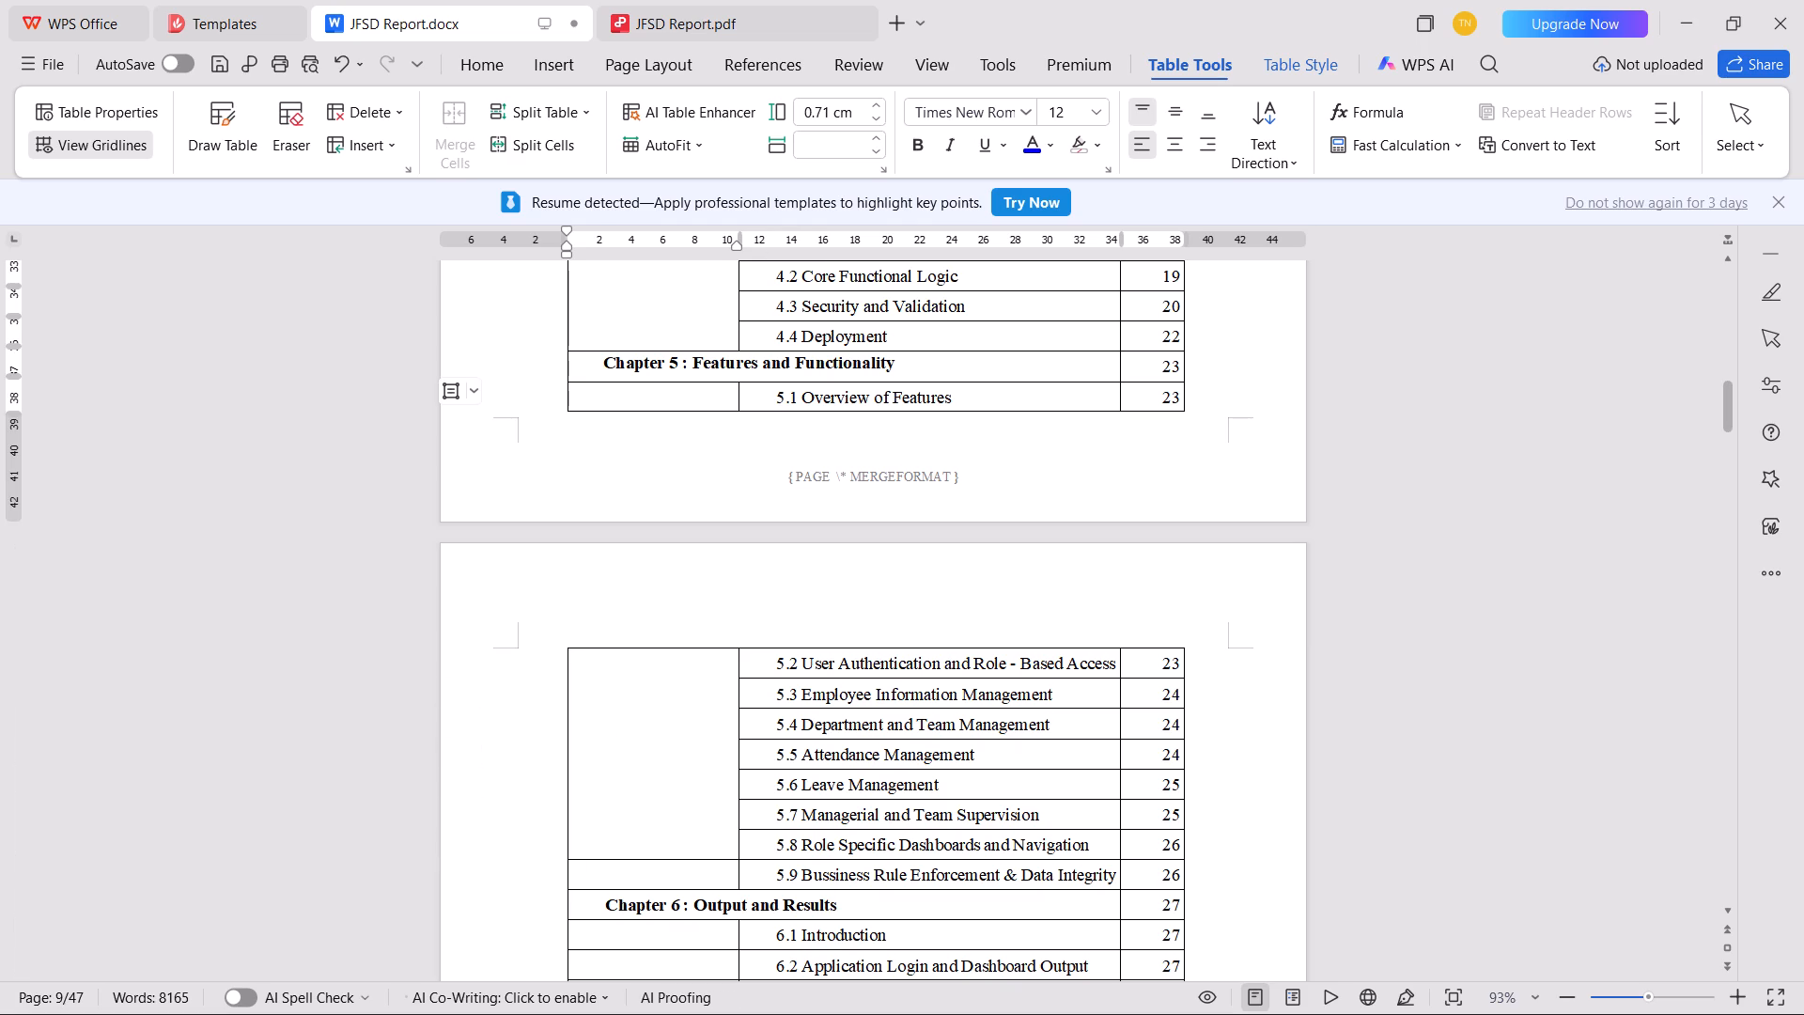
drag(614, 393, 626, 881)
click(440, 146)
Merge the empty cells beside contents entries 6.1 to 6.8 into one cell.
scroll(616, 351, down, 4)
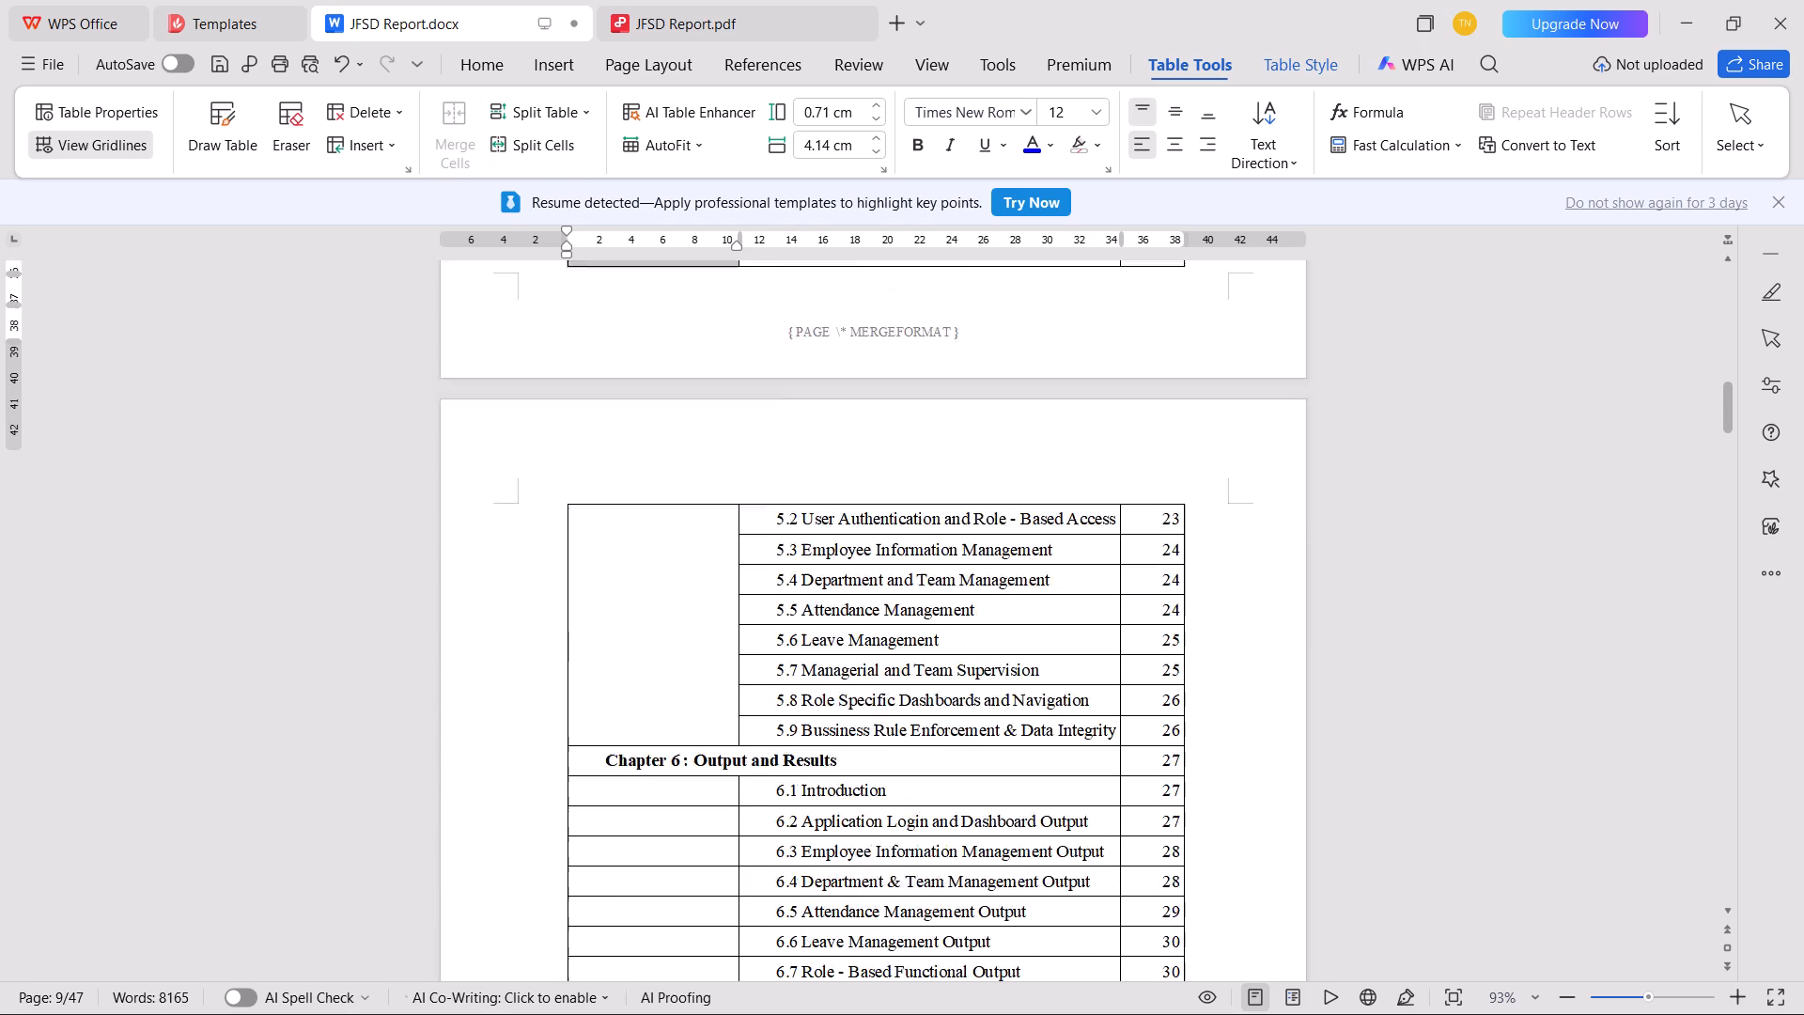
scroll(613, 356, down, 2)
drag(624, 504, 630, 702)
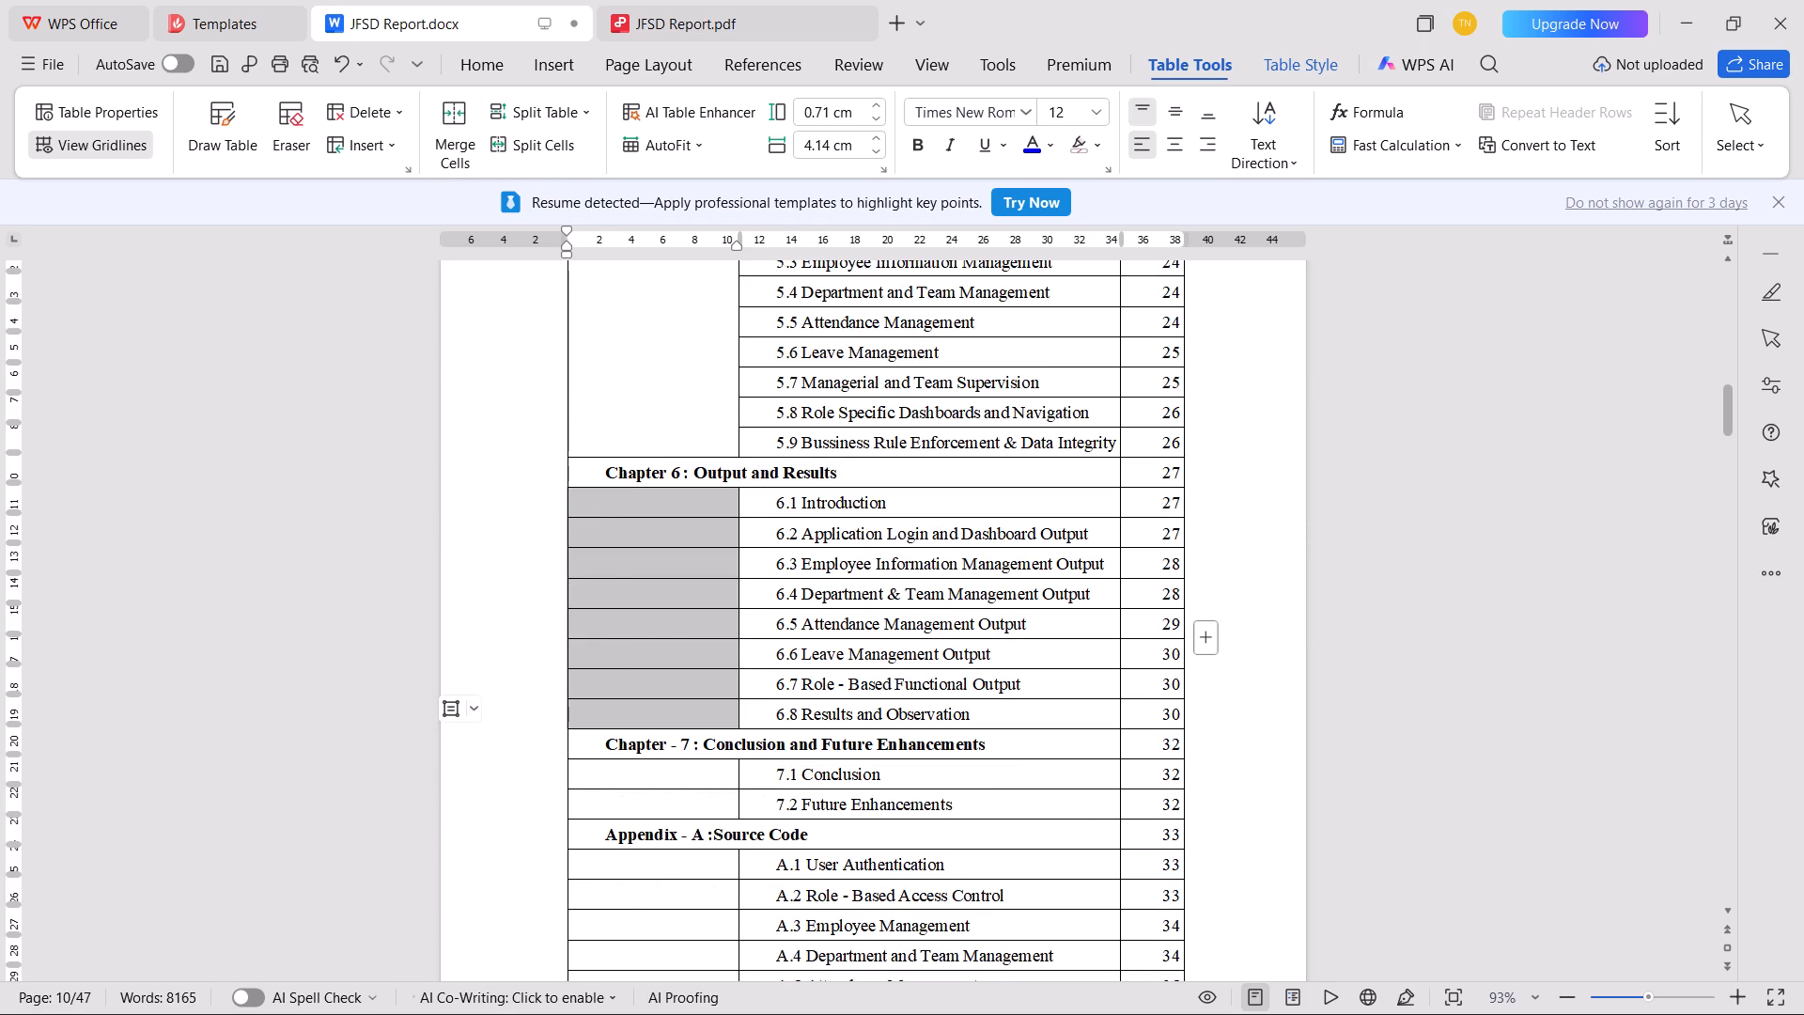
click(467, 147)
Merge the empty cells beside contents entries 7.1 and 7.2 into one cell.
scroll(589, 377, down, 2)
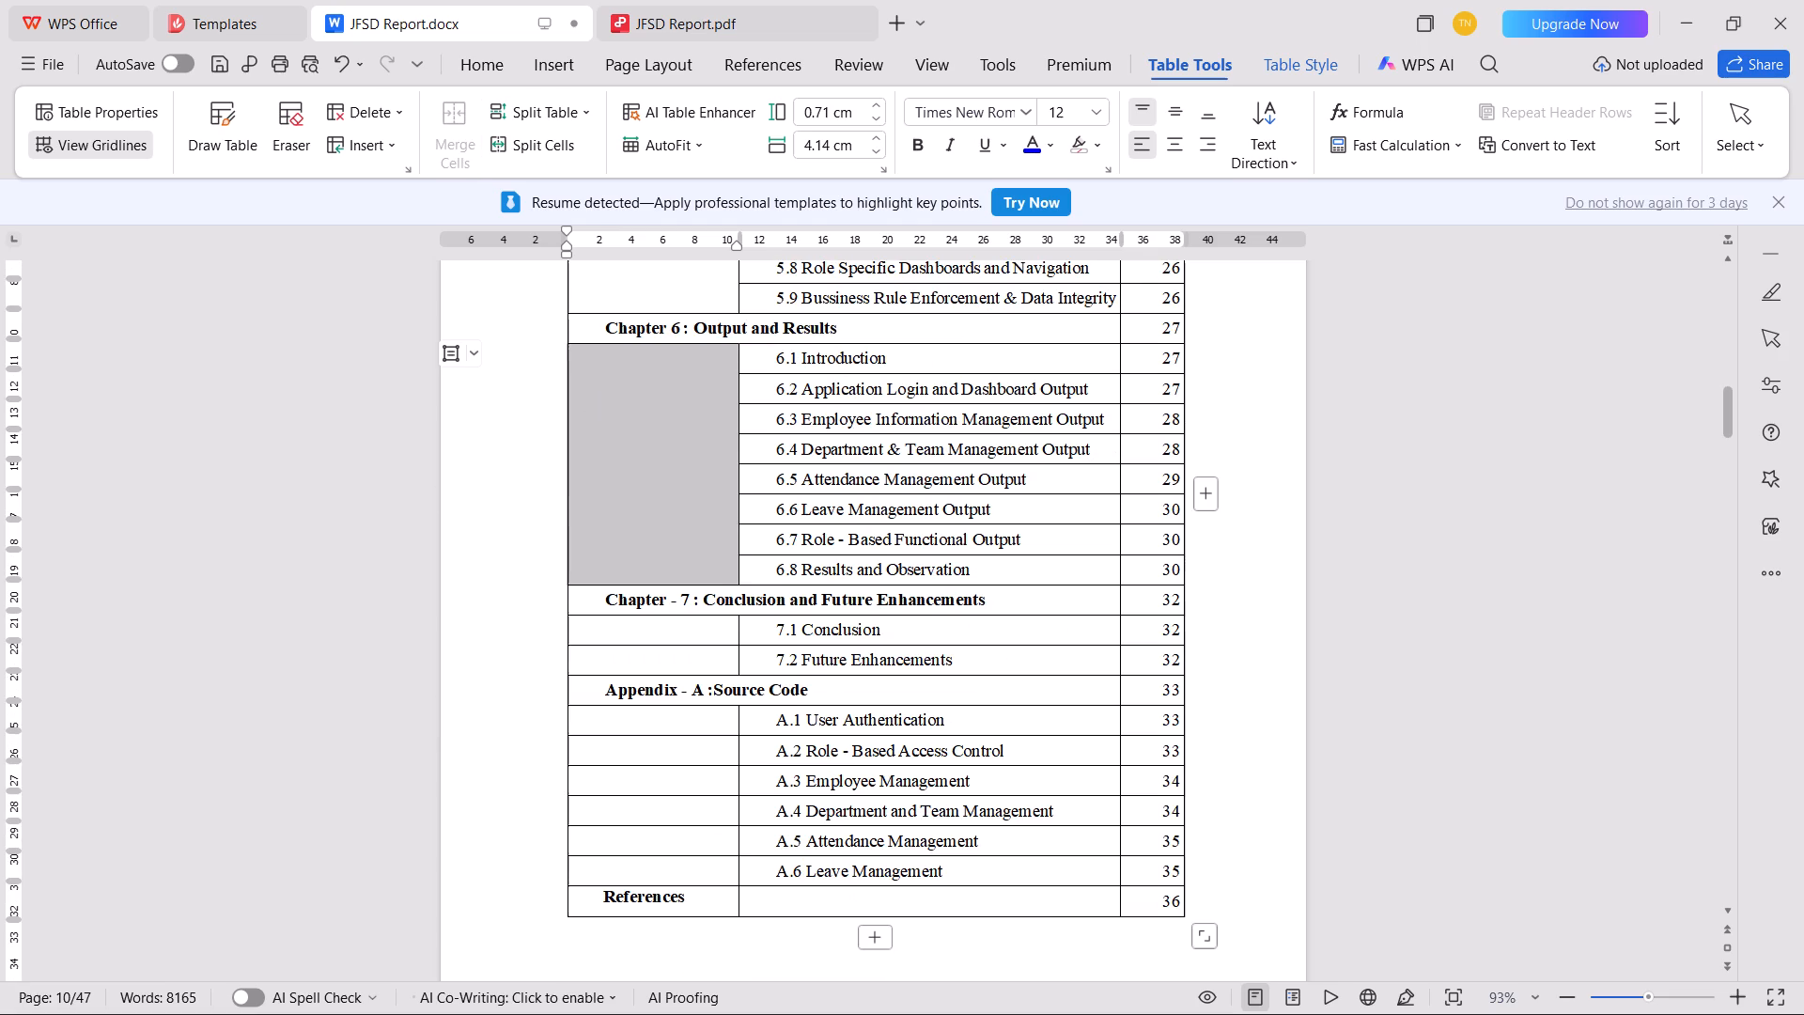
drag(682, 630, 685, 664)
scroll(629, 632, down, 3)
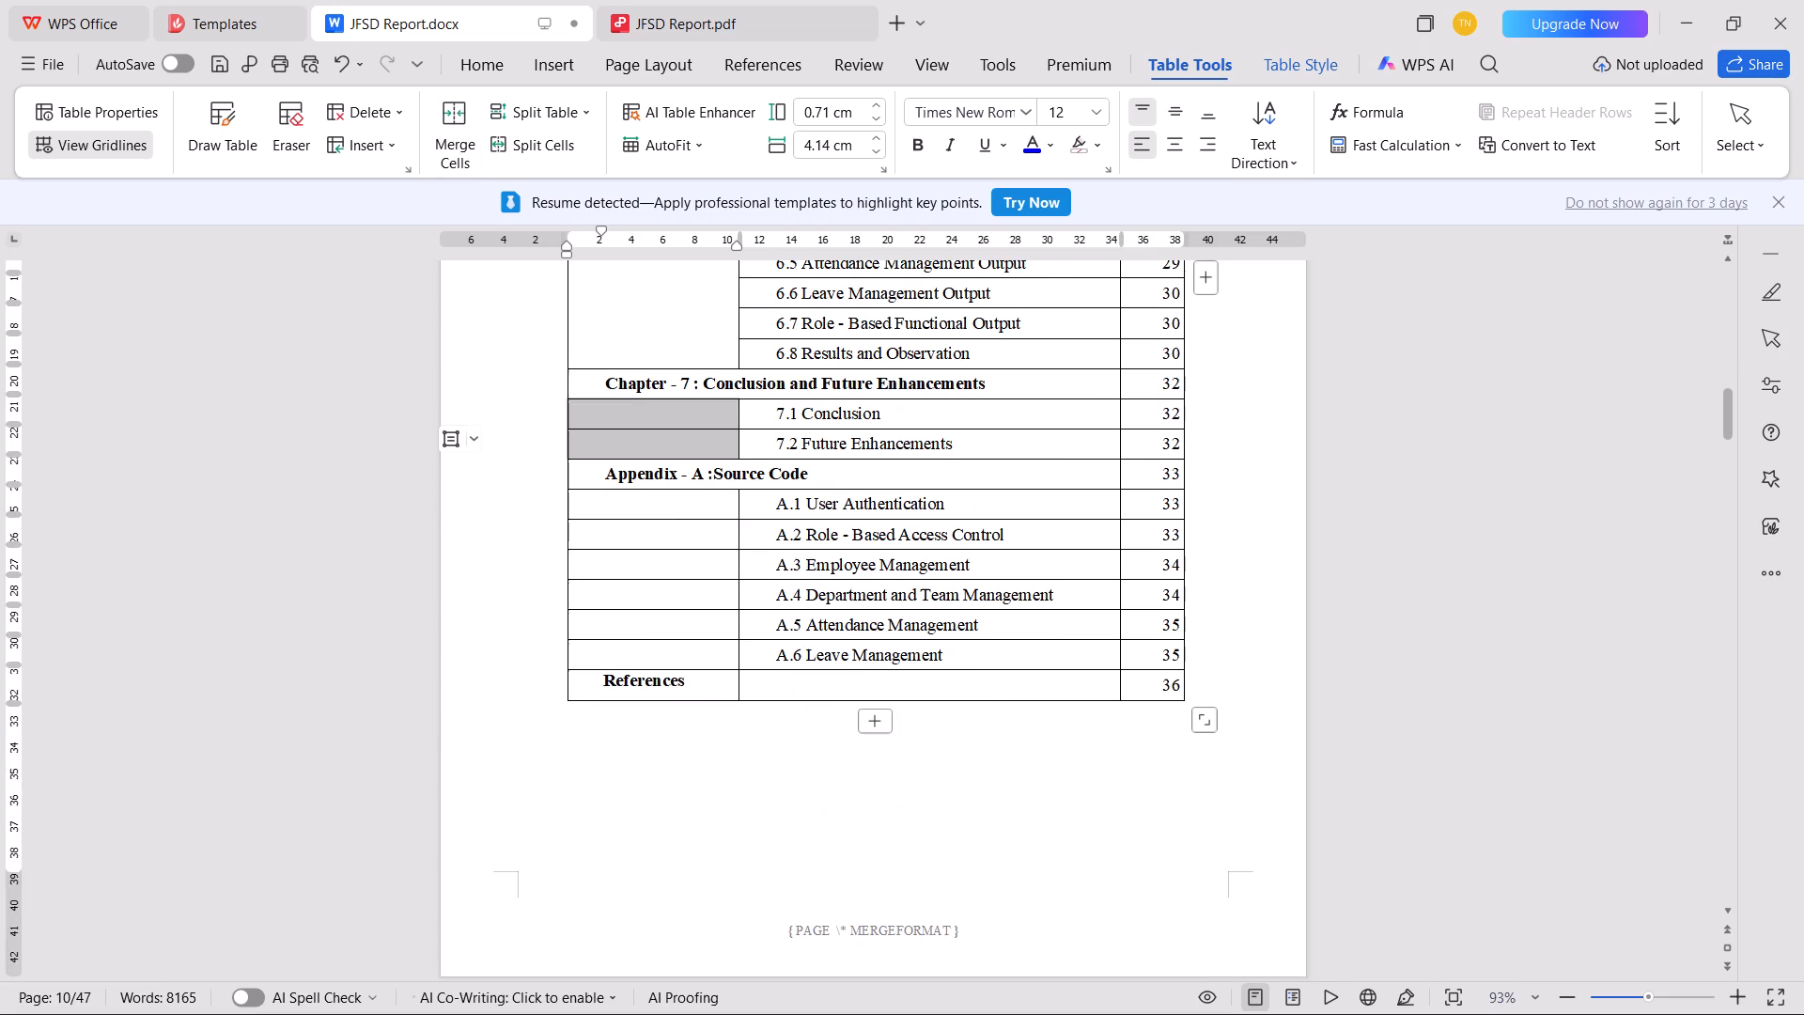
click(469, 140)
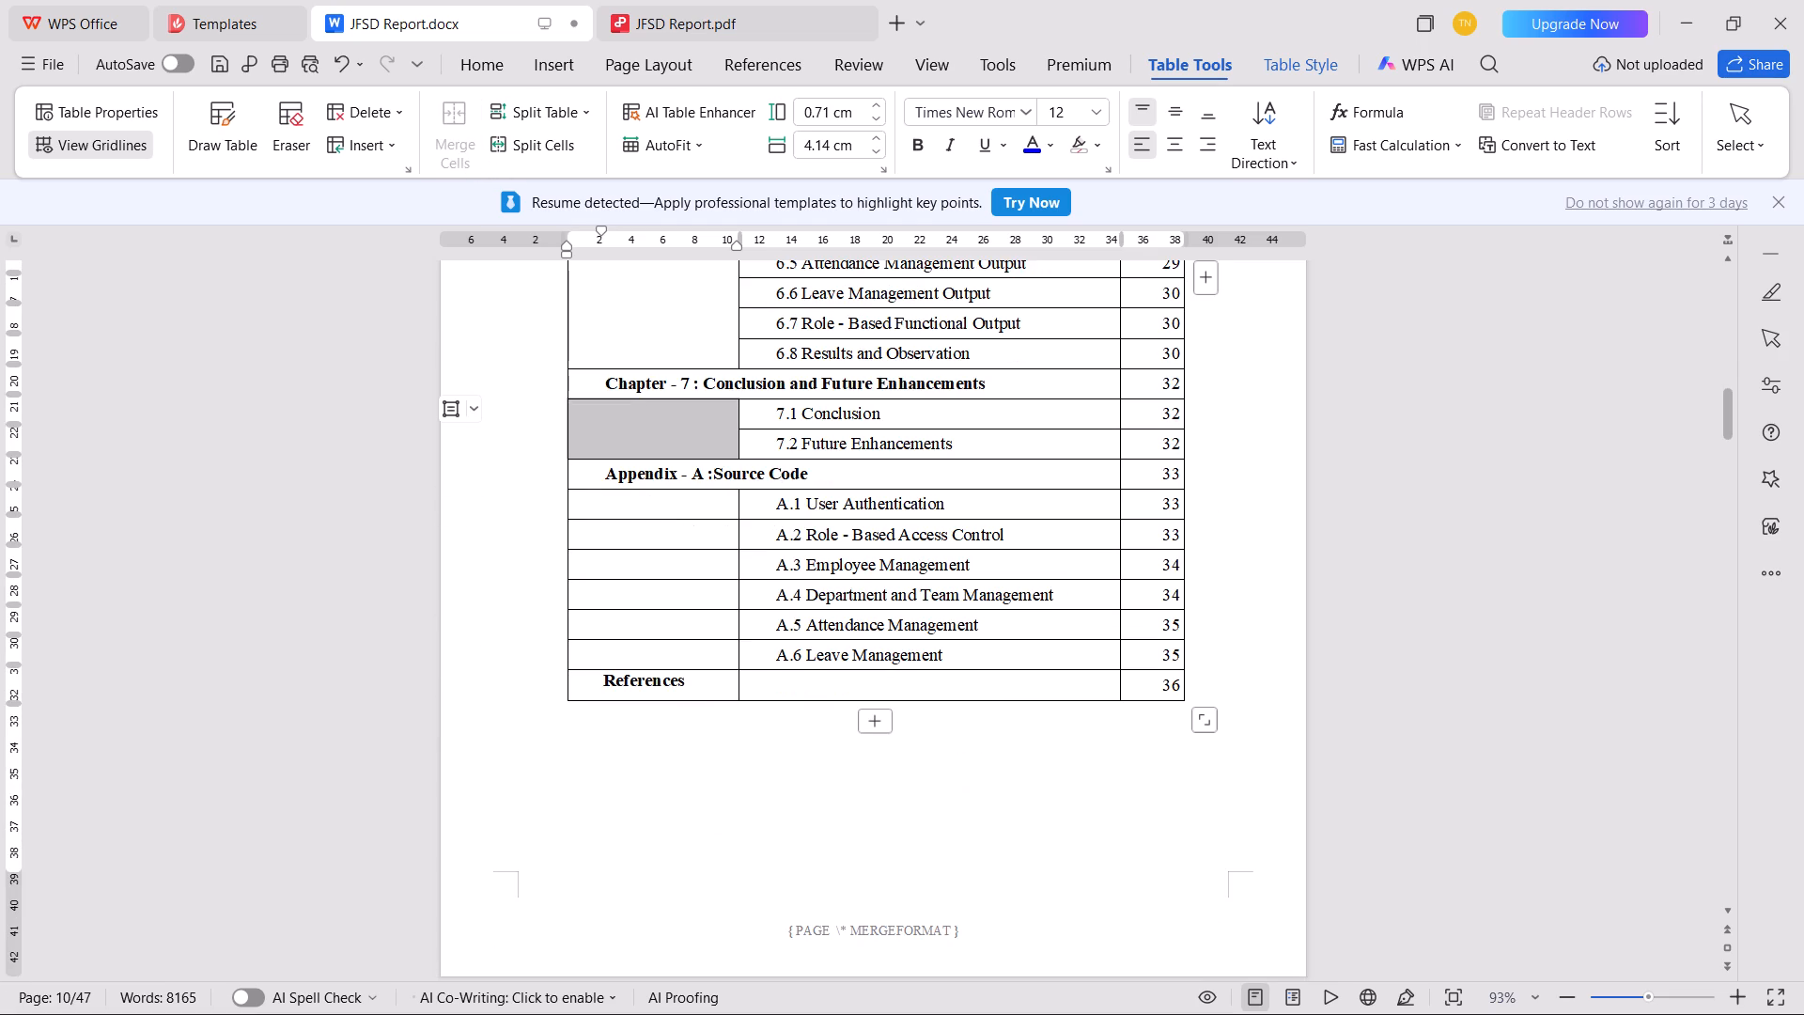
Merge the empty cells beside Appendix A entries A.1 to A.6 into one cell and save the report.
drag(644, 507, 655, 650)
click(453, 154)
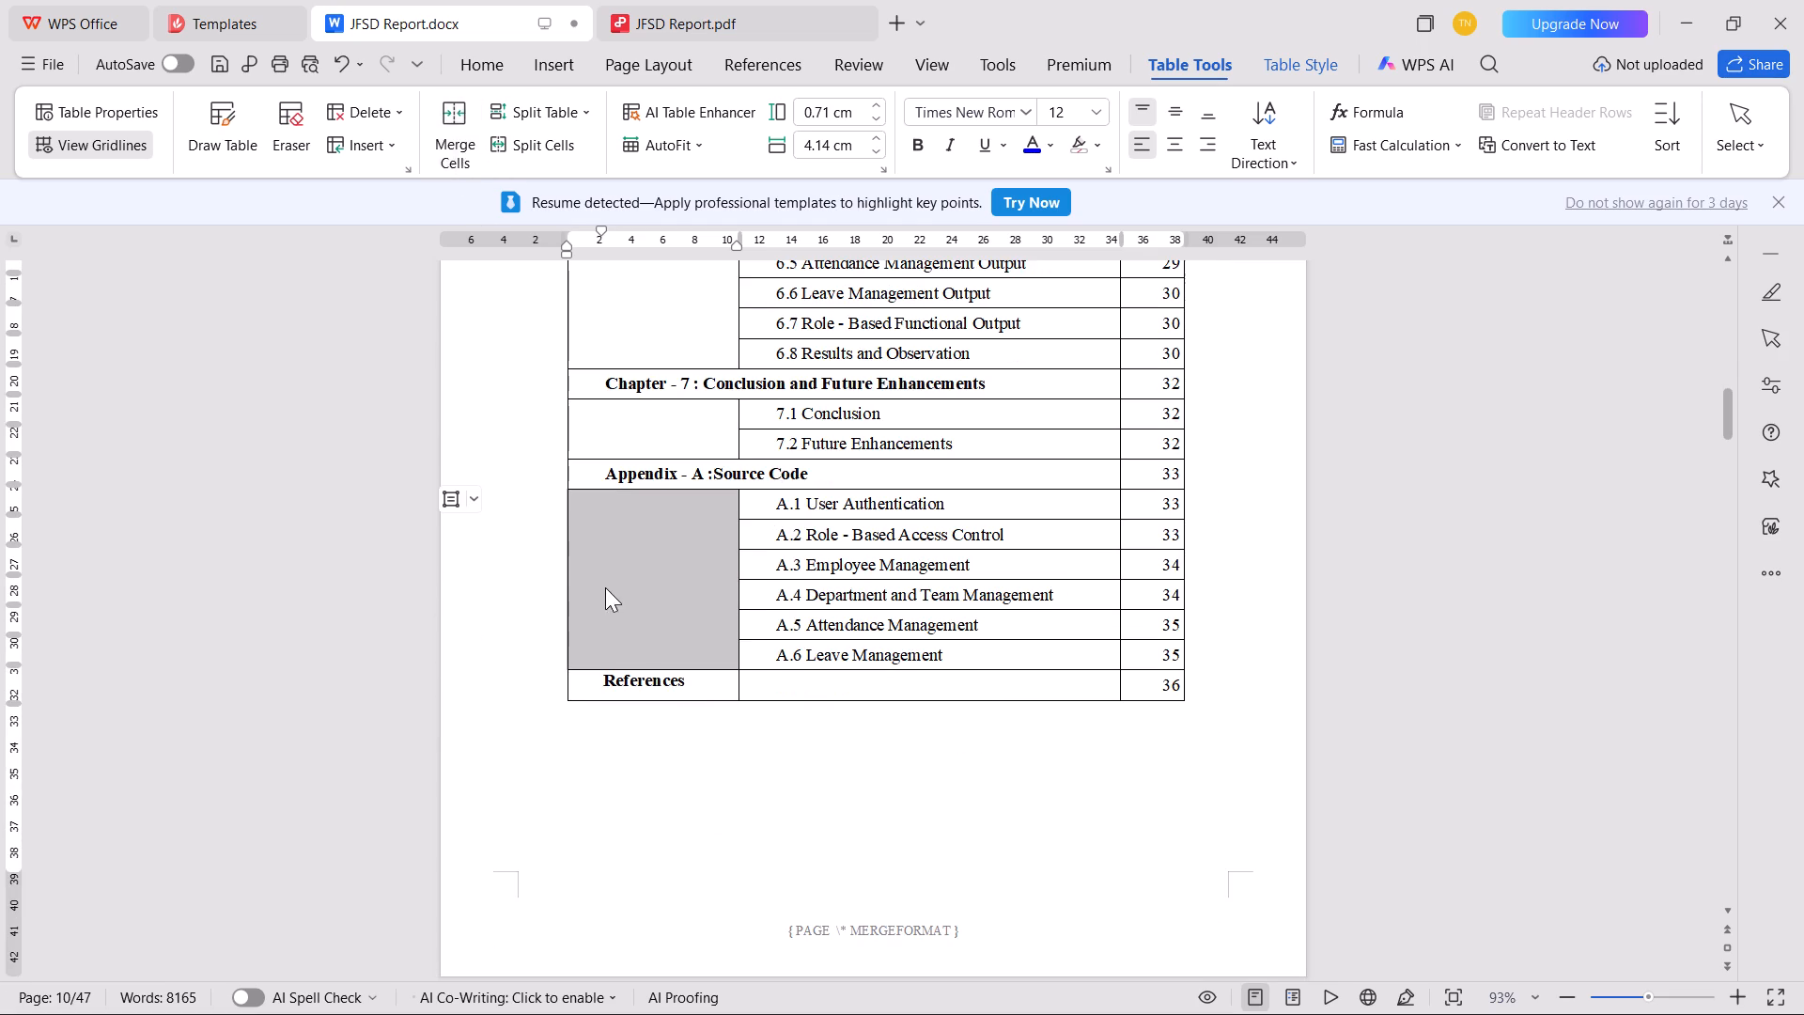
click(737, 799)
key(ctrl+s)
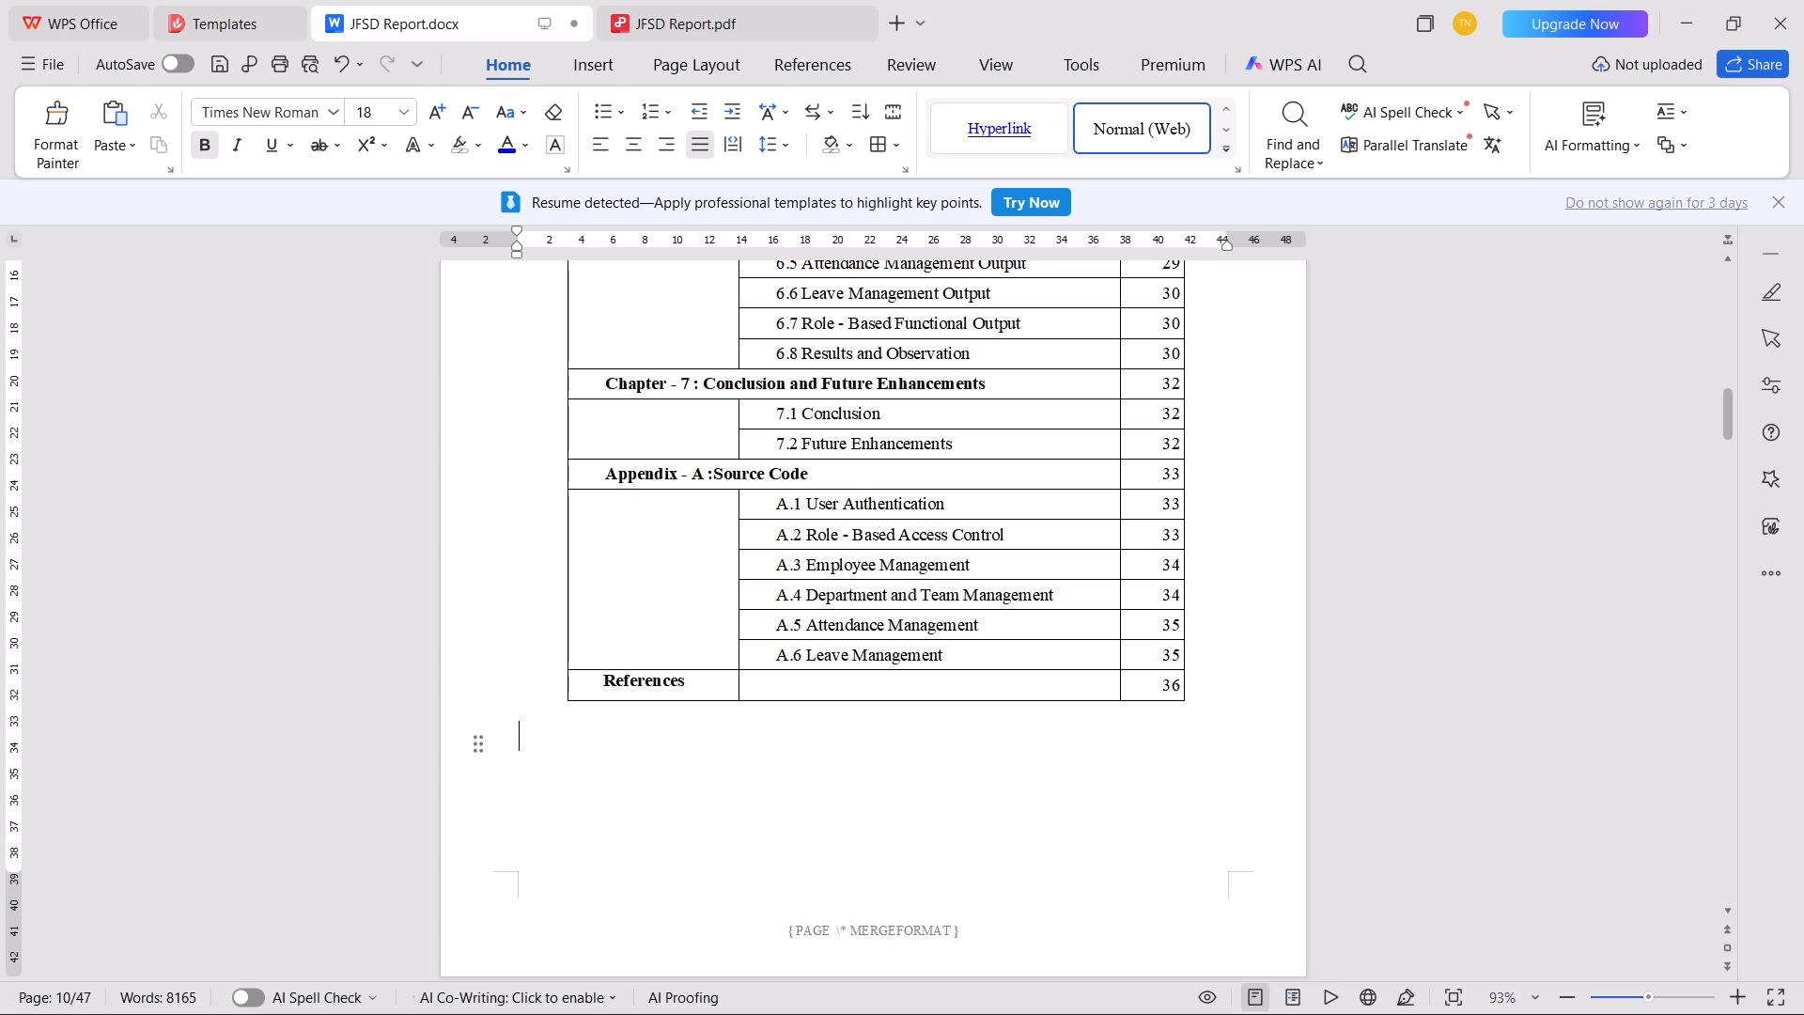
Centre the whole page-number column of the contents table horizontally and vertically, and save the report.
scroll(955, 777, up, 11)
scroll(955, 777, up, 11)
scroll(1143, 695, up, 3)
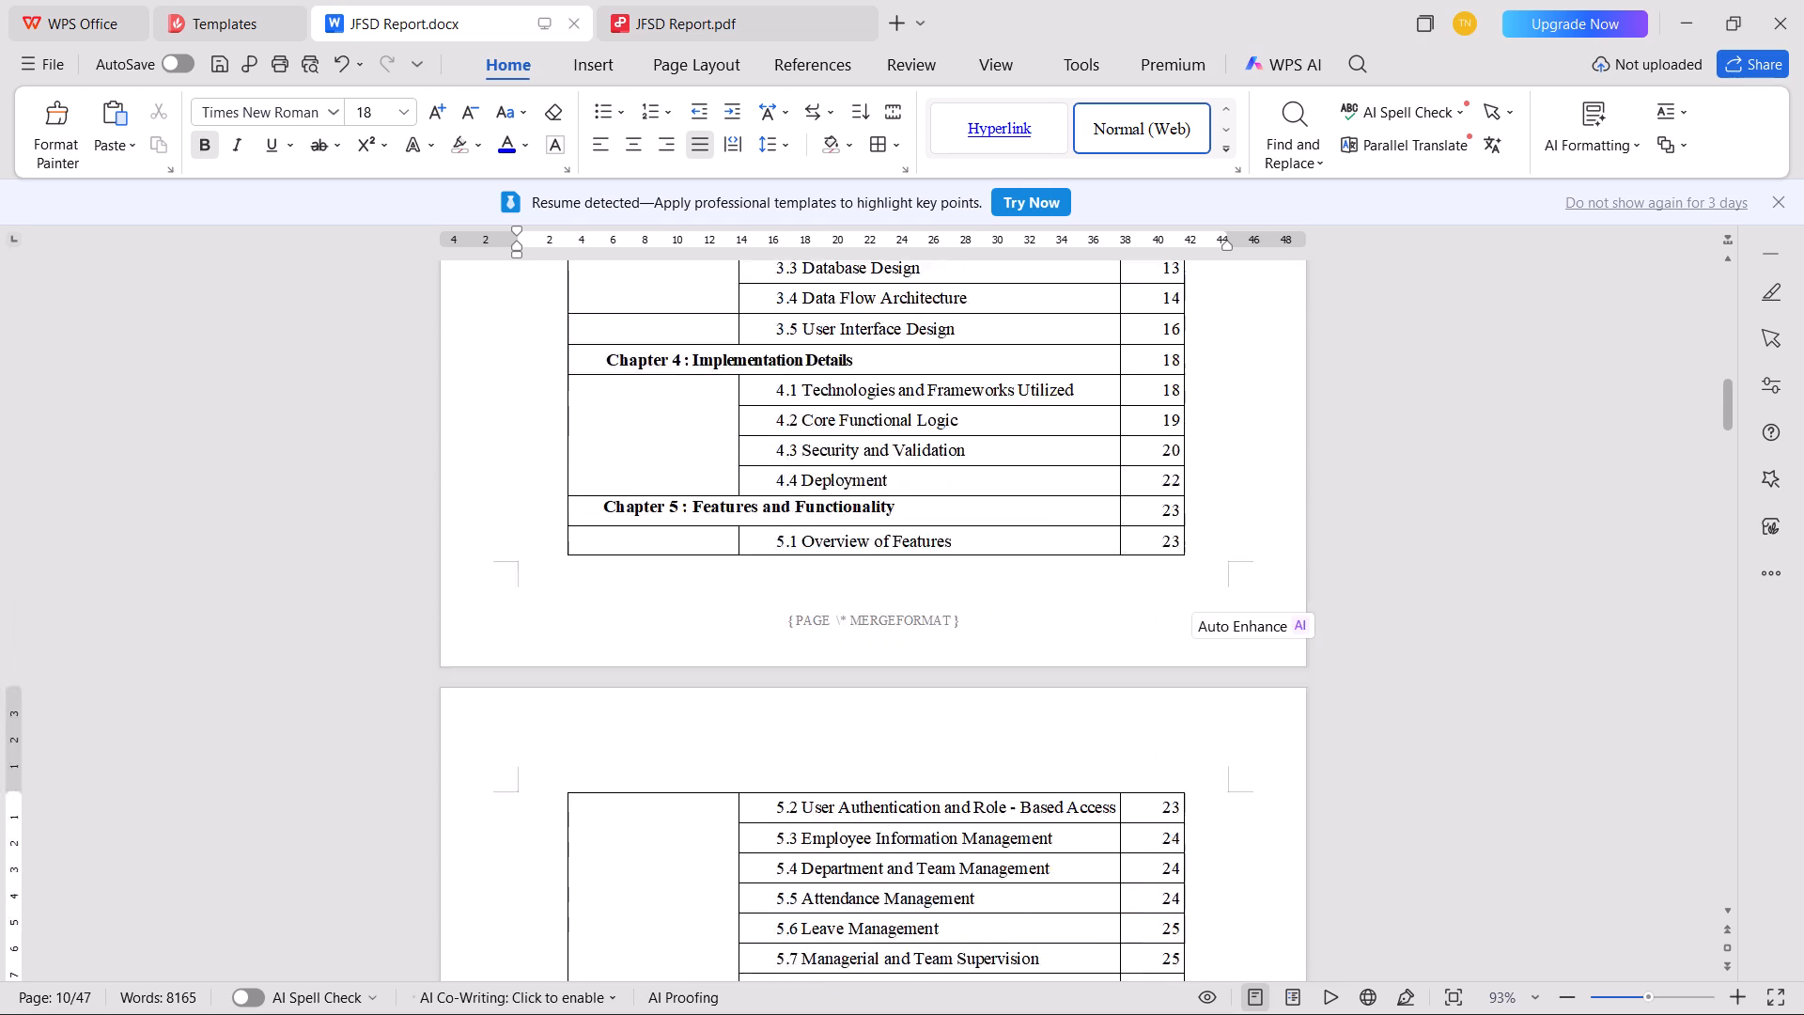
scroll(1137, 698, up, 12)
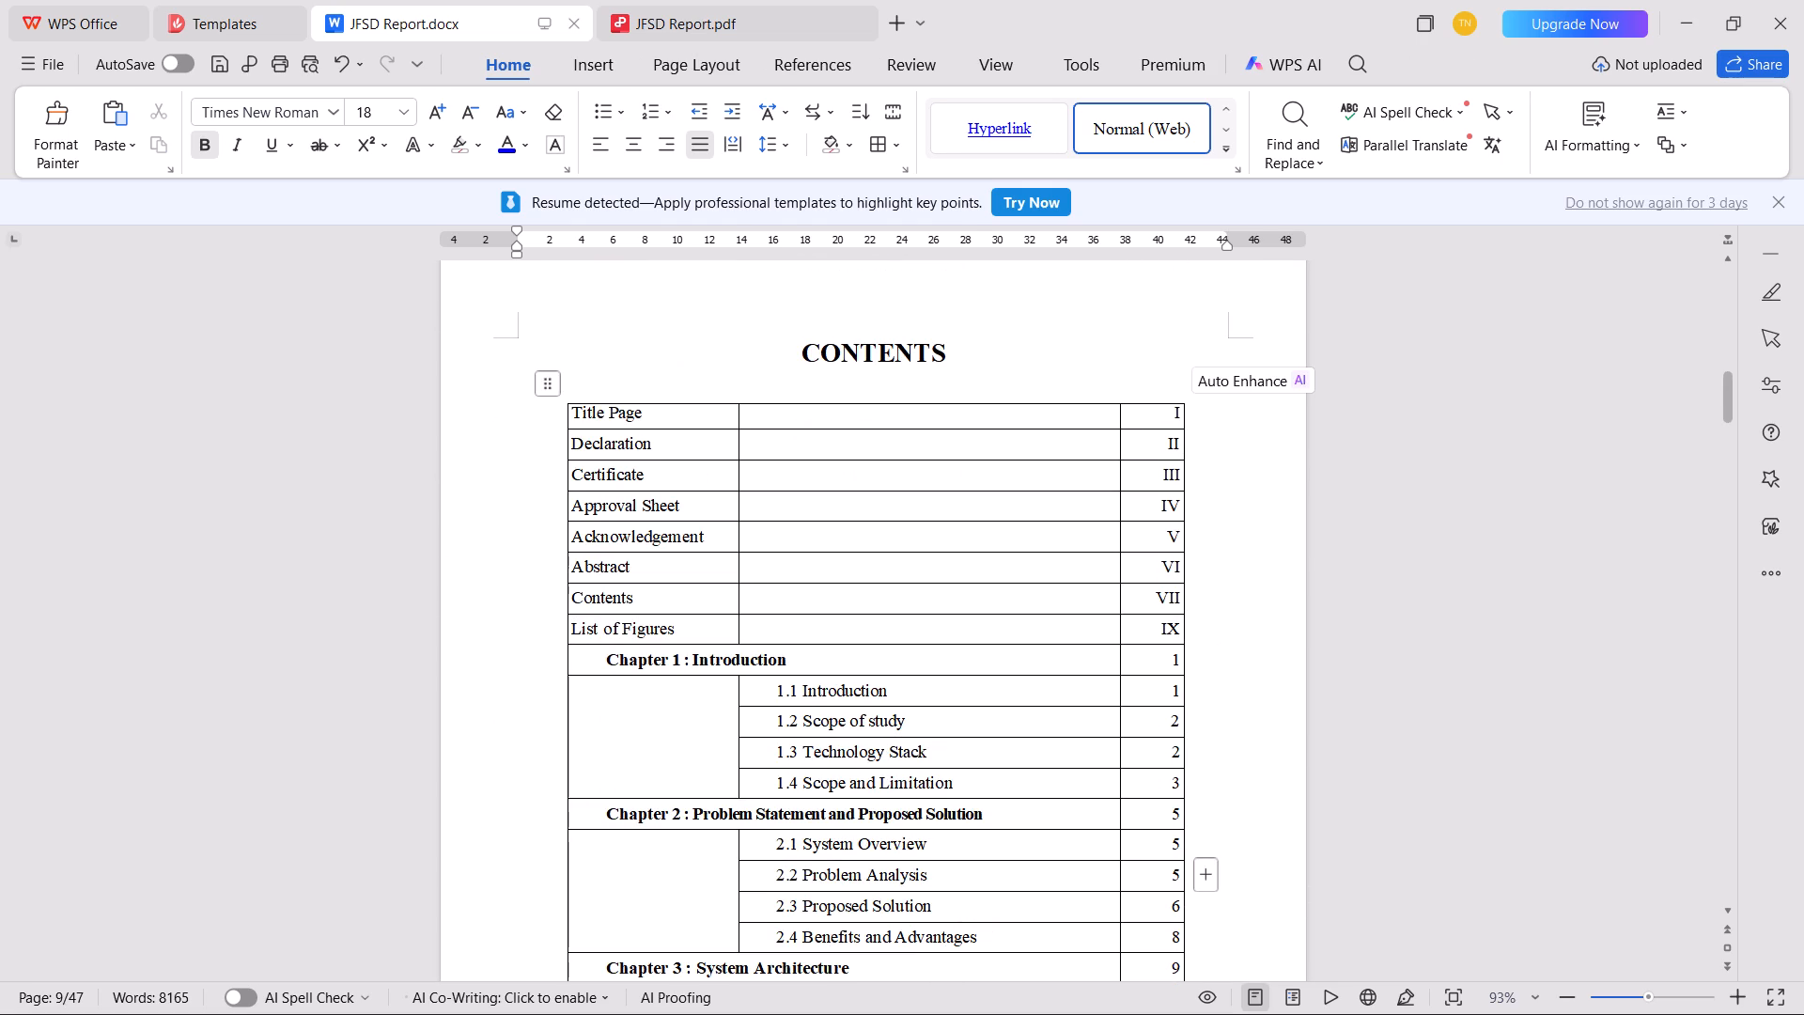
click(1149, 416)
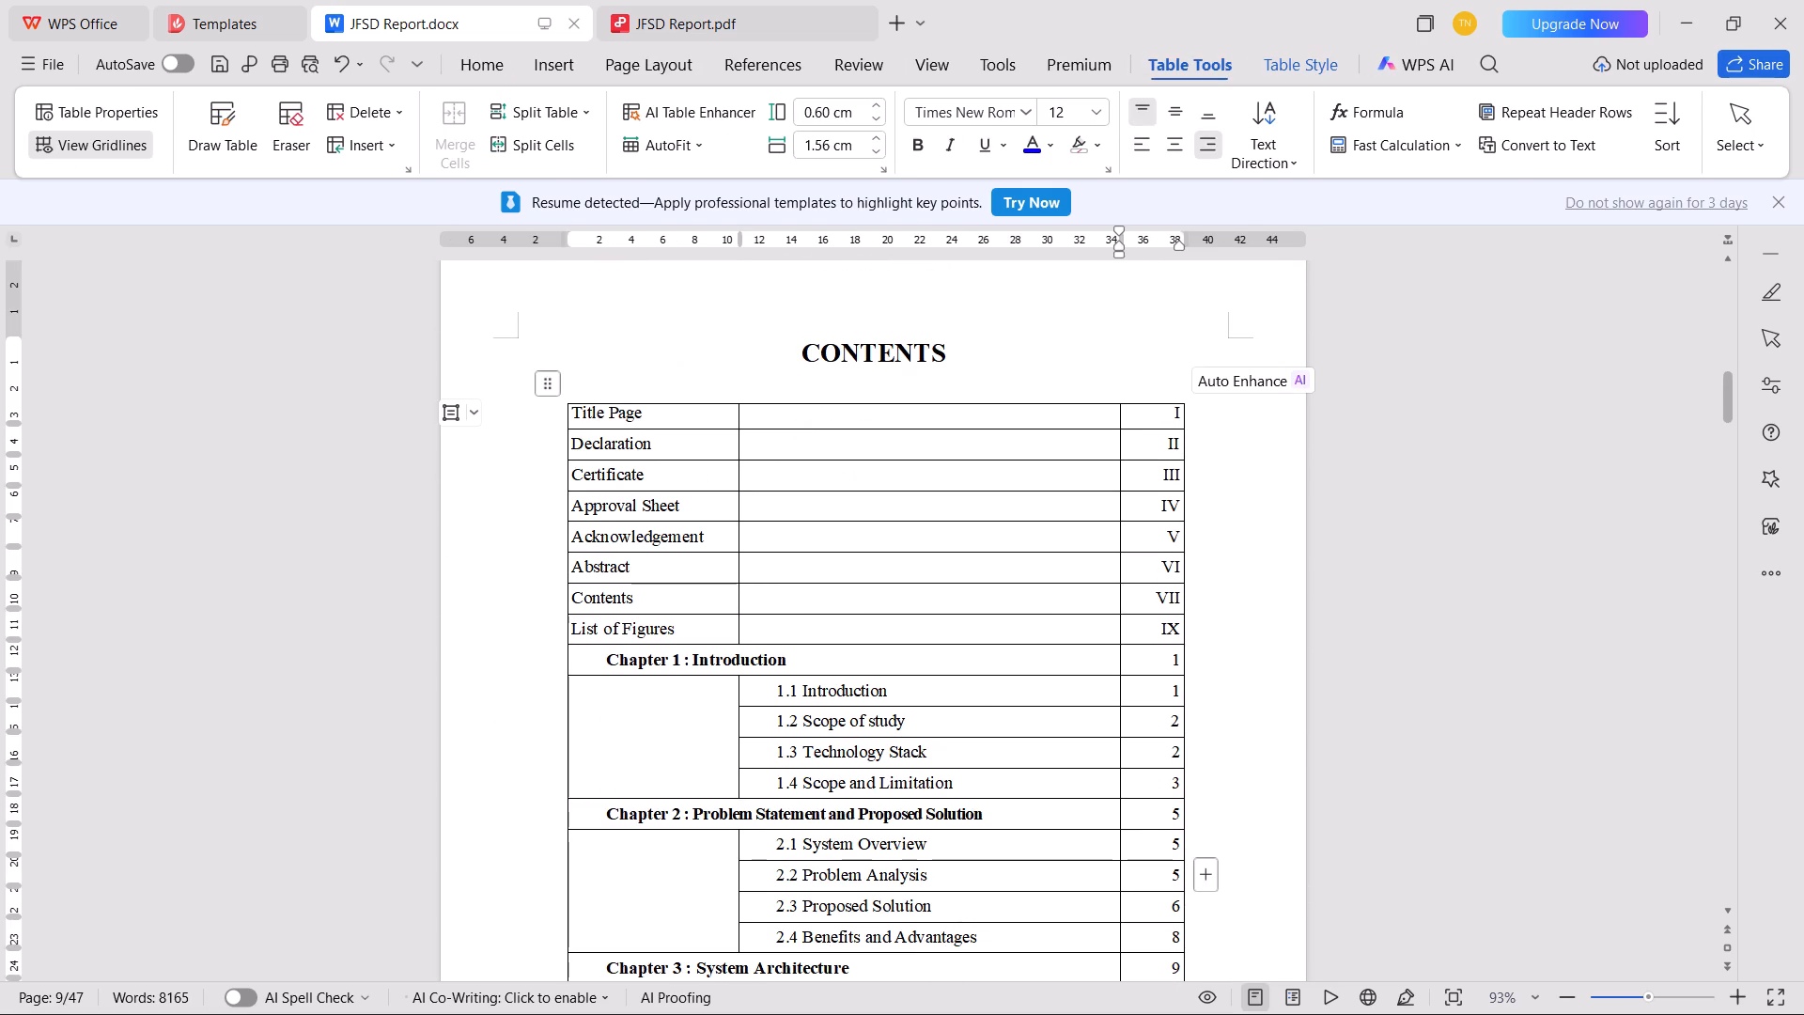
click(1149, 402)
click(1149, 406)
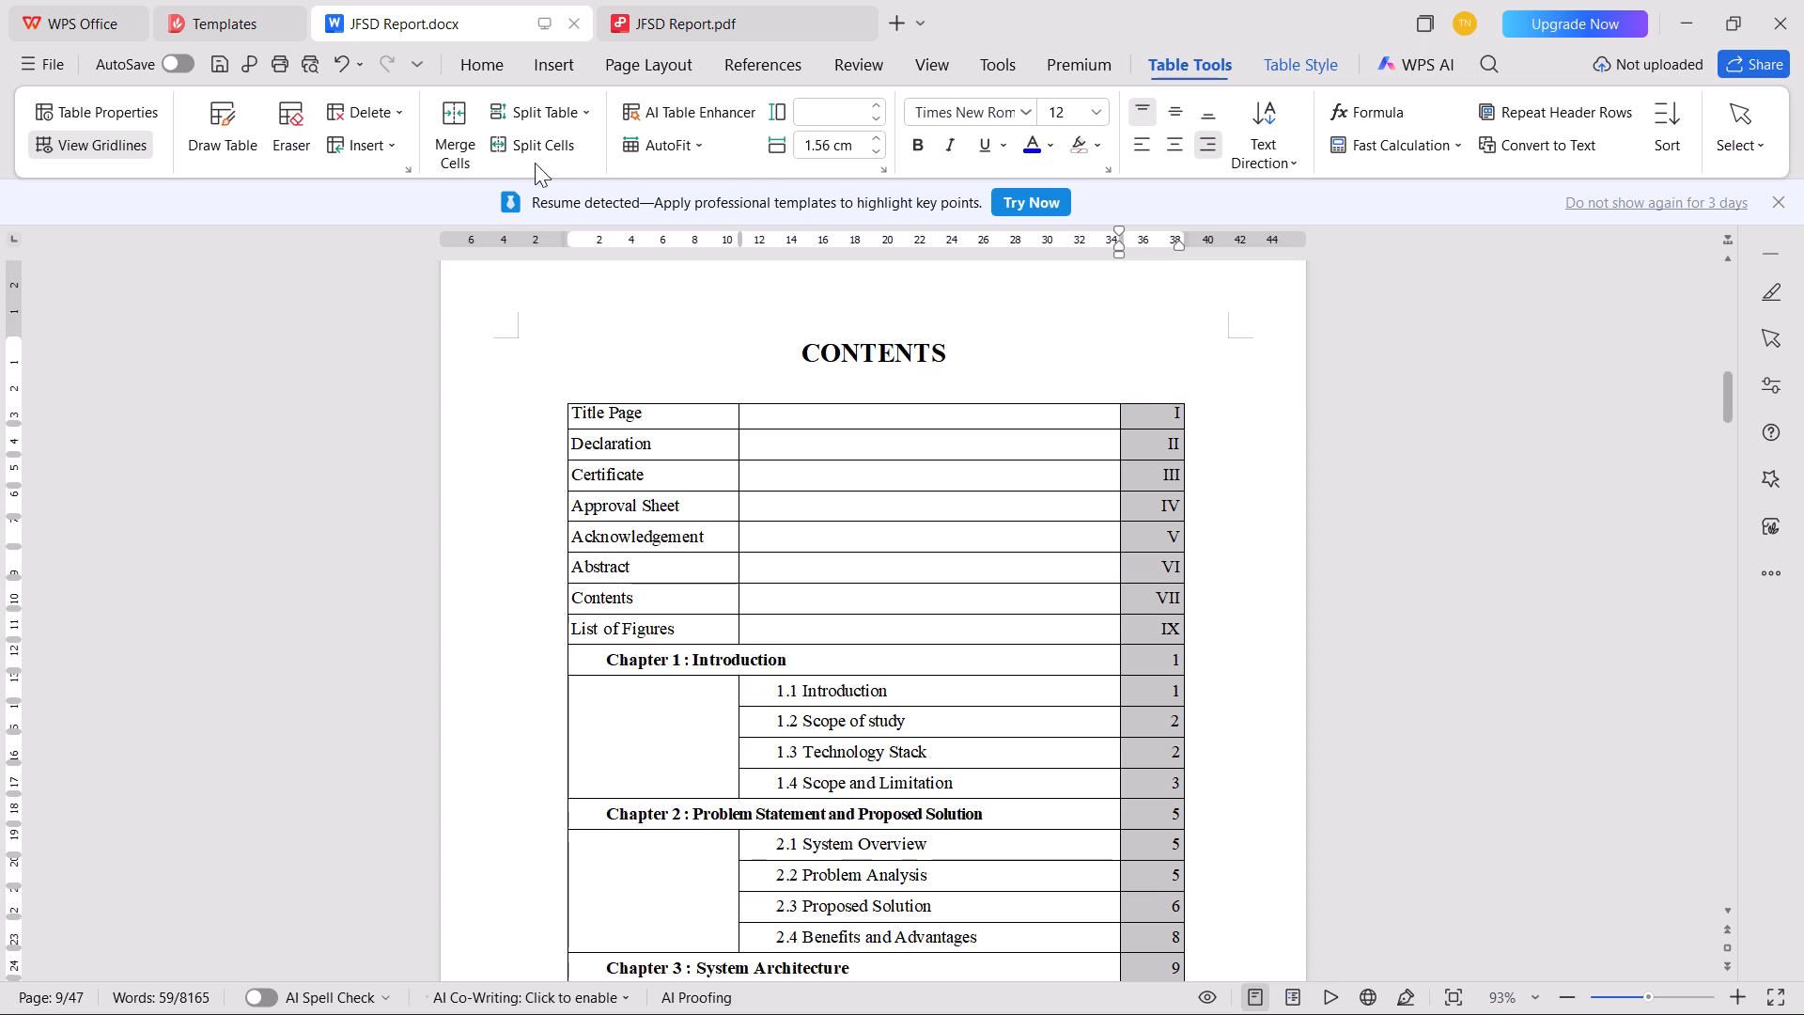
click(1174, 148)
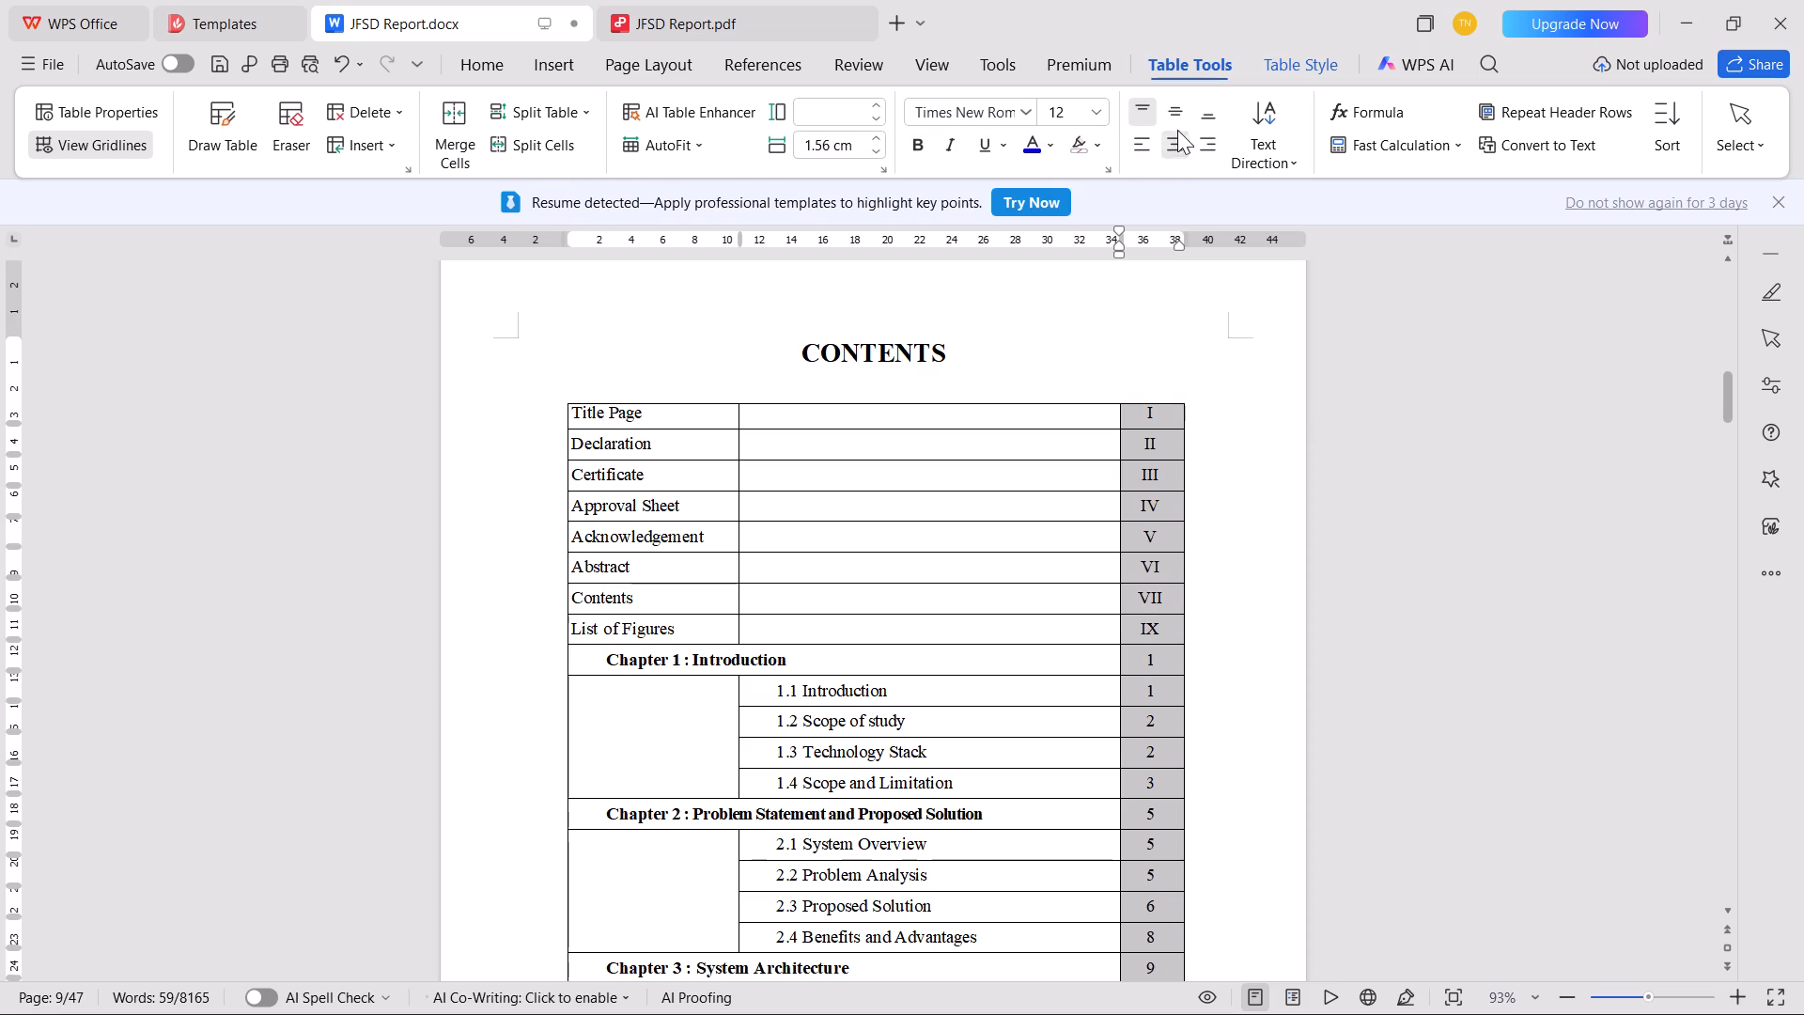
click(1179, 109)
click(1405, 459)
key(ctrl+s)
Centre the Figure, Title and Page header row of the List of Figures table horizontally, with top vertical alignment.
scroll(947, 607, down, 3)
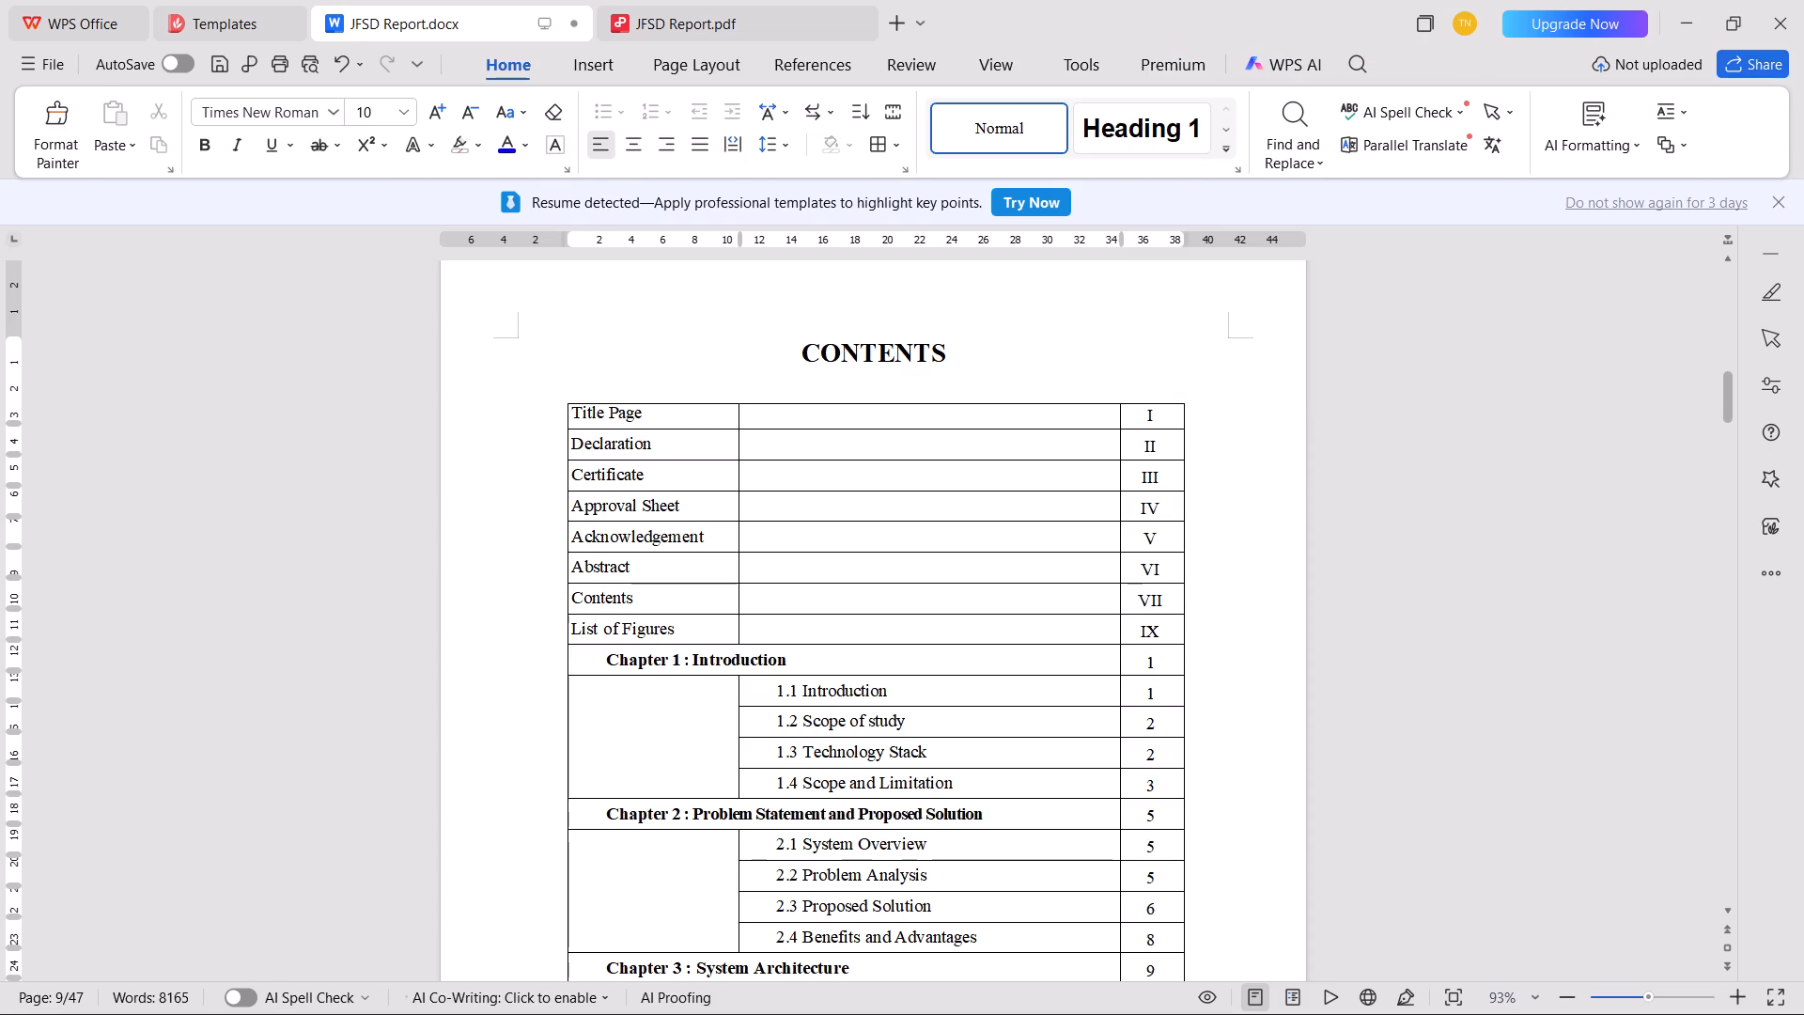
scroll(940, 607, down, 12)
scroll(1252, 592, down, 14)
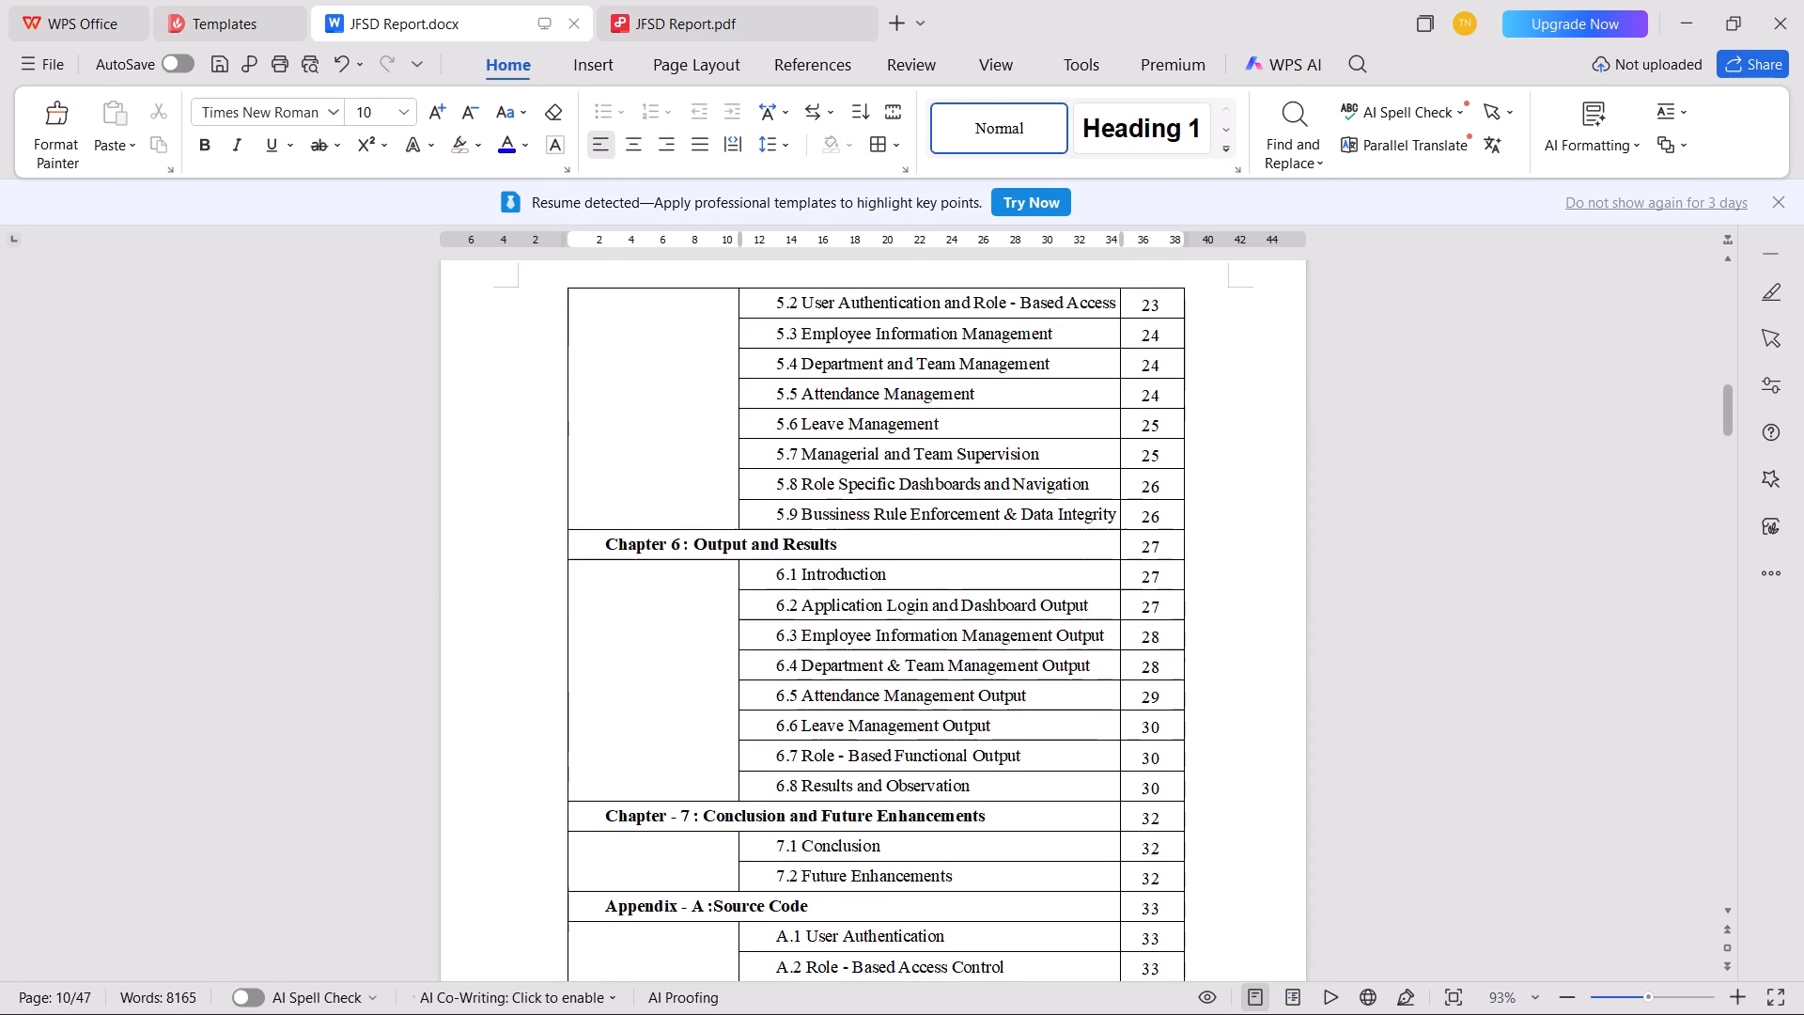
scroll(1239, 609, down, 20)
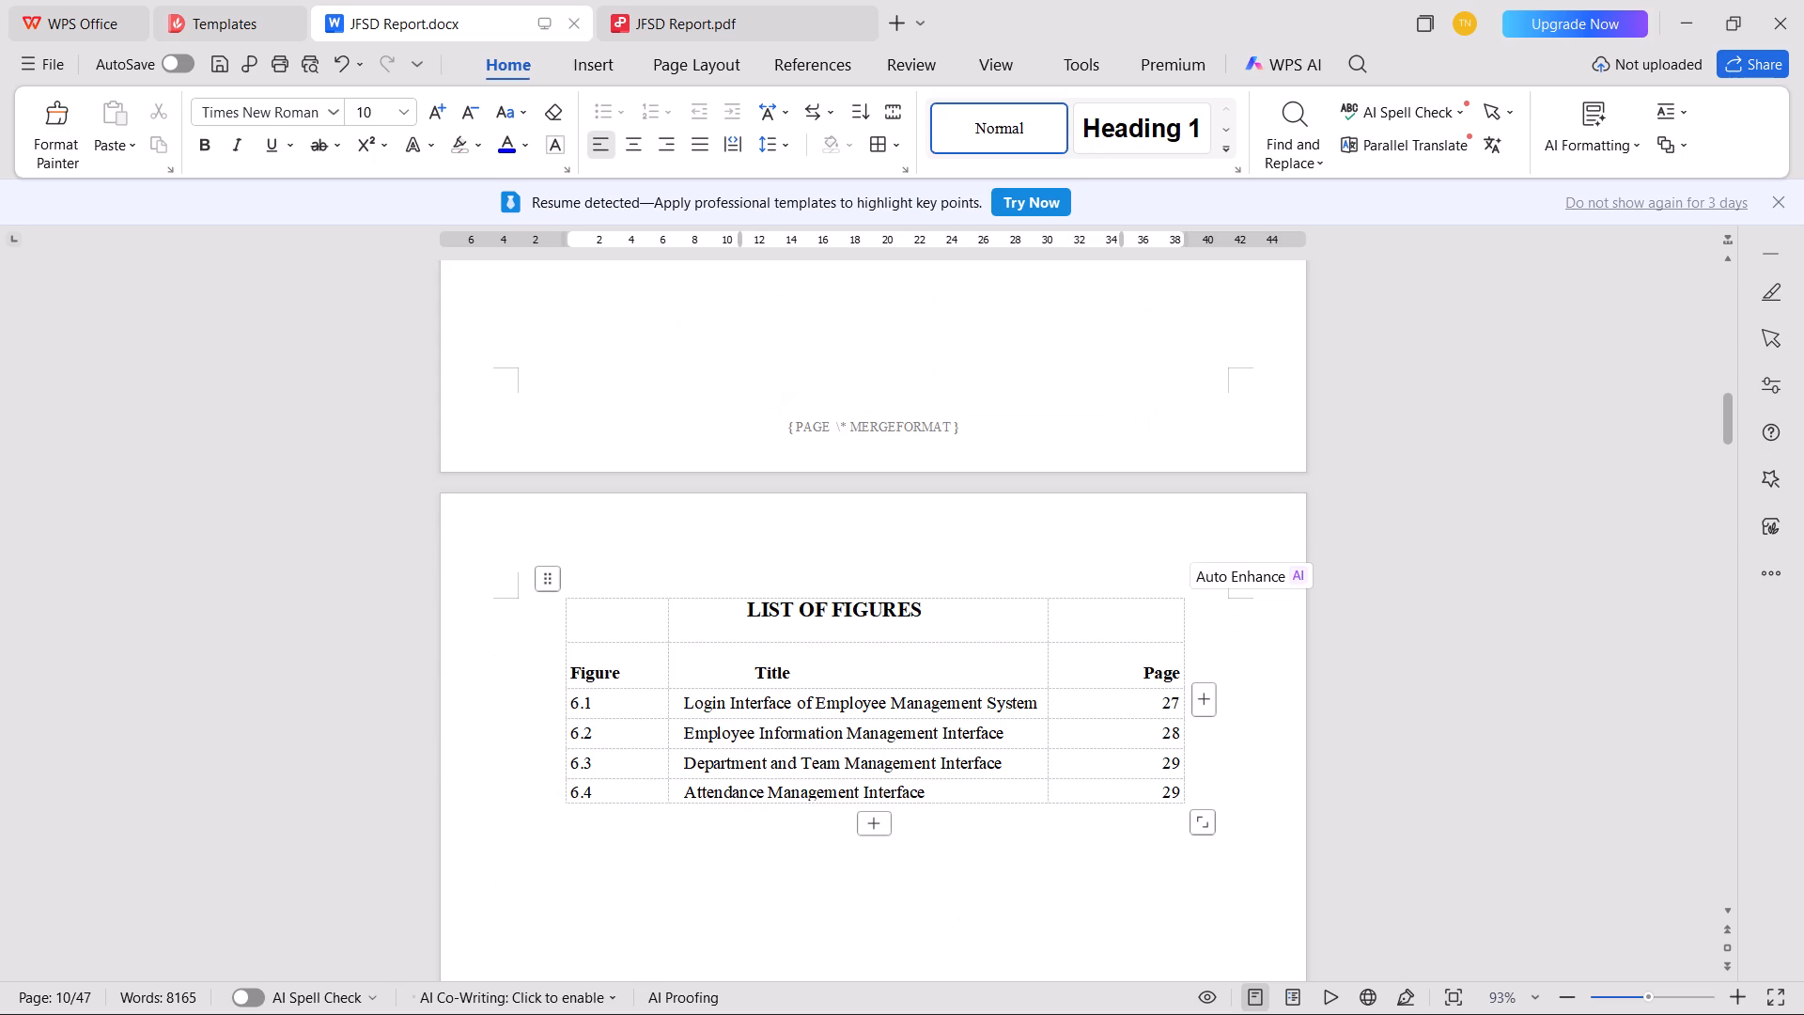
drag(650, 662, 1076, 655)
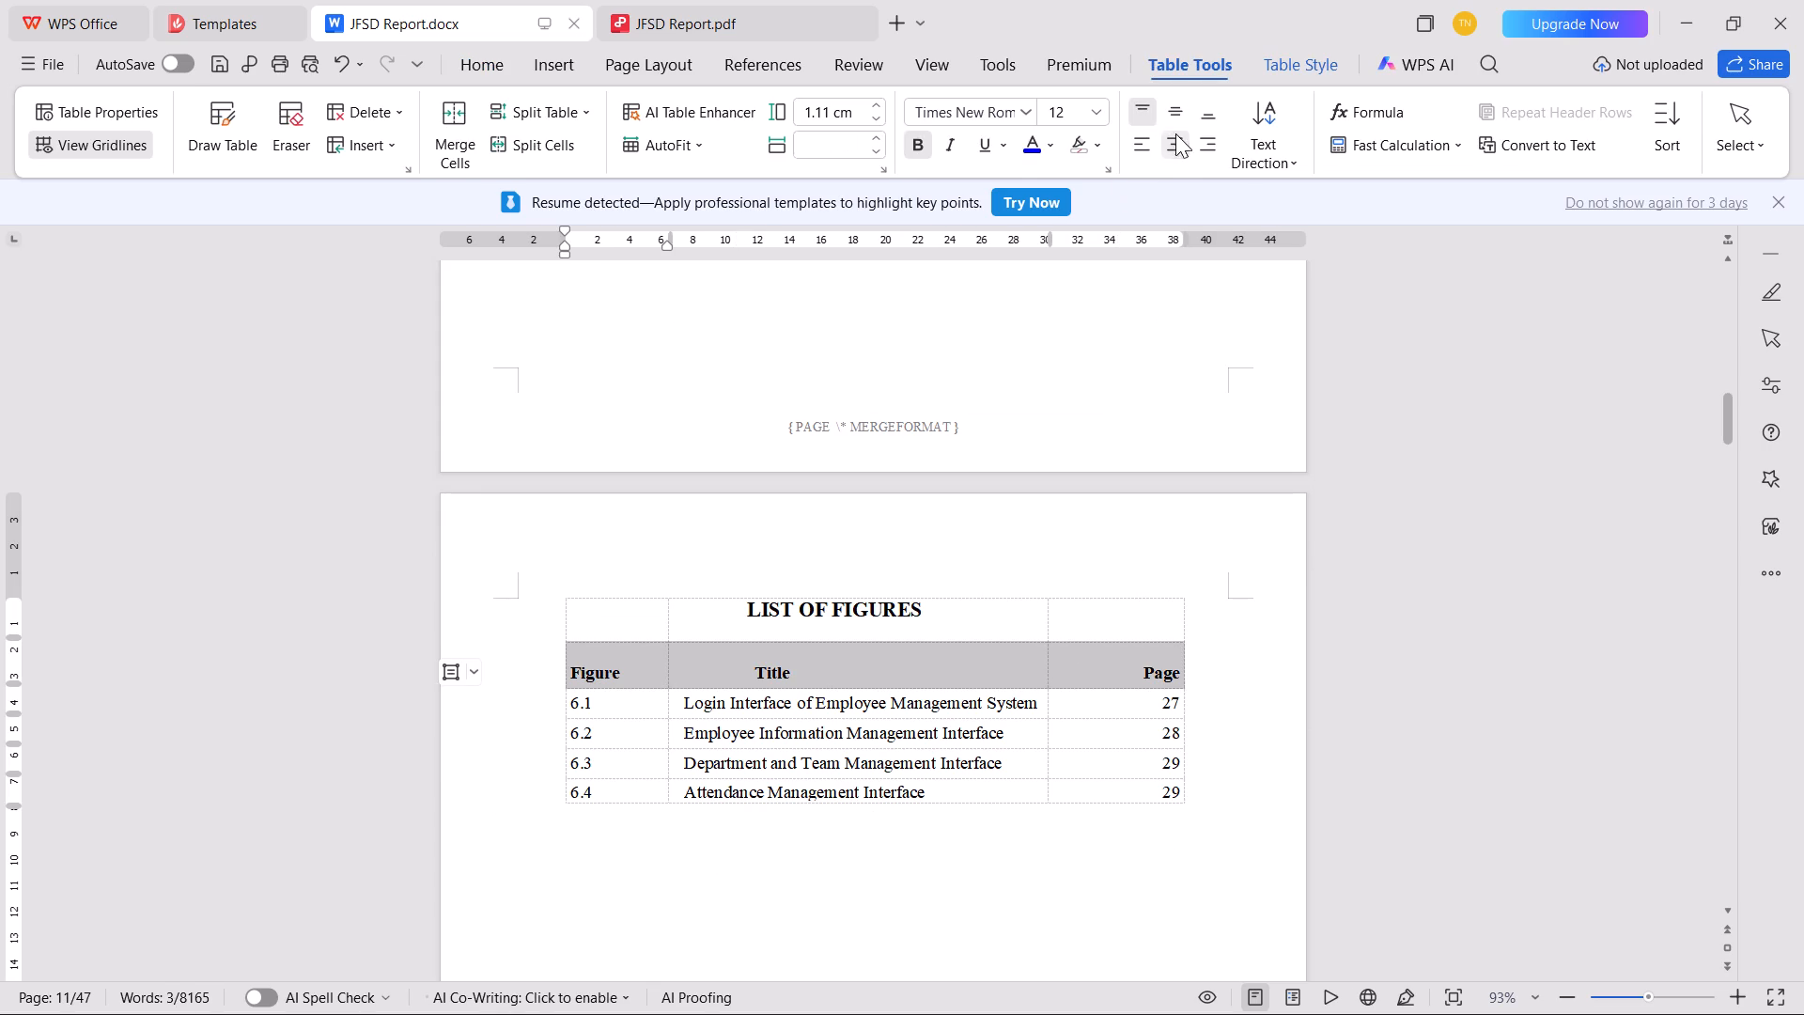
click(1175, 133)
click(1182, 112)
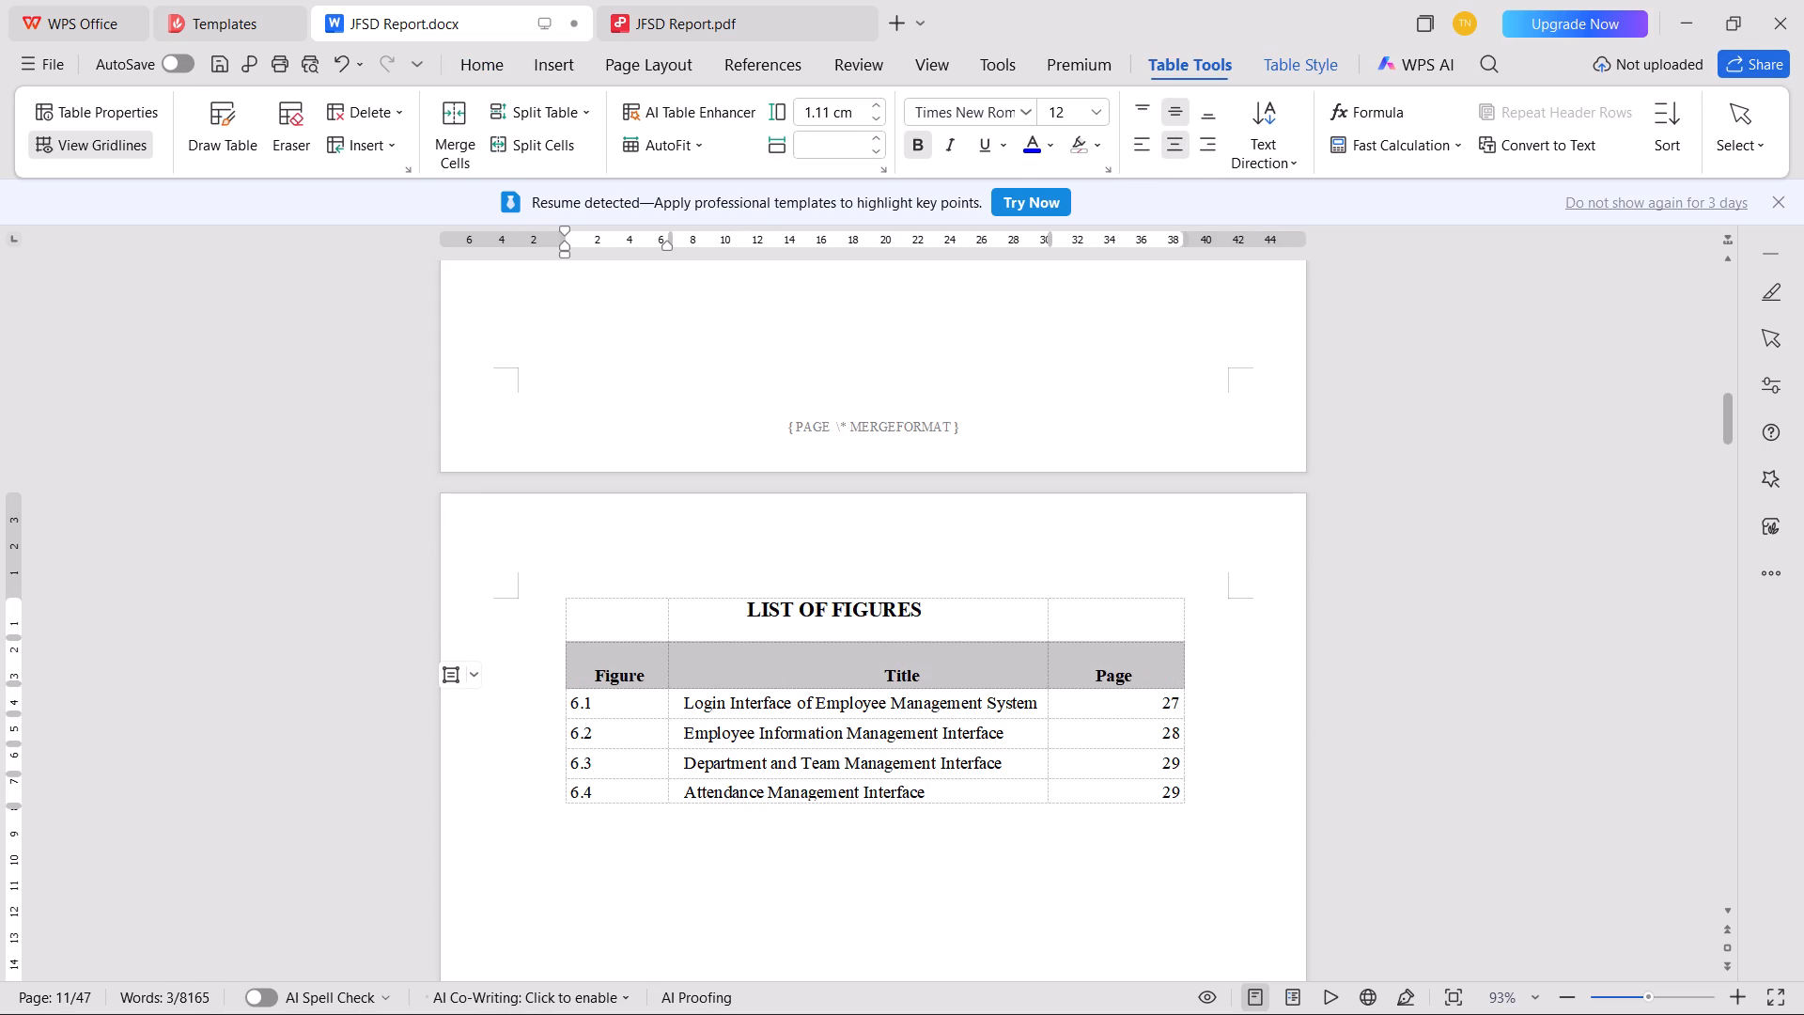
click(1210, 115)
click(1145, 108)
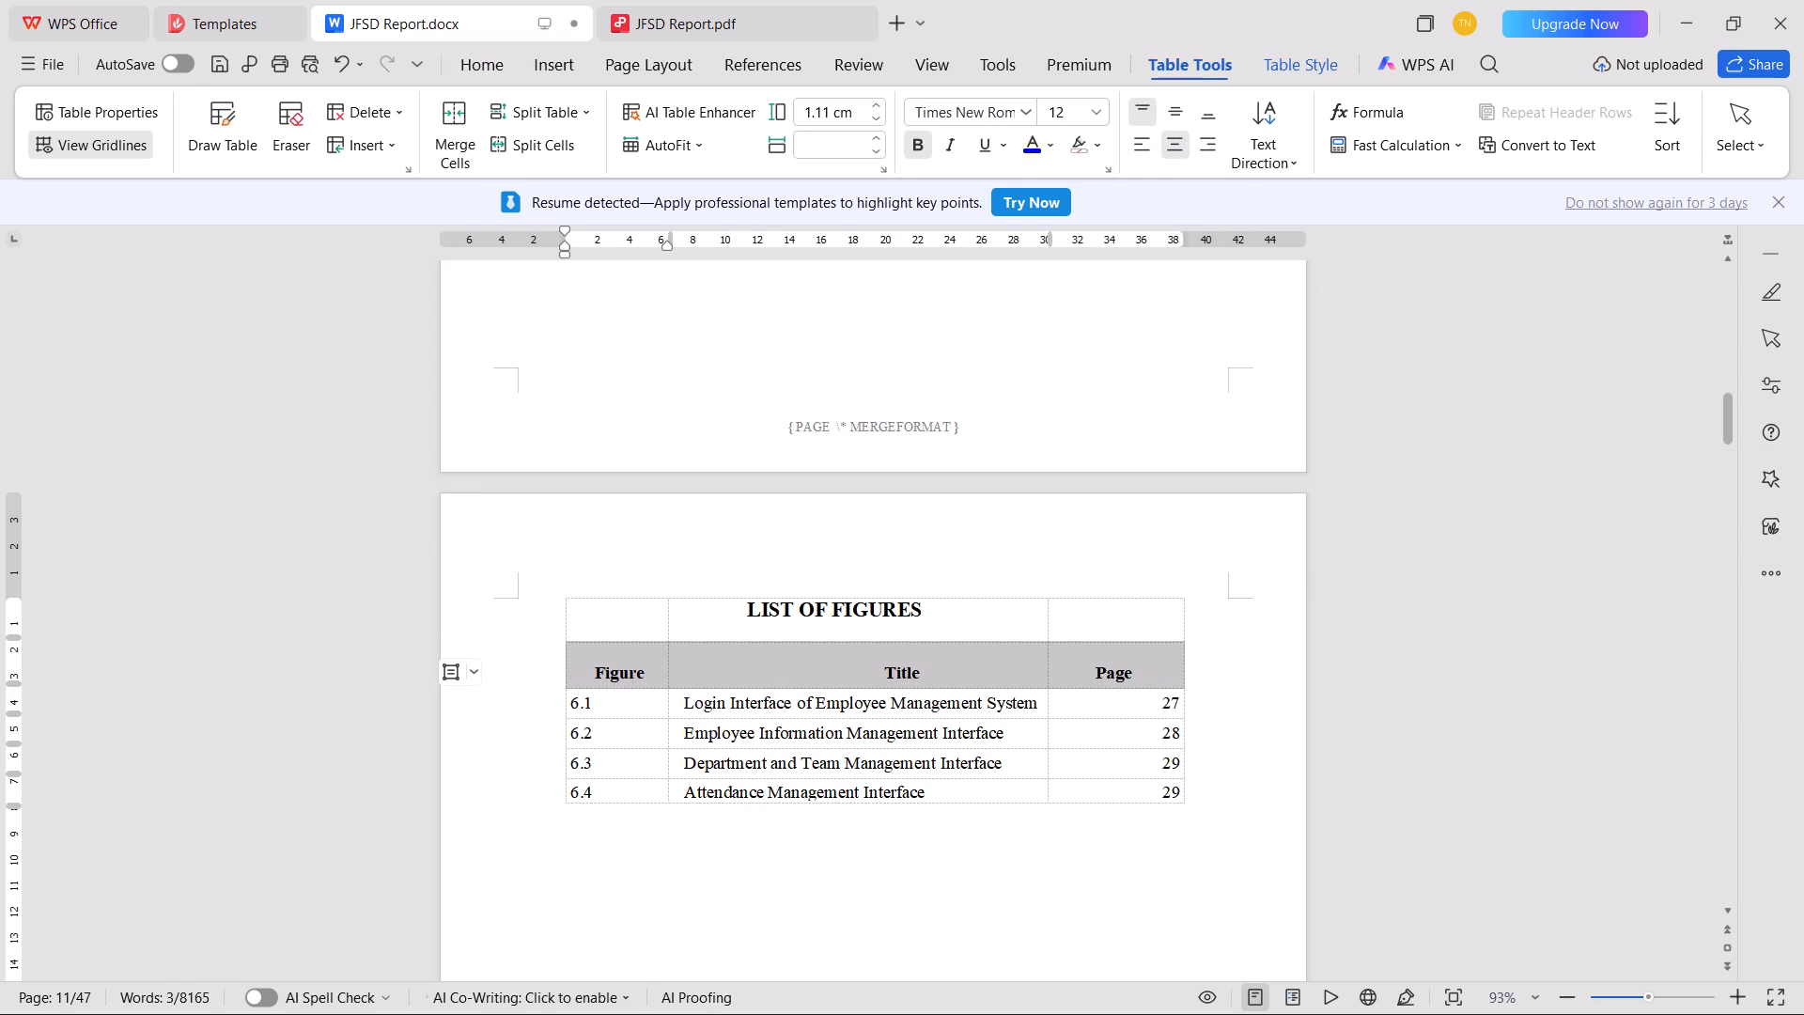
click(1469, 635)
Centre the Page column of the List of Figures table horizontally, from its header through entry 6.4, and save the report.
click(1121, 595)
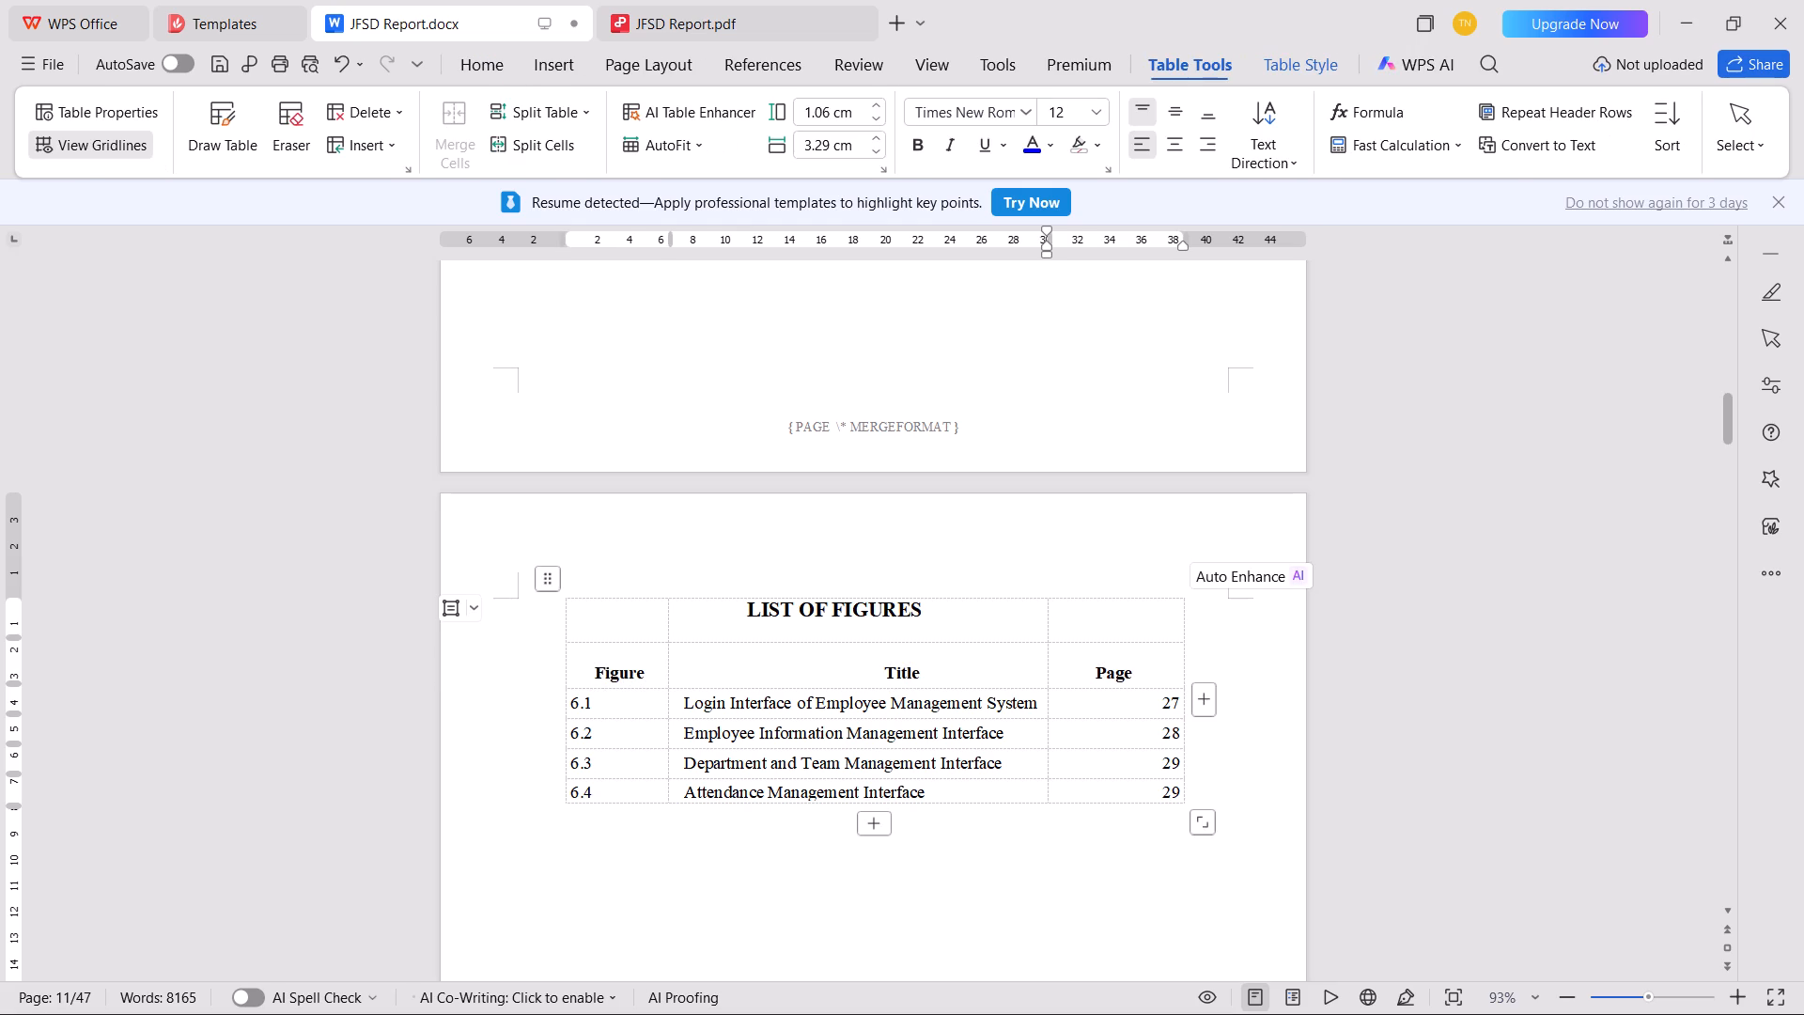
drag(1102, 661, 1117, 791)
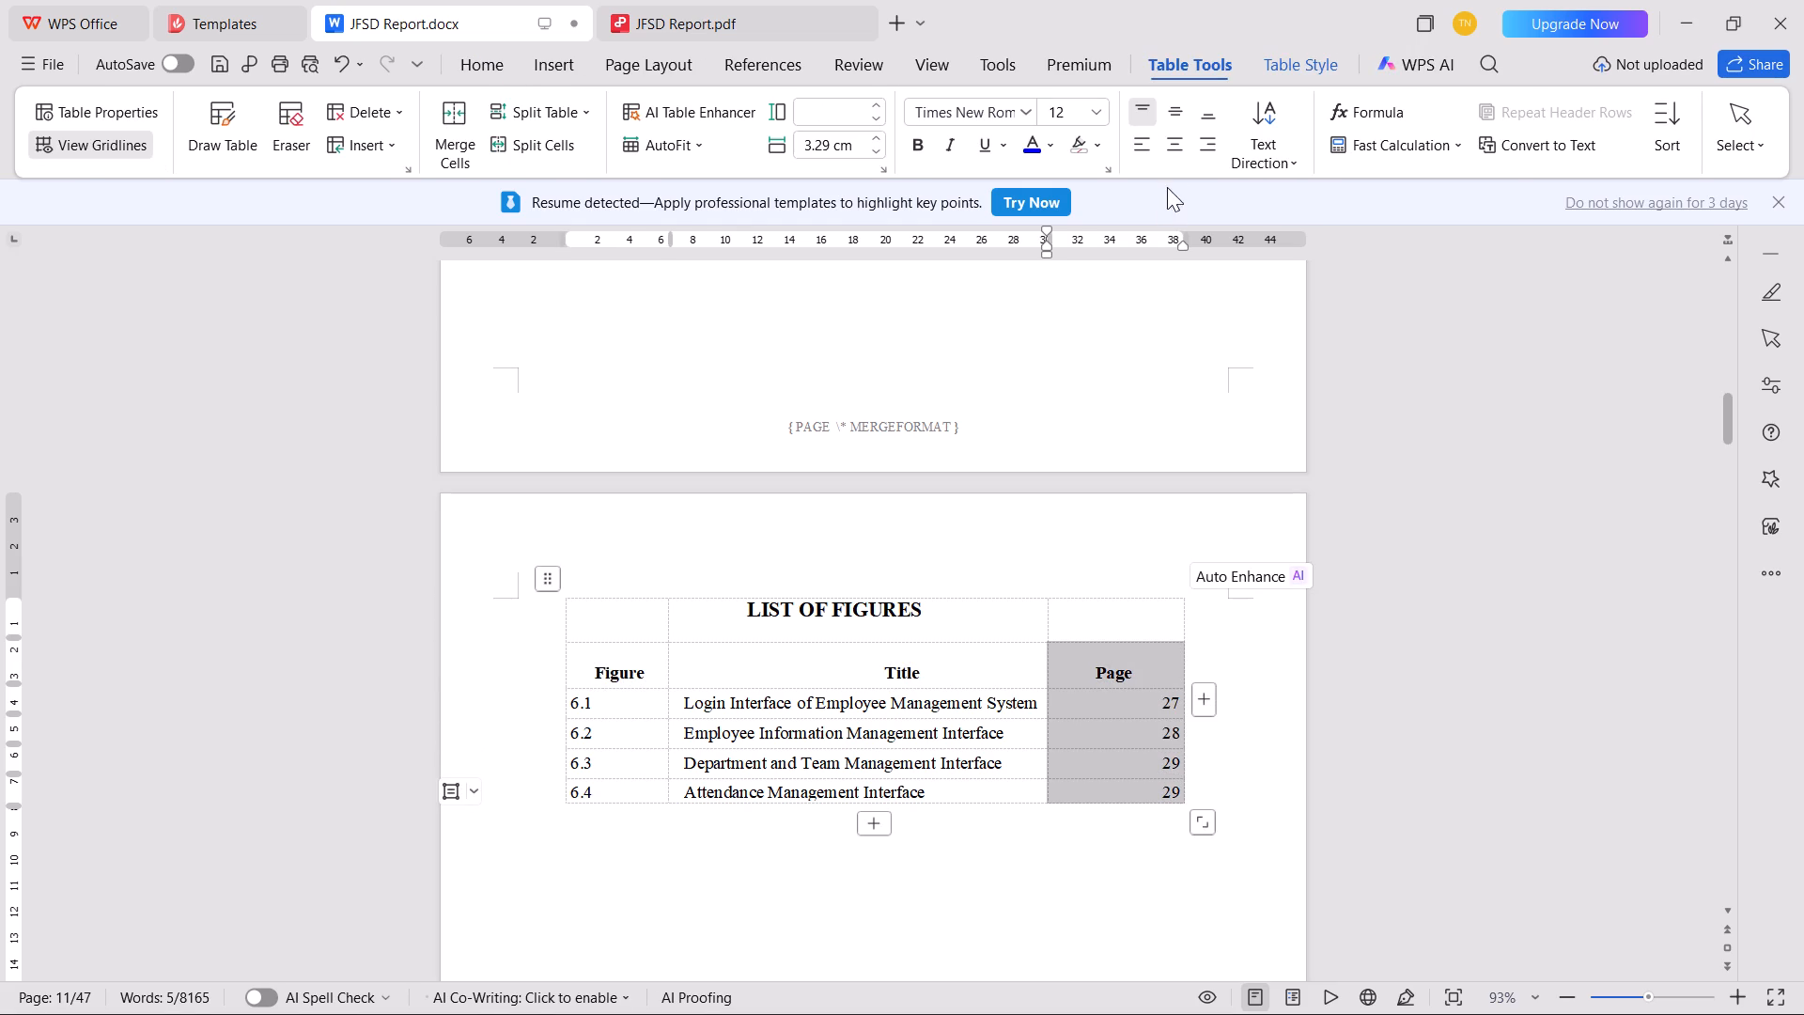
click(1173, 147)
click(1383, 665)
key(ctrl+s)
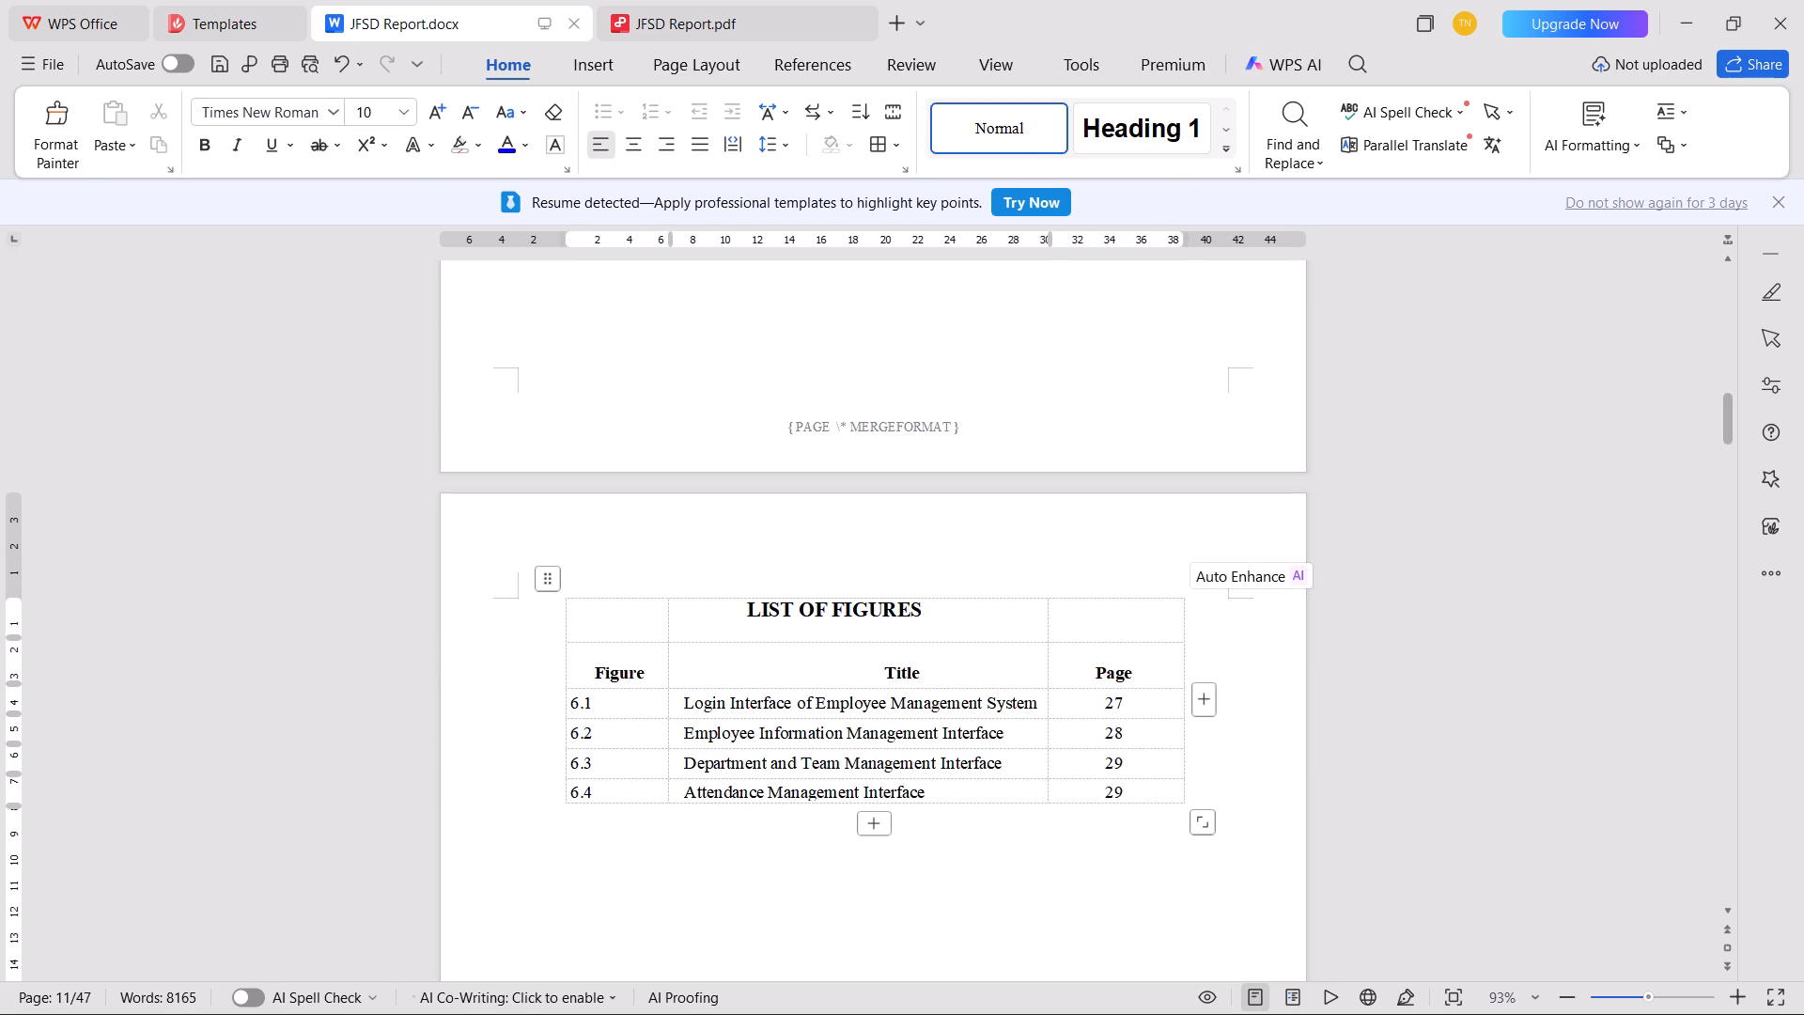
Delete the entire top row containing the LIST OF FIGURES title from the figures table.
drag(636, 620, 1093, 614)
right_click(1093, 614)
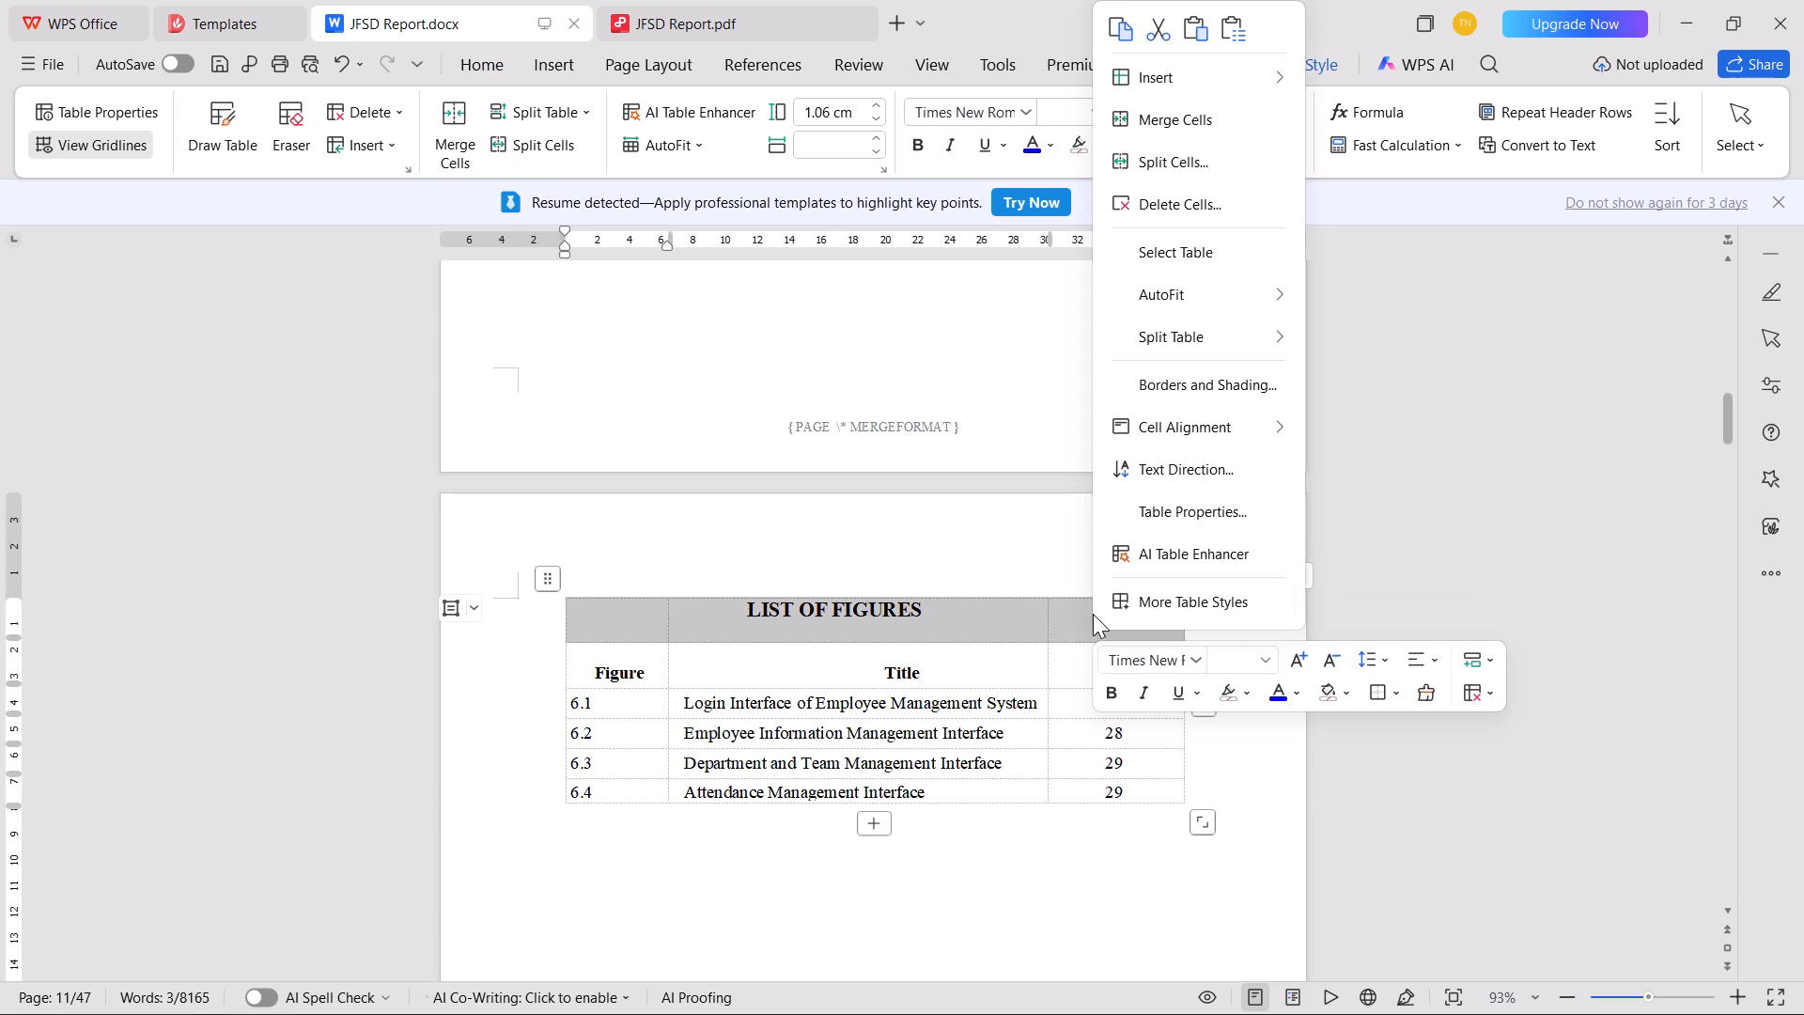
click(1193, 219)
click(857, 509)
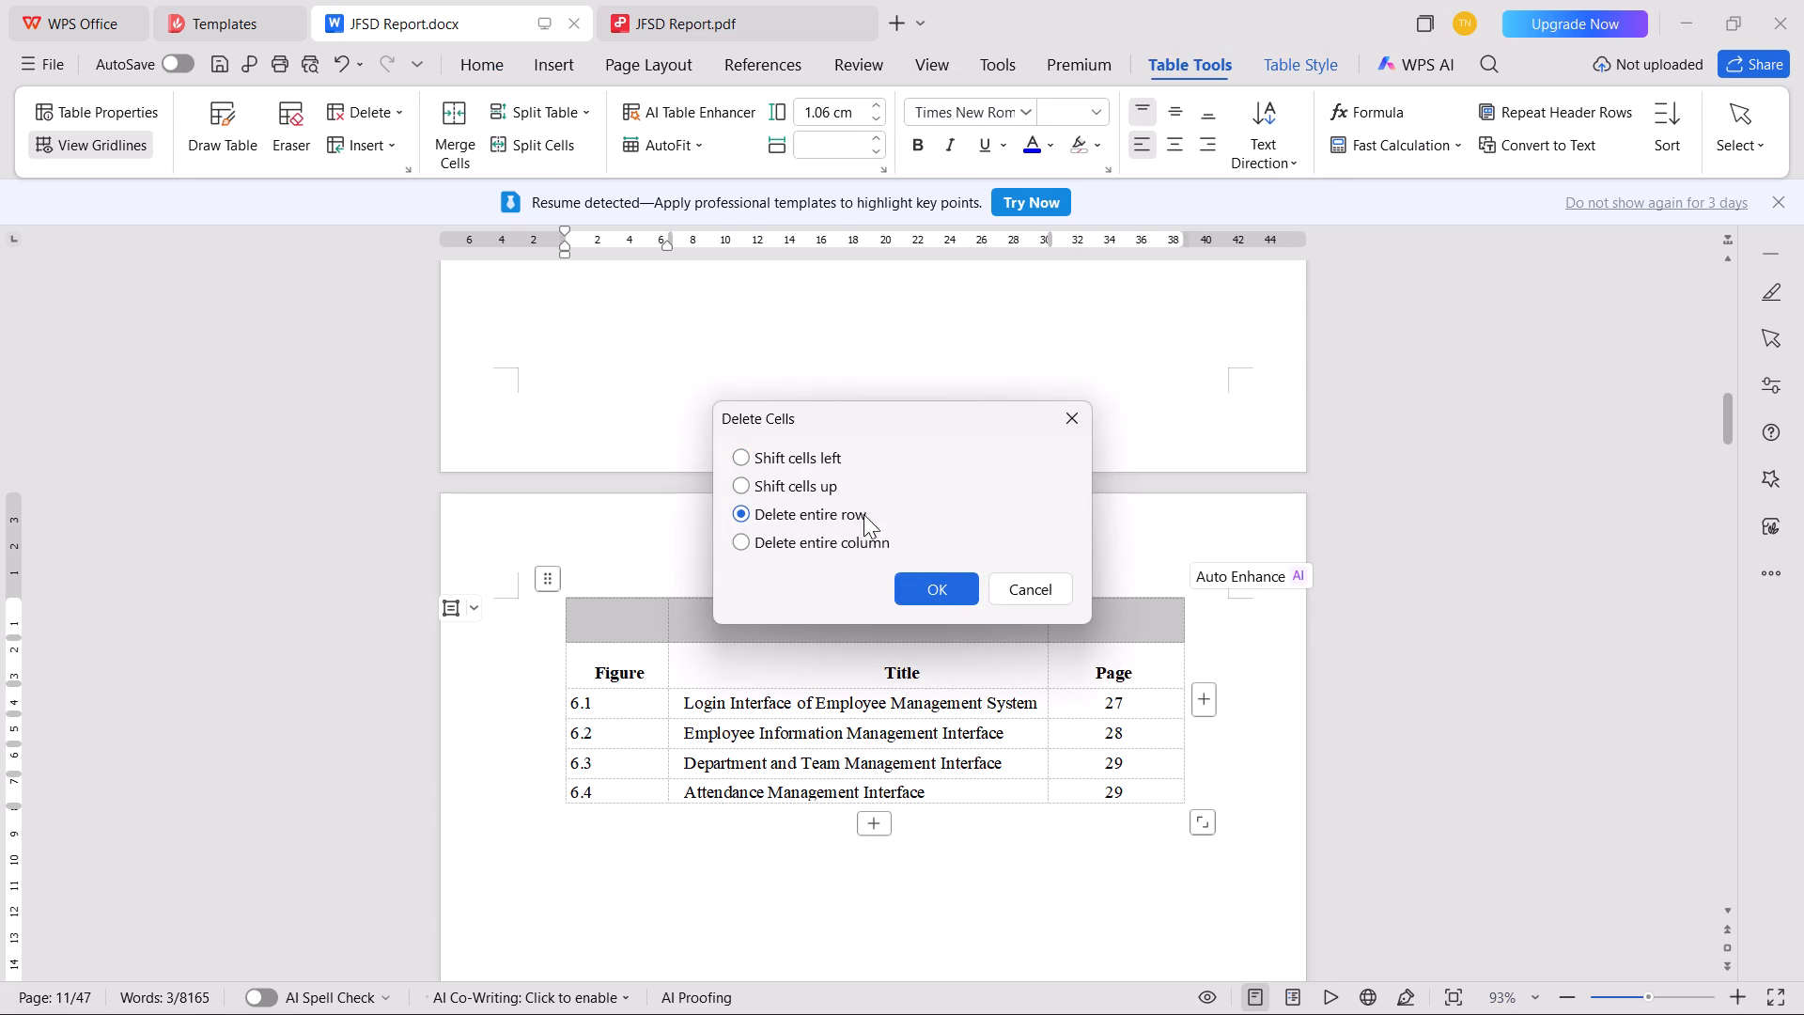
click(957, 598)
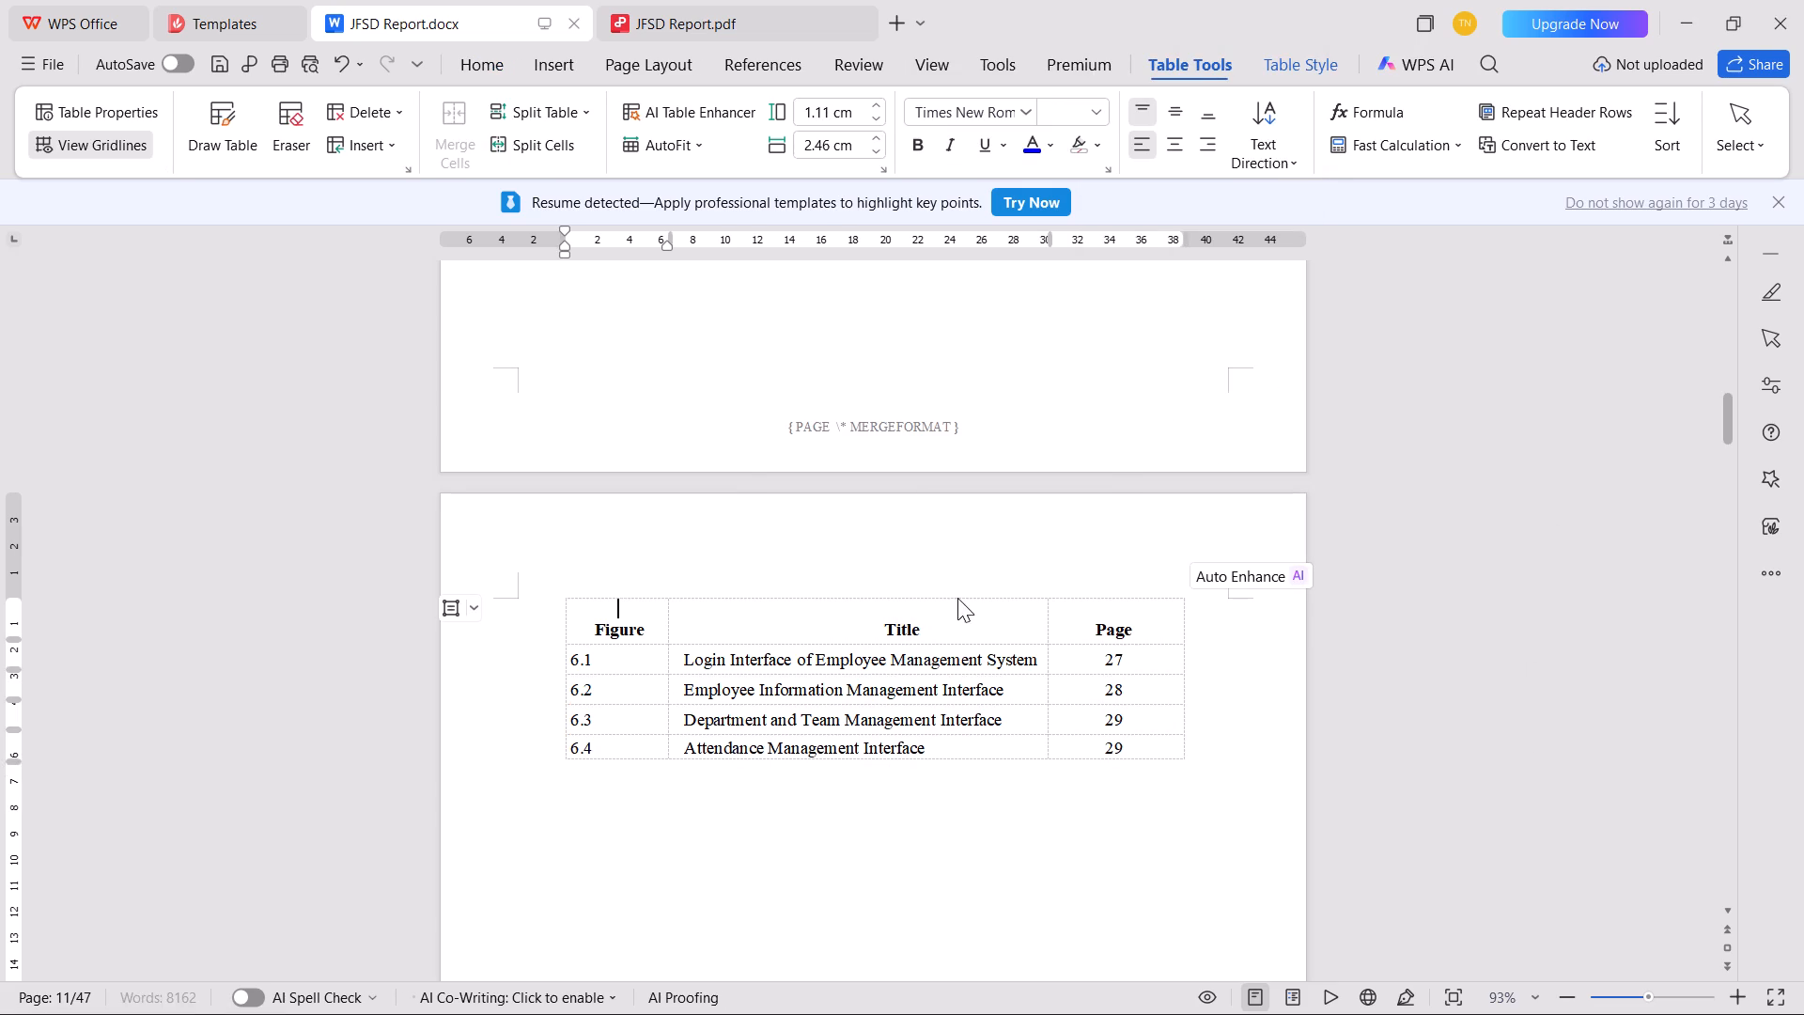
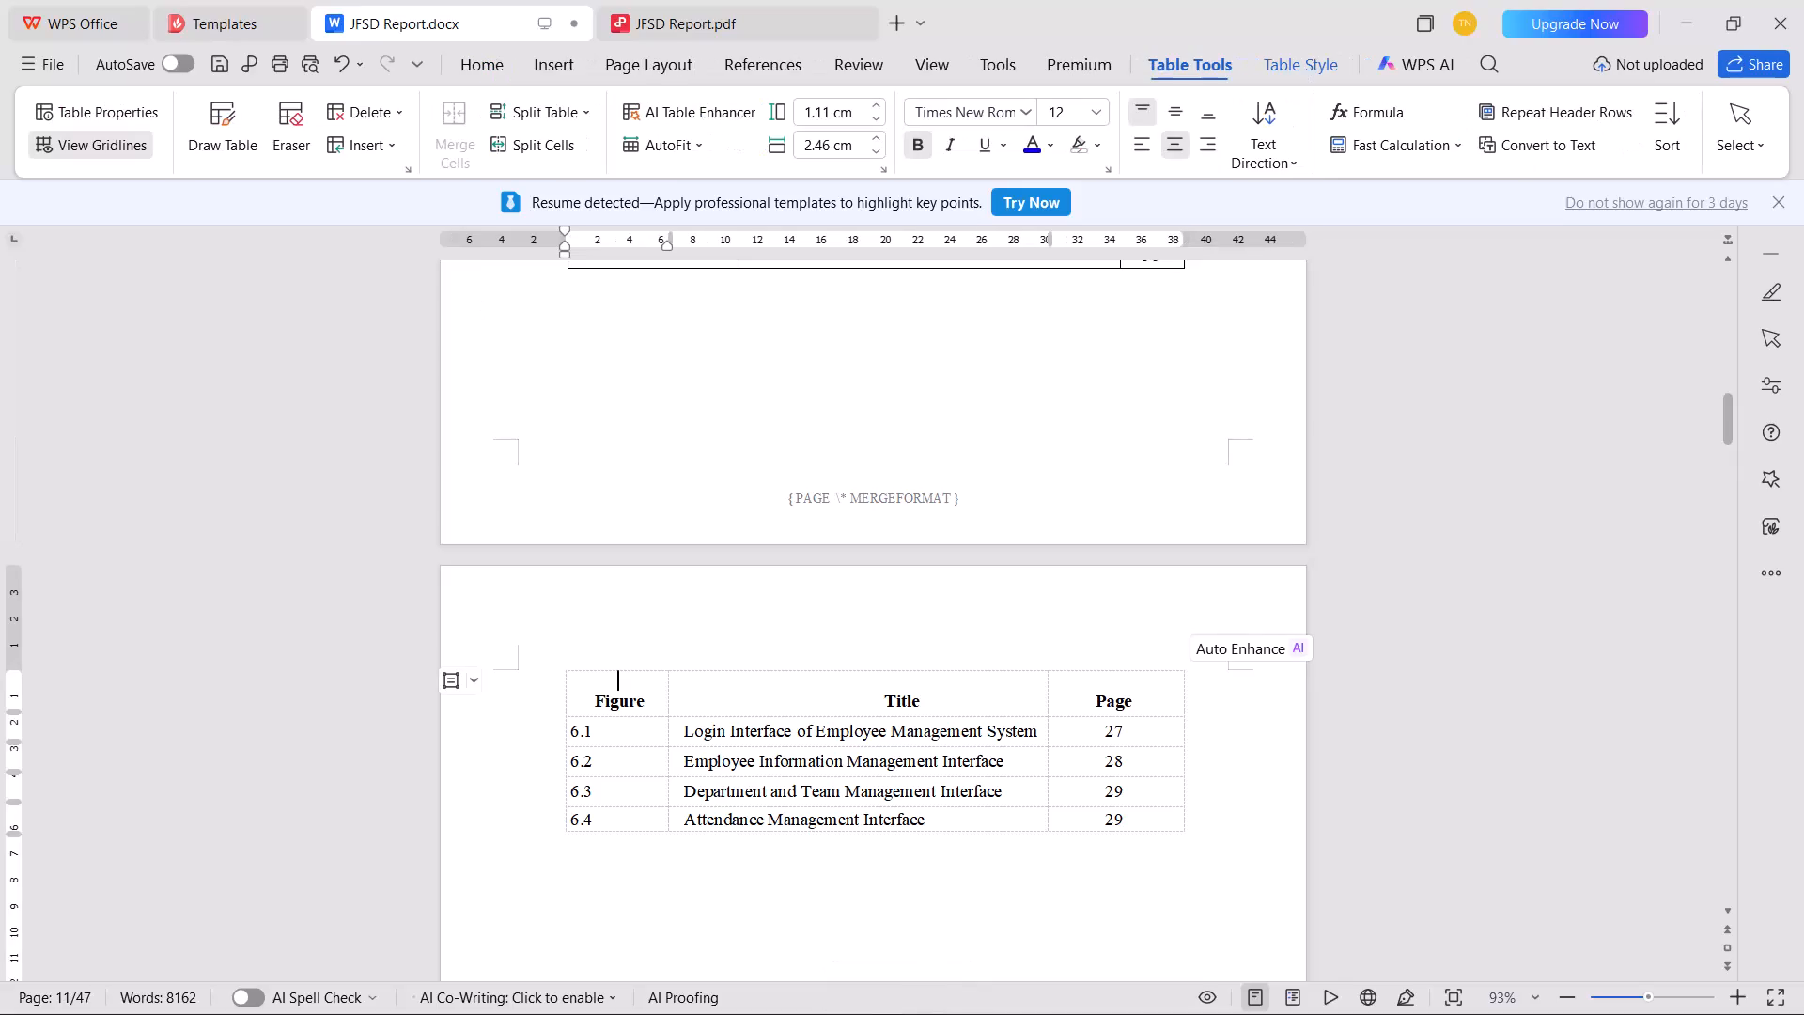
Remove the blank line and centring indentation before Figure in the header row of the figures table.
key(Return)
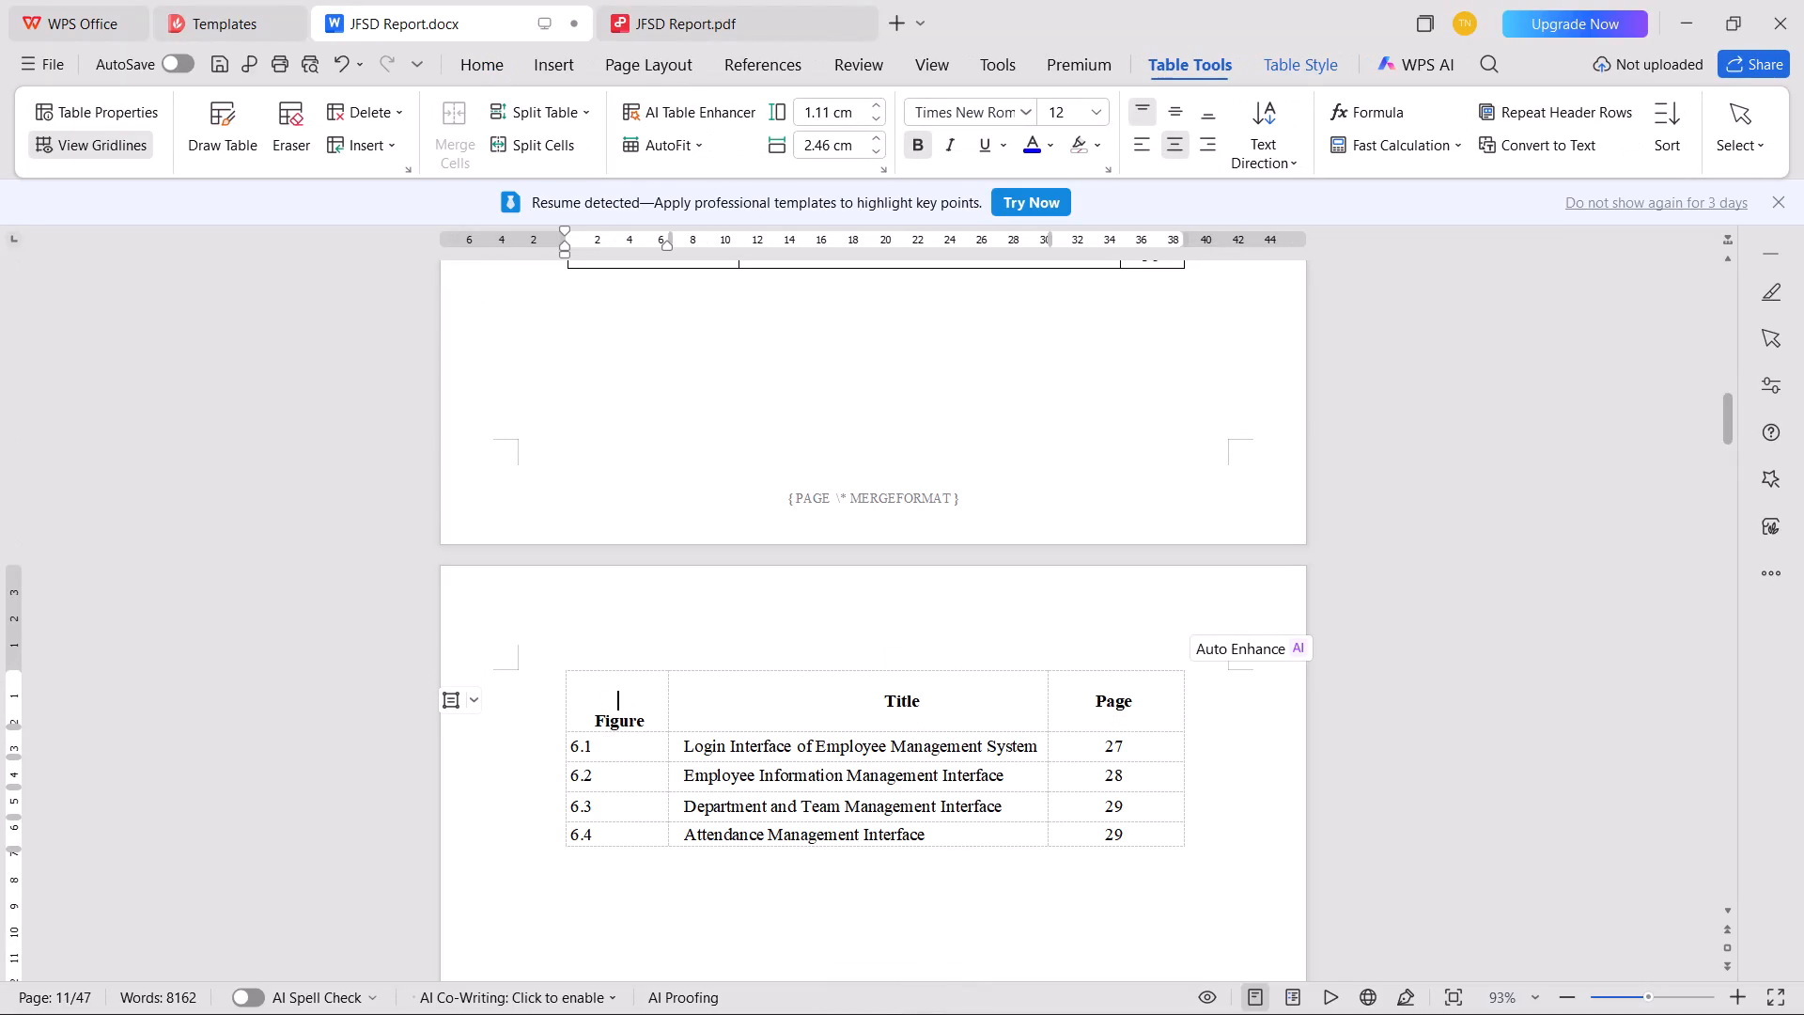
key(BackSpace)
key(BackSpace)
key(BackSpace)
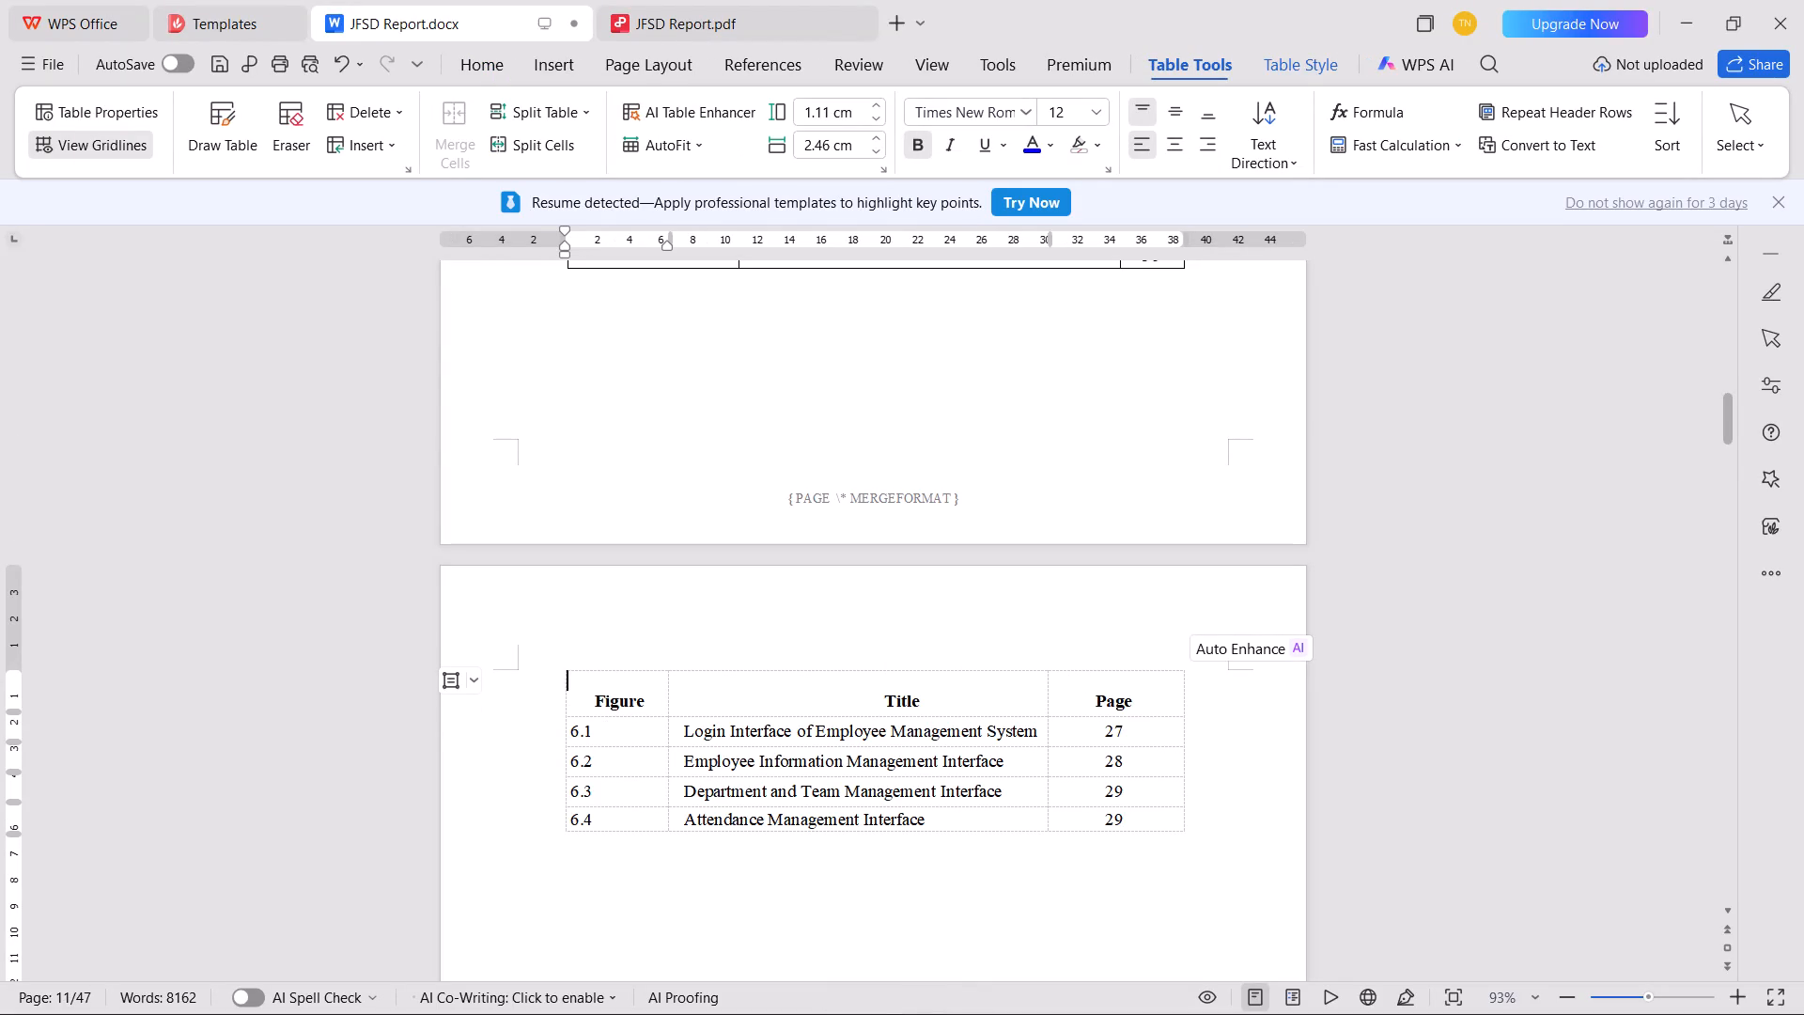
key(Down)
key(BackSpace)
key(BackSpace)
key(BackSpace)
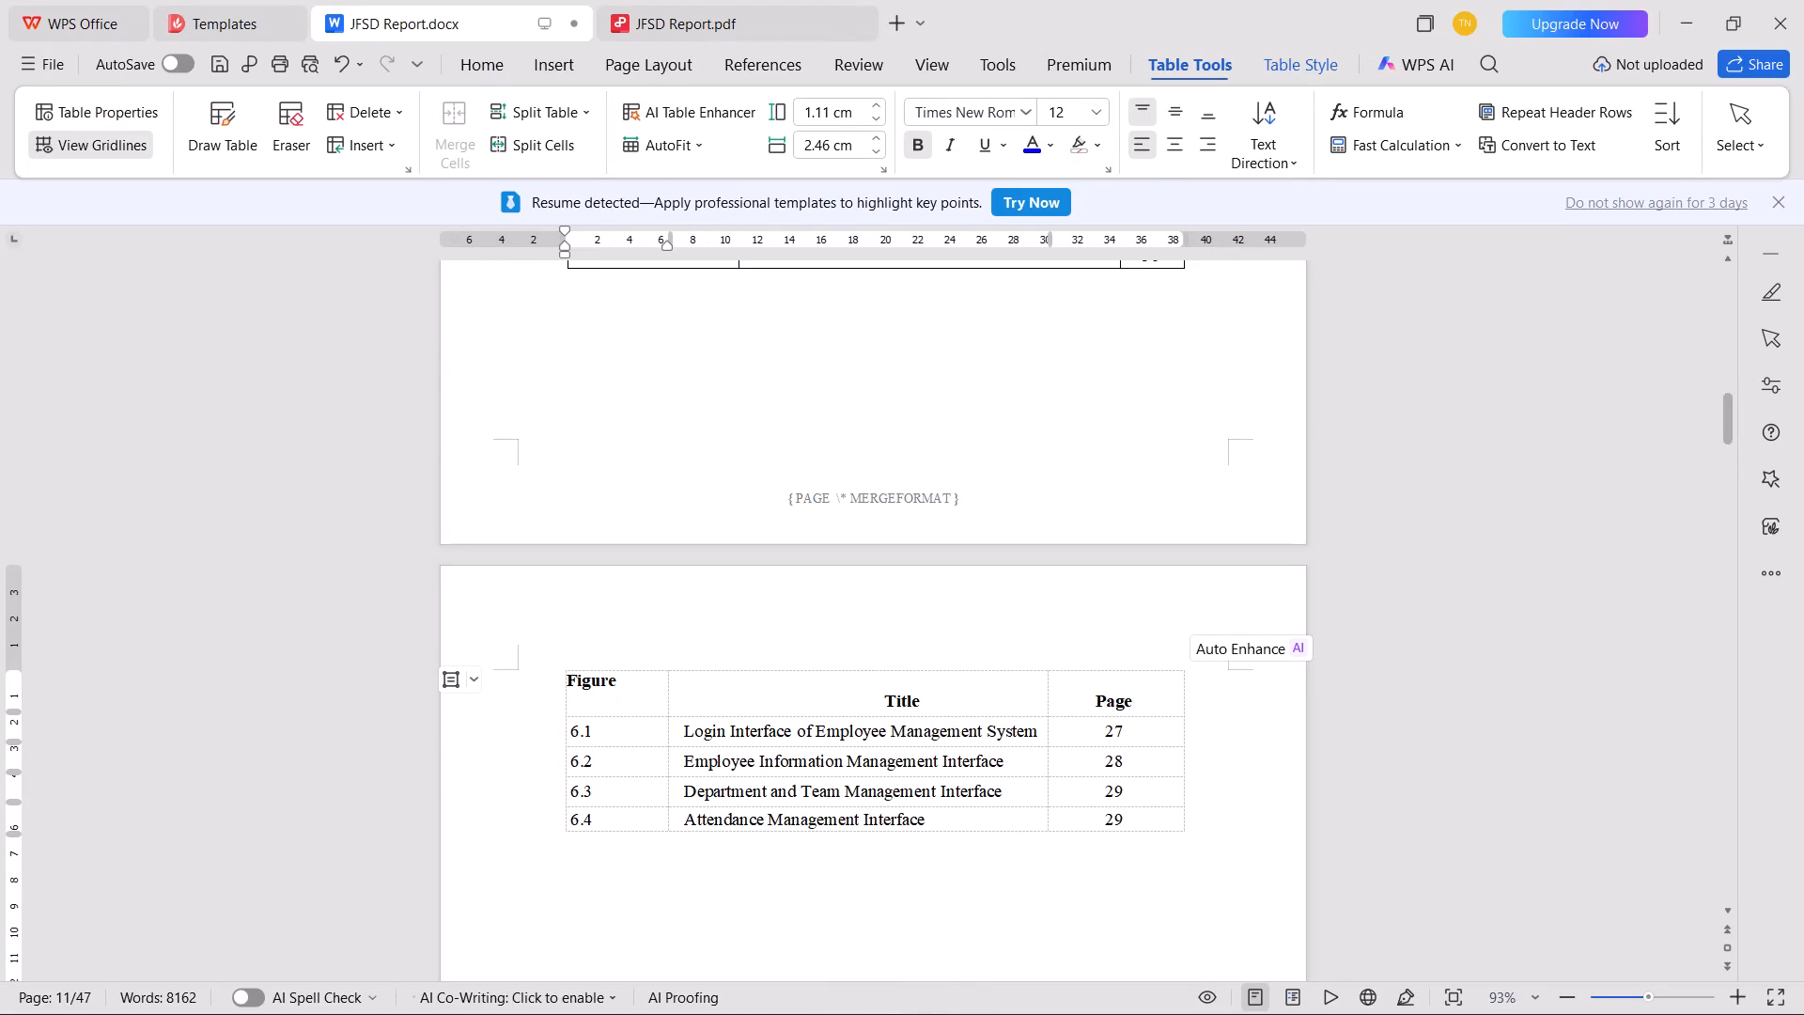
Remove the blank line and indentation before Title in the figures table's header row.
key(Down)
key(Right)
key(Right)
key(Up)
key(Right)
key(ctrl+Right)
key(ctrl+Right)
key(Down)
key(BackSpace)
key(BackSpace)
key(BackSpace)
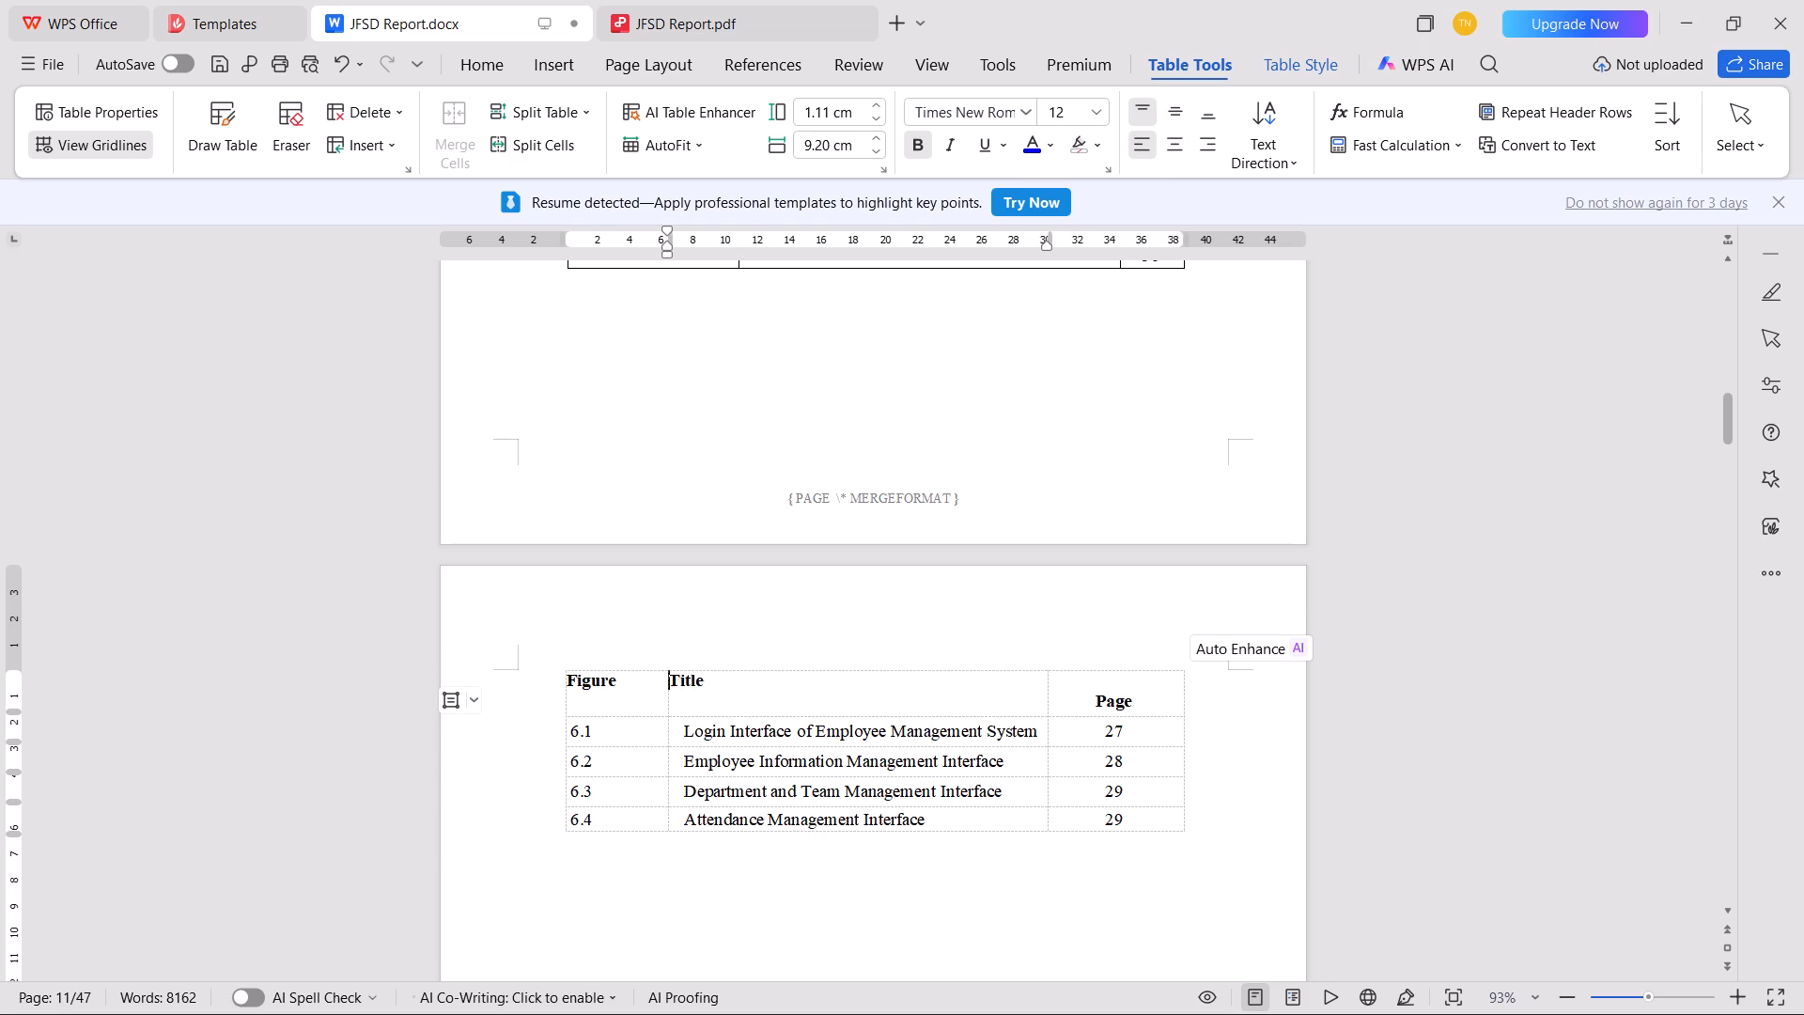
key(BackSpace)
Remove the blank line and indentation before Page in the figures table's header row.
key(Right)
key(ctrl+Right)
key(ctrl+Right)
key(ctrl+Right)
key(BackSpace)
key(BackSpace)
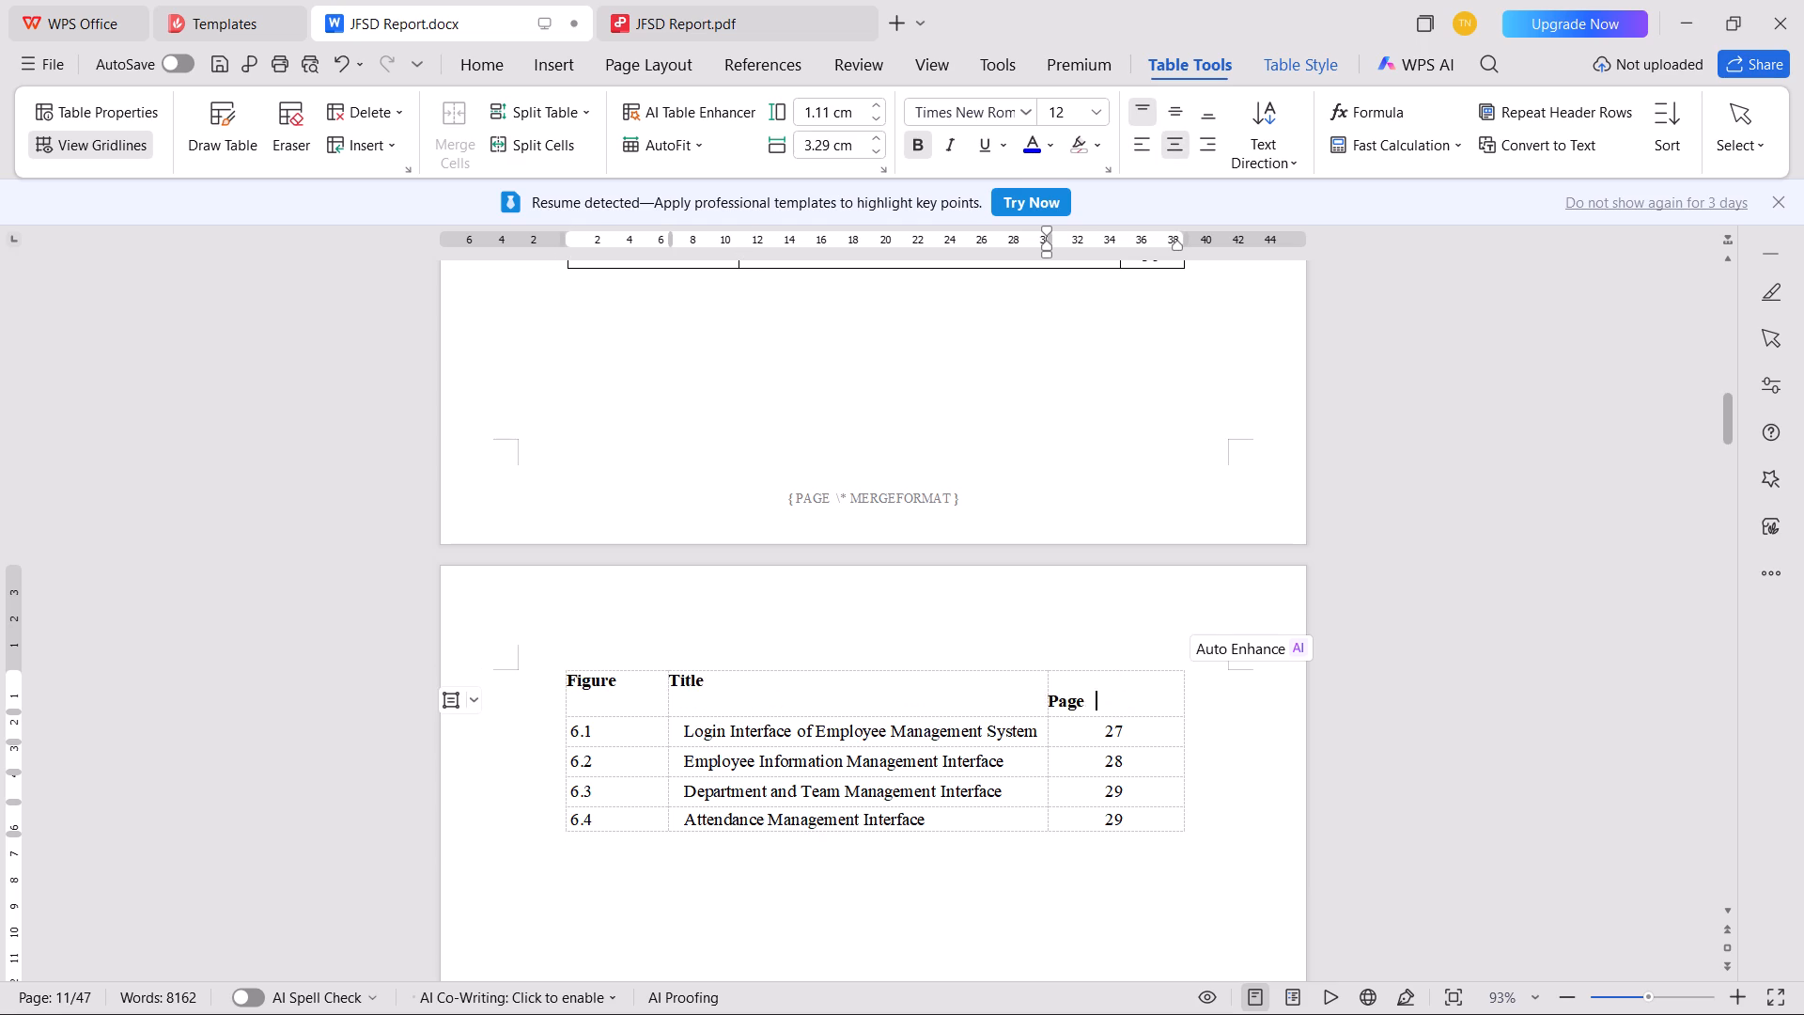
key(BackSpace)
key(Down)
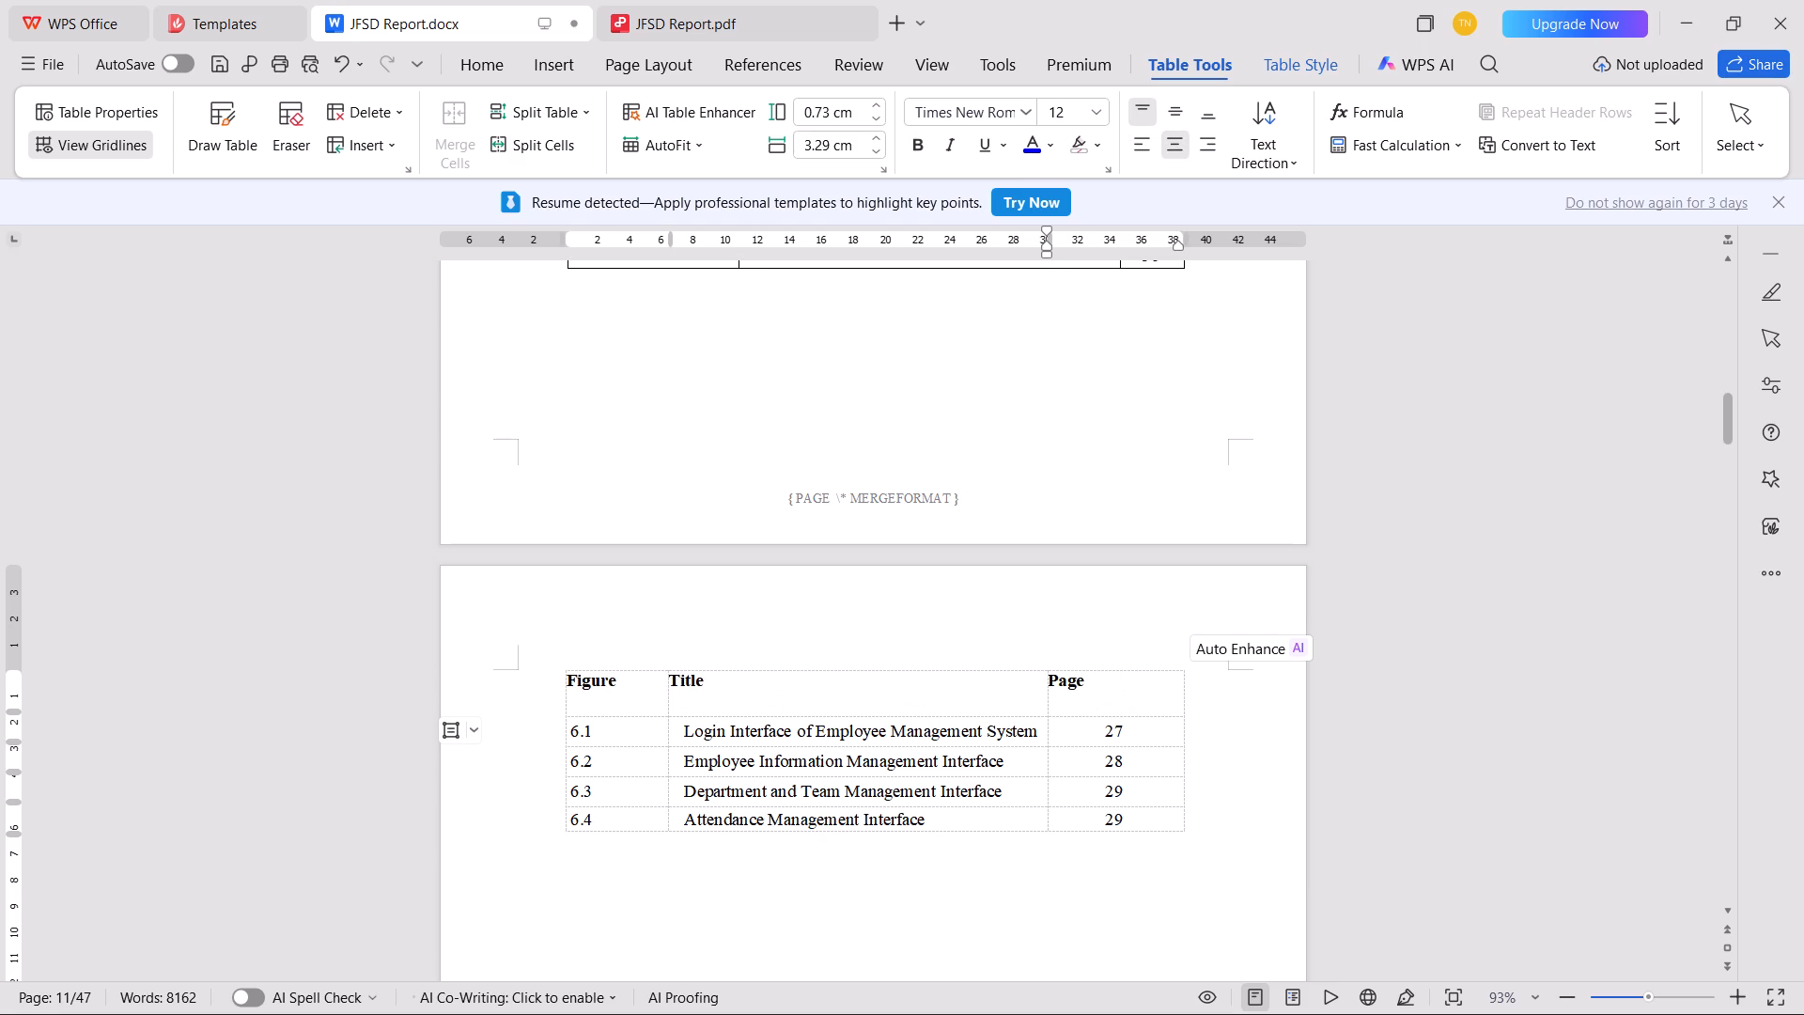
Centre the Figure, Title and Page header row of the figures table horizontally and vertically.
drag(601, 697, 1111, 702)
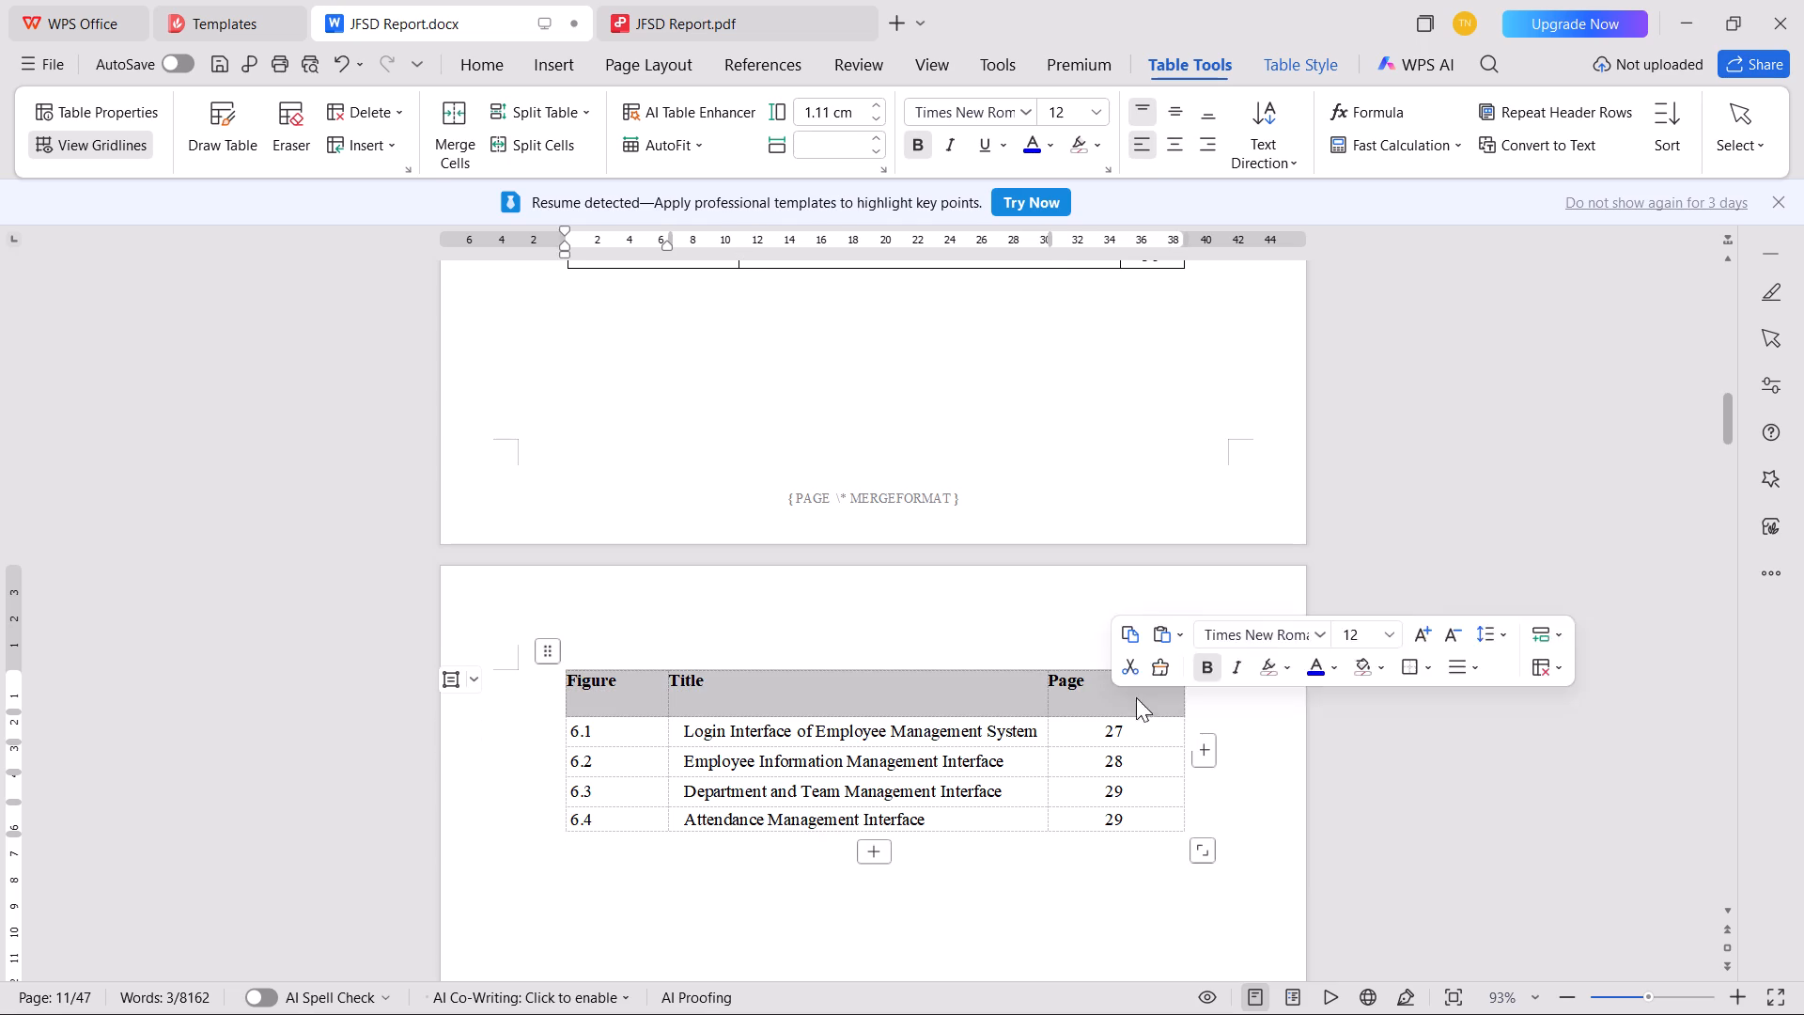
click(1179, 153)
click(1173, 120)
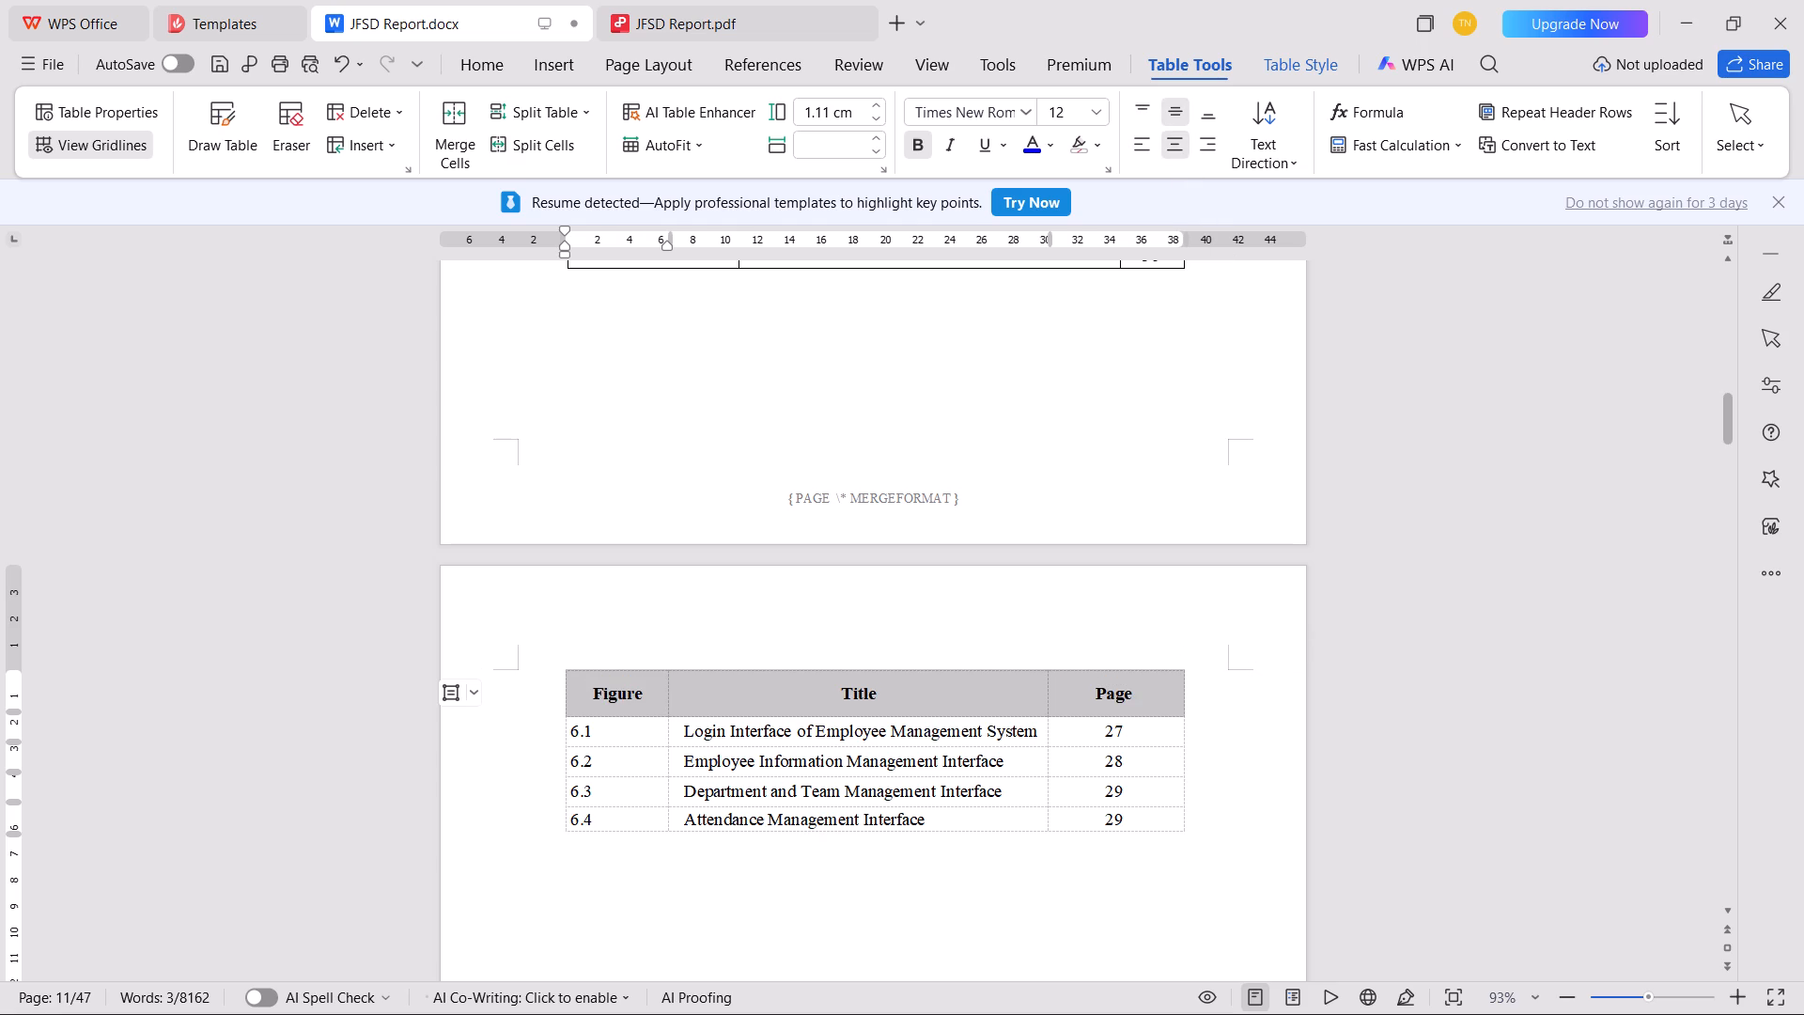
click(575, 651)
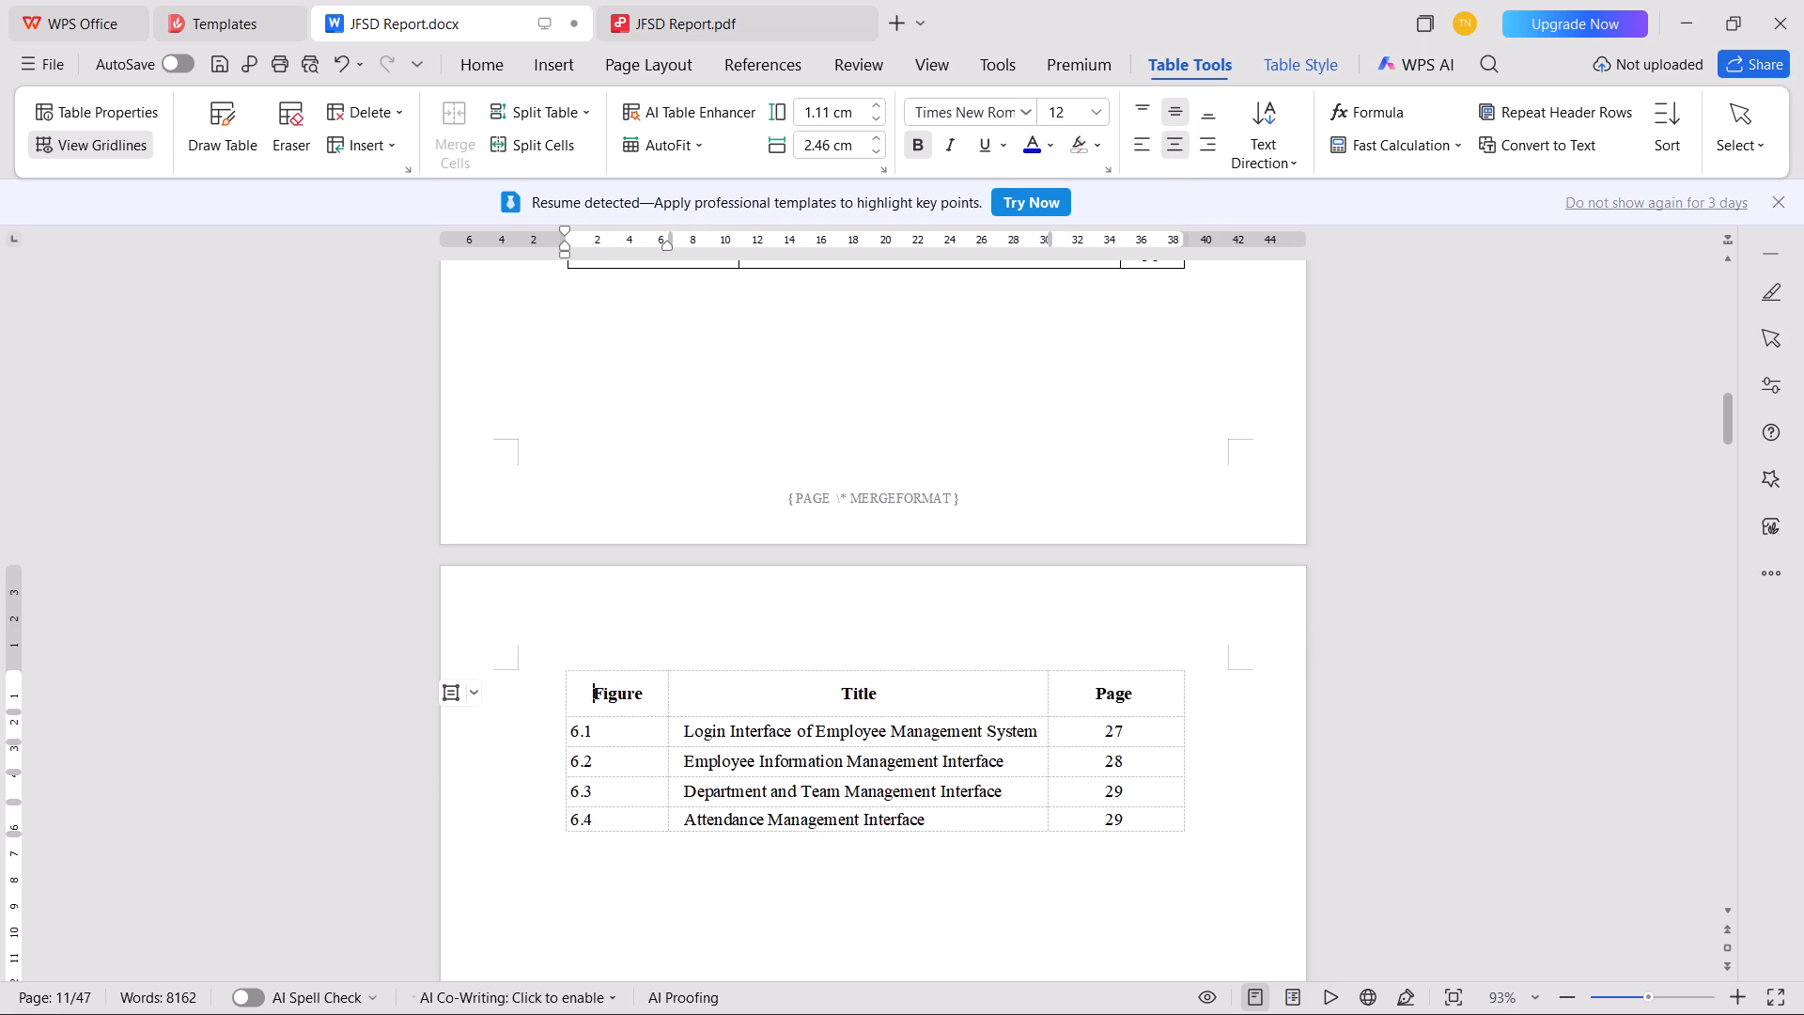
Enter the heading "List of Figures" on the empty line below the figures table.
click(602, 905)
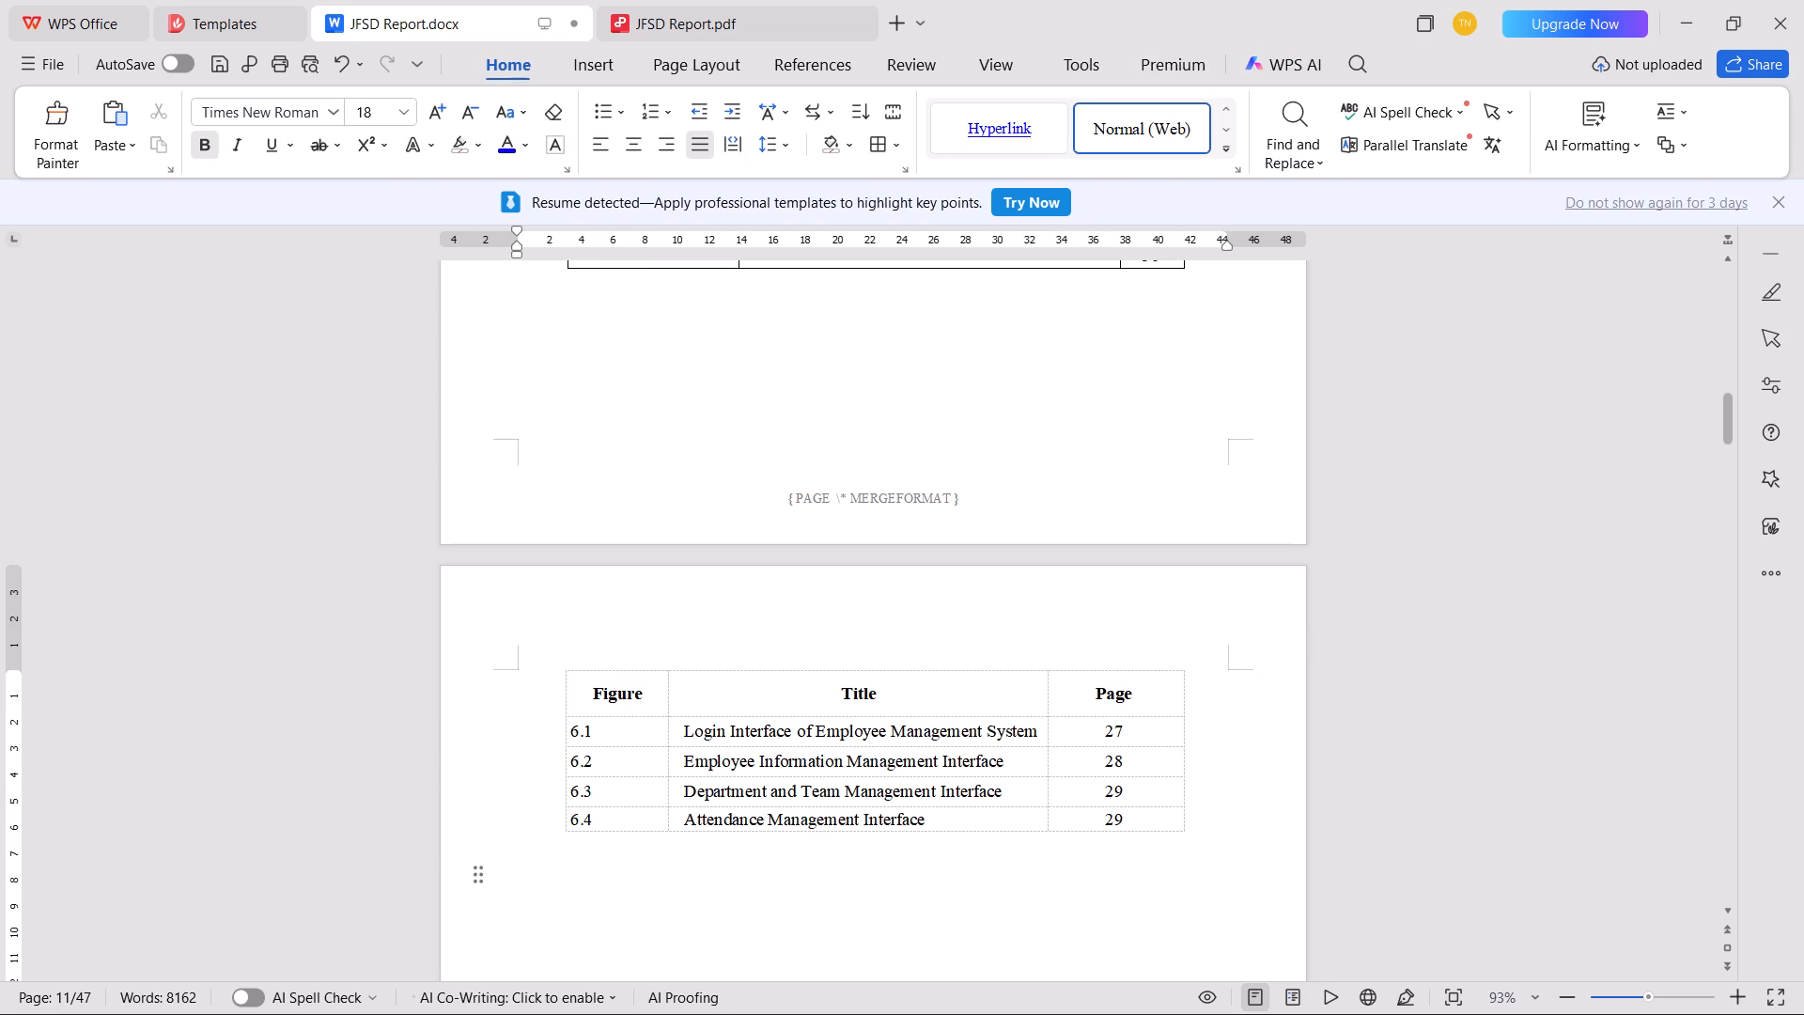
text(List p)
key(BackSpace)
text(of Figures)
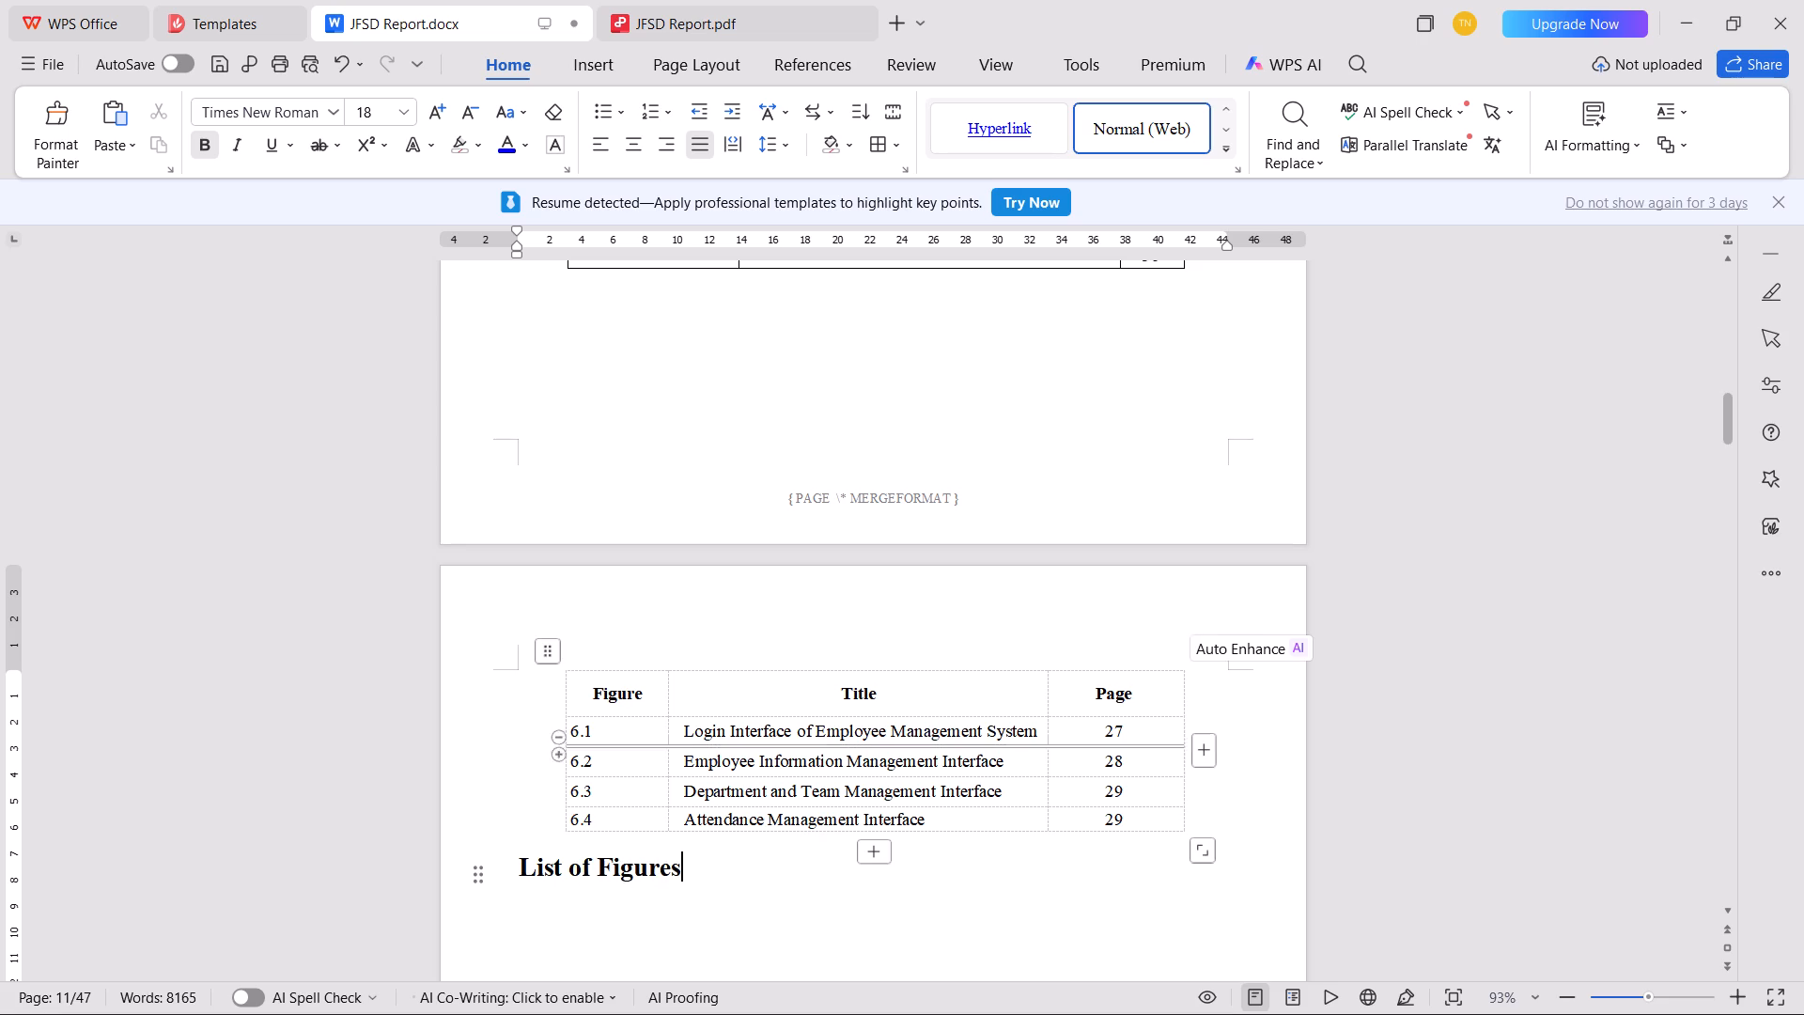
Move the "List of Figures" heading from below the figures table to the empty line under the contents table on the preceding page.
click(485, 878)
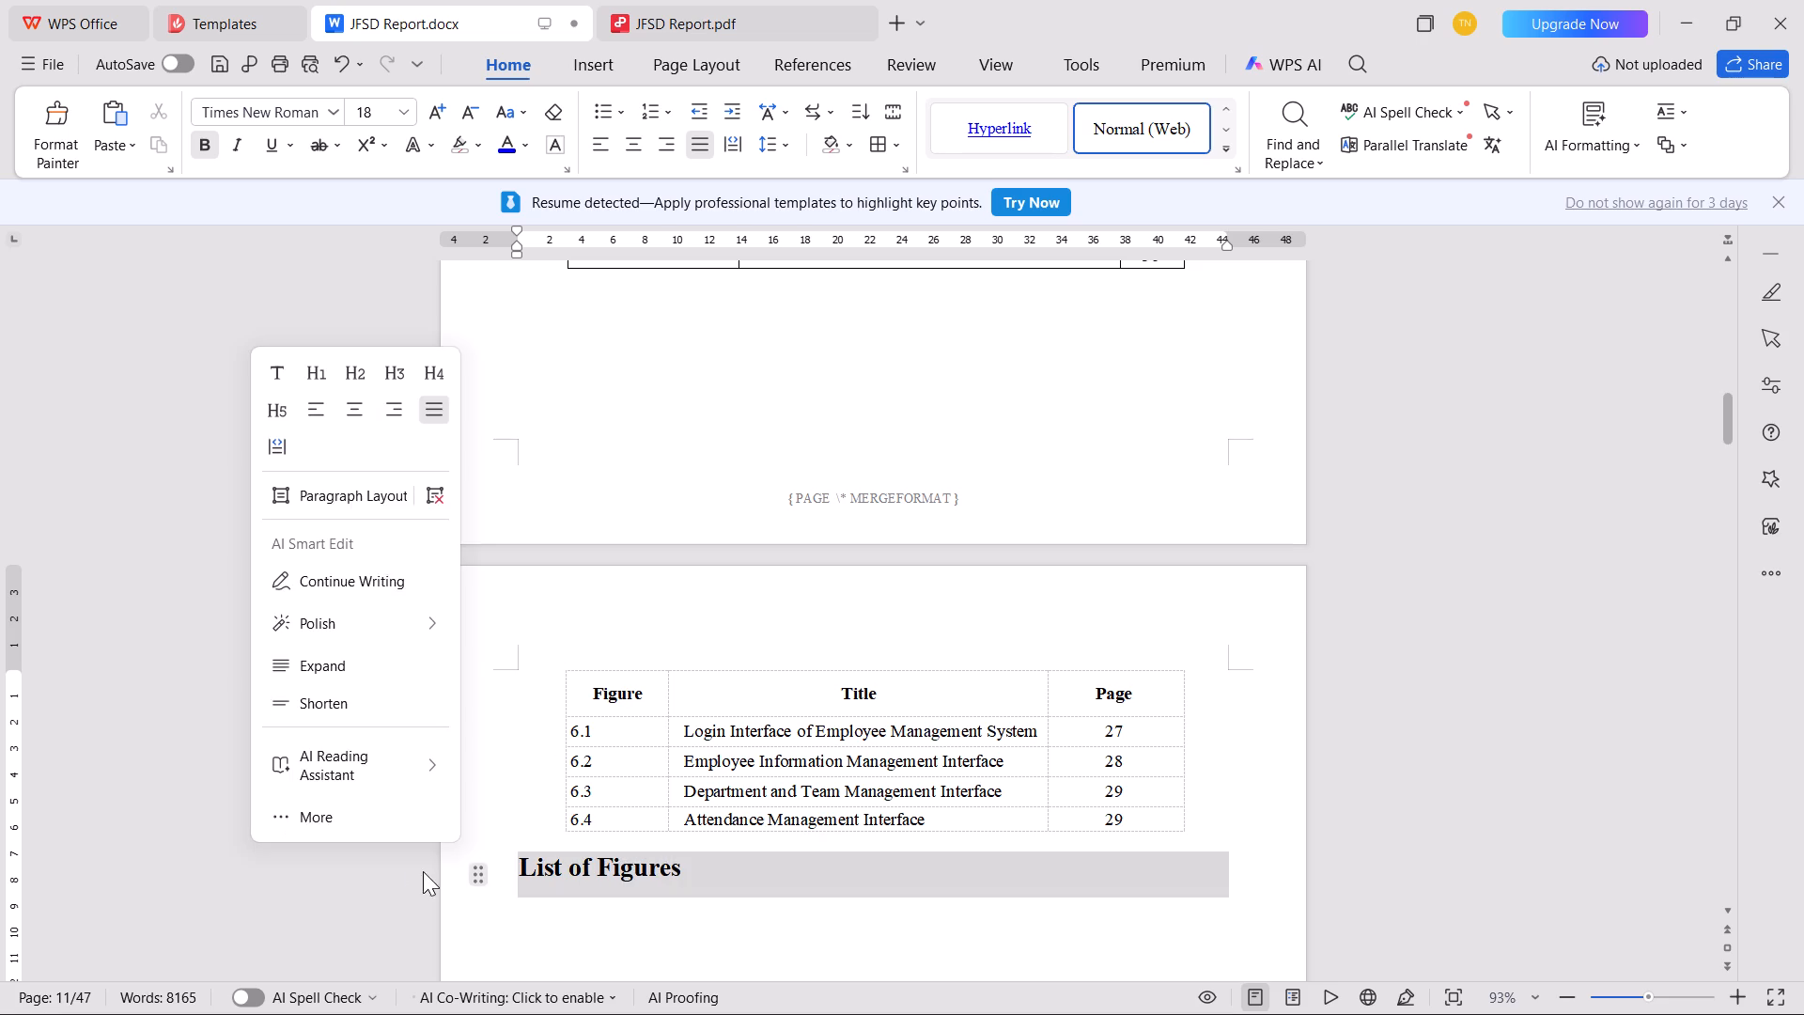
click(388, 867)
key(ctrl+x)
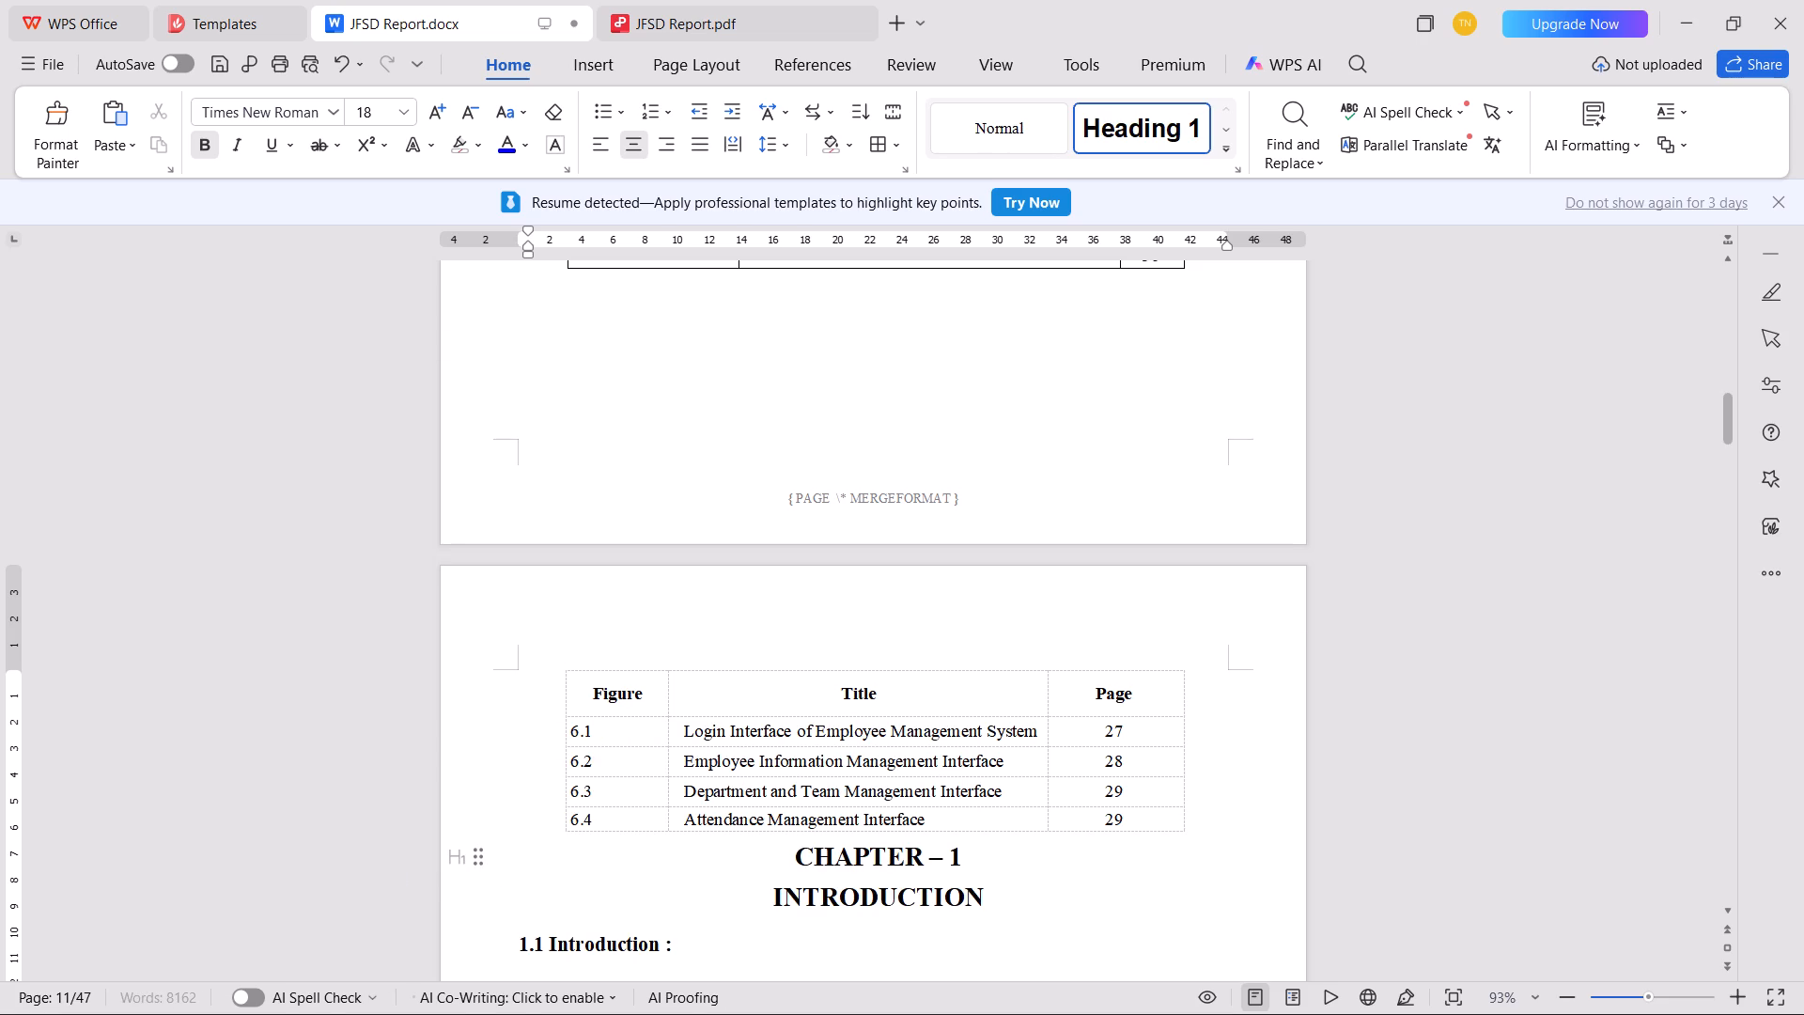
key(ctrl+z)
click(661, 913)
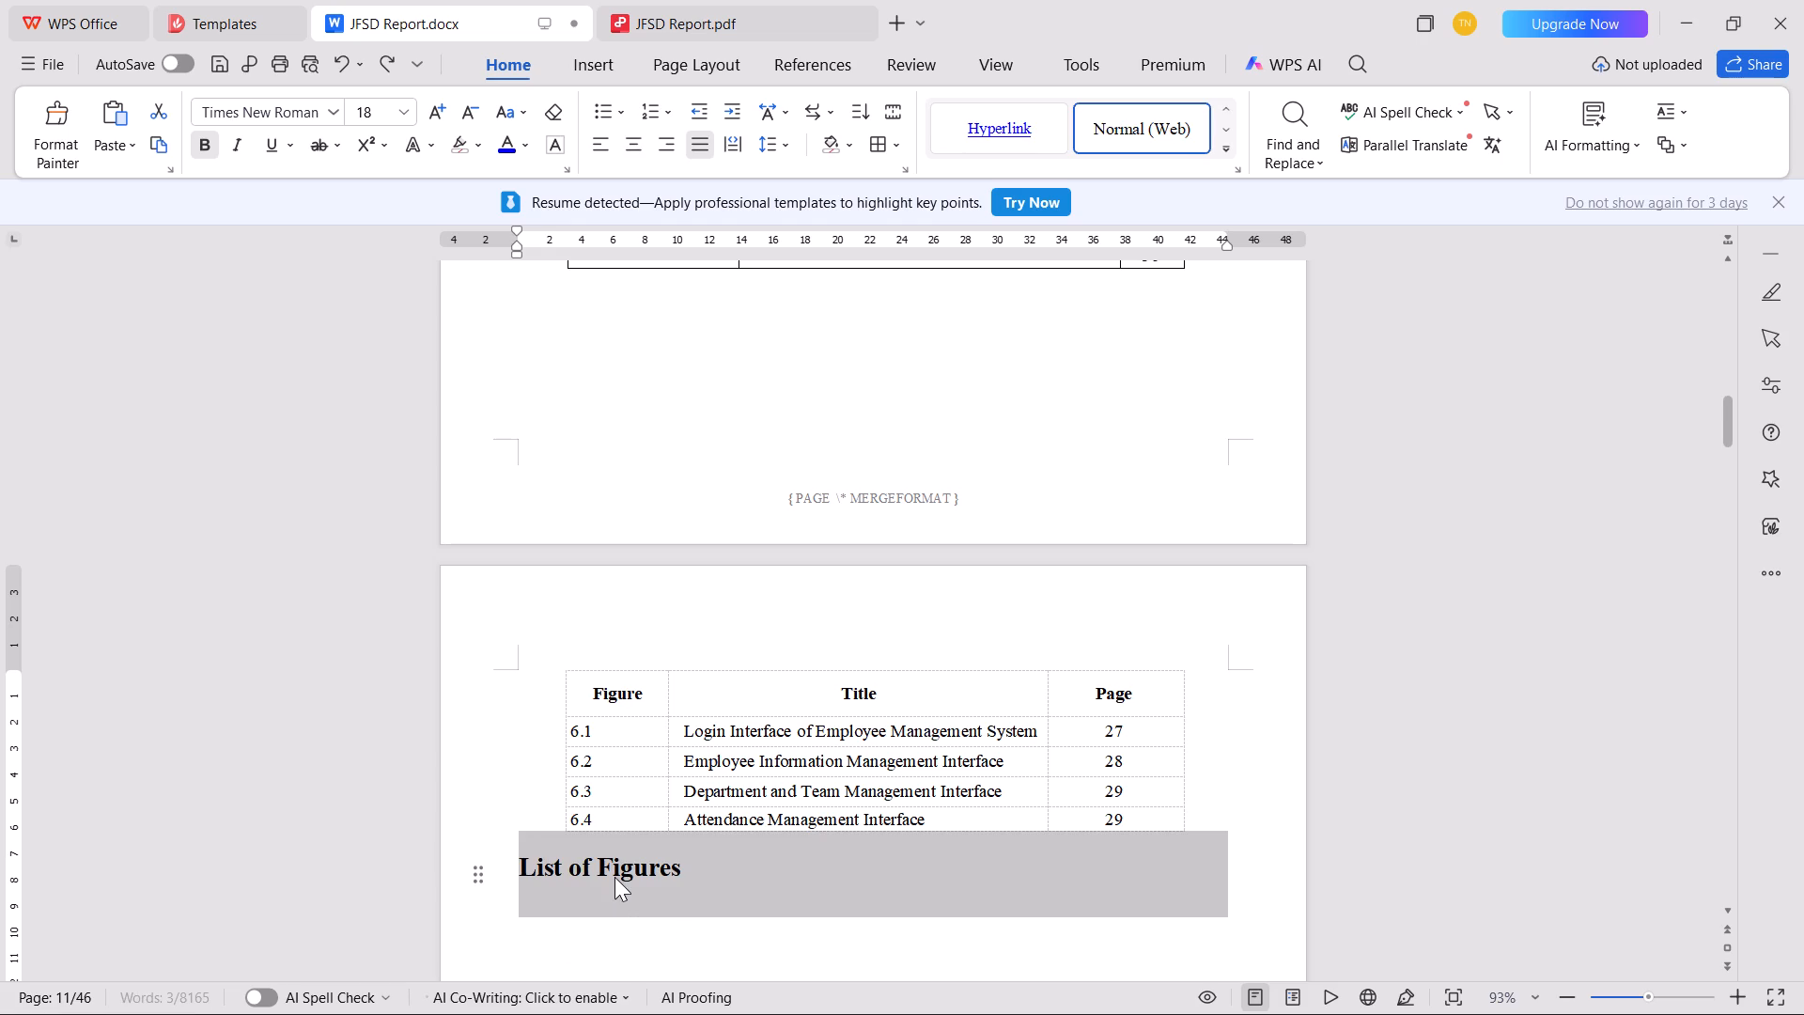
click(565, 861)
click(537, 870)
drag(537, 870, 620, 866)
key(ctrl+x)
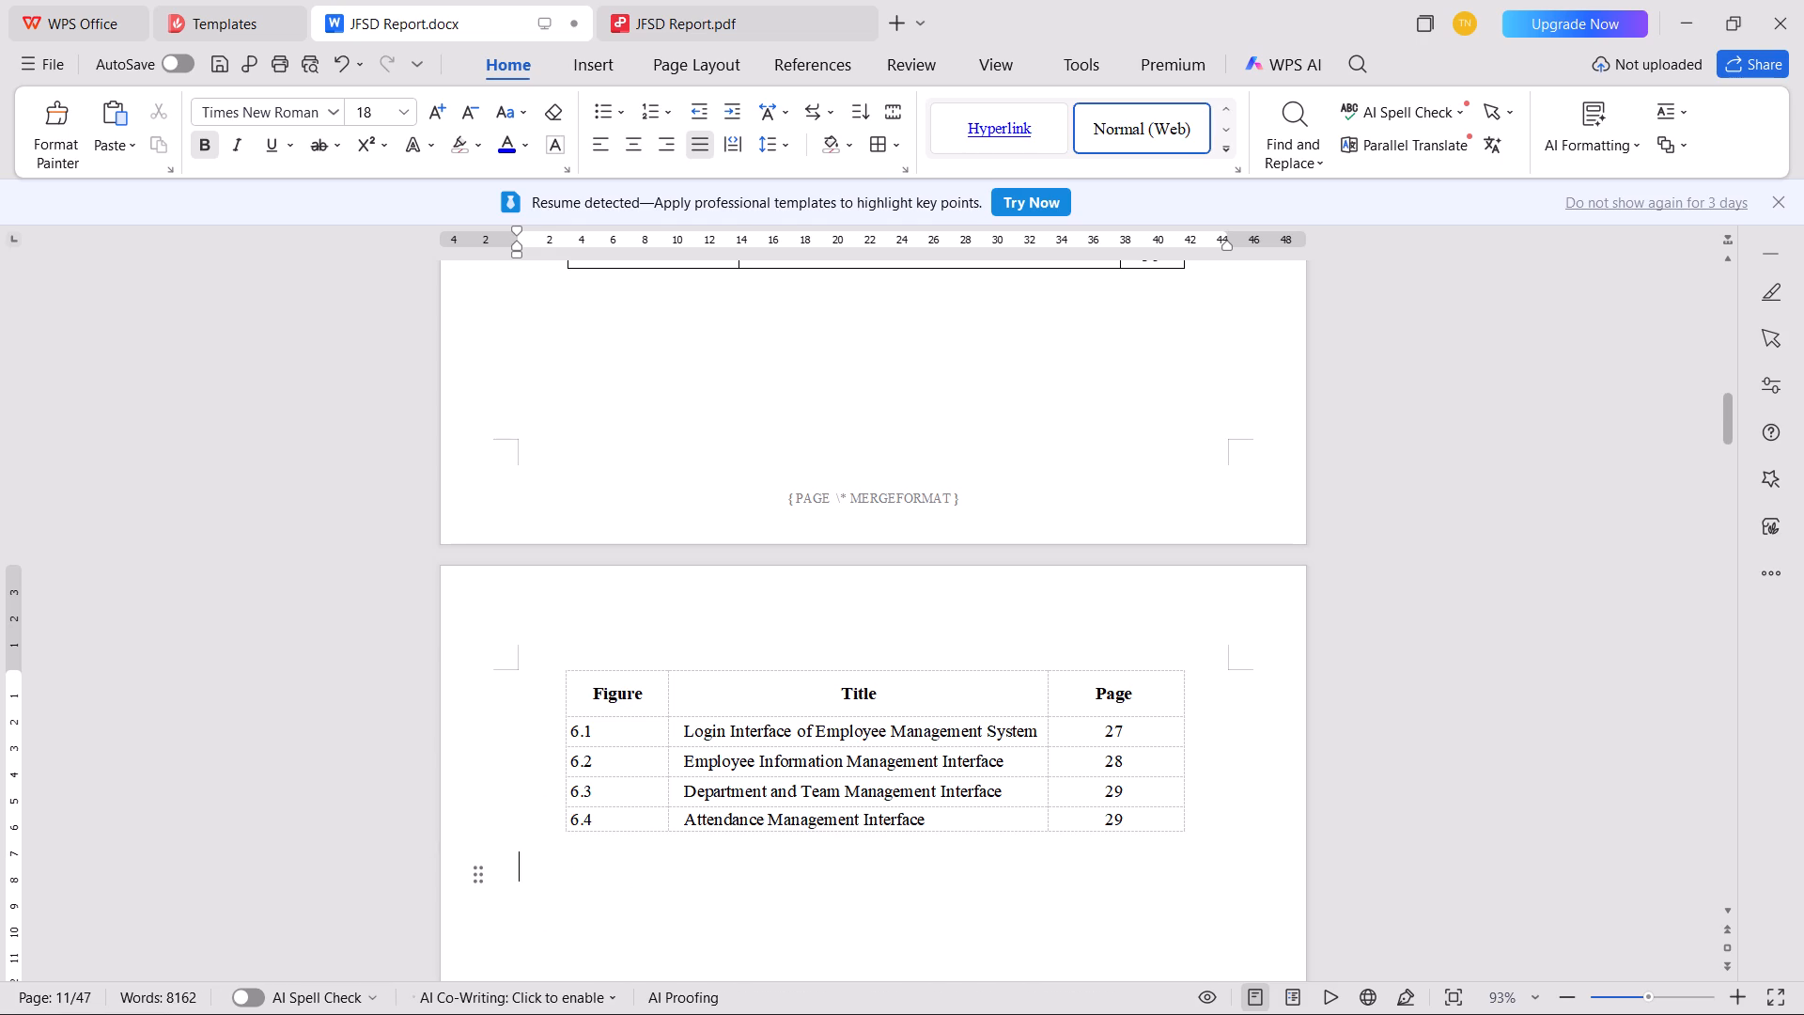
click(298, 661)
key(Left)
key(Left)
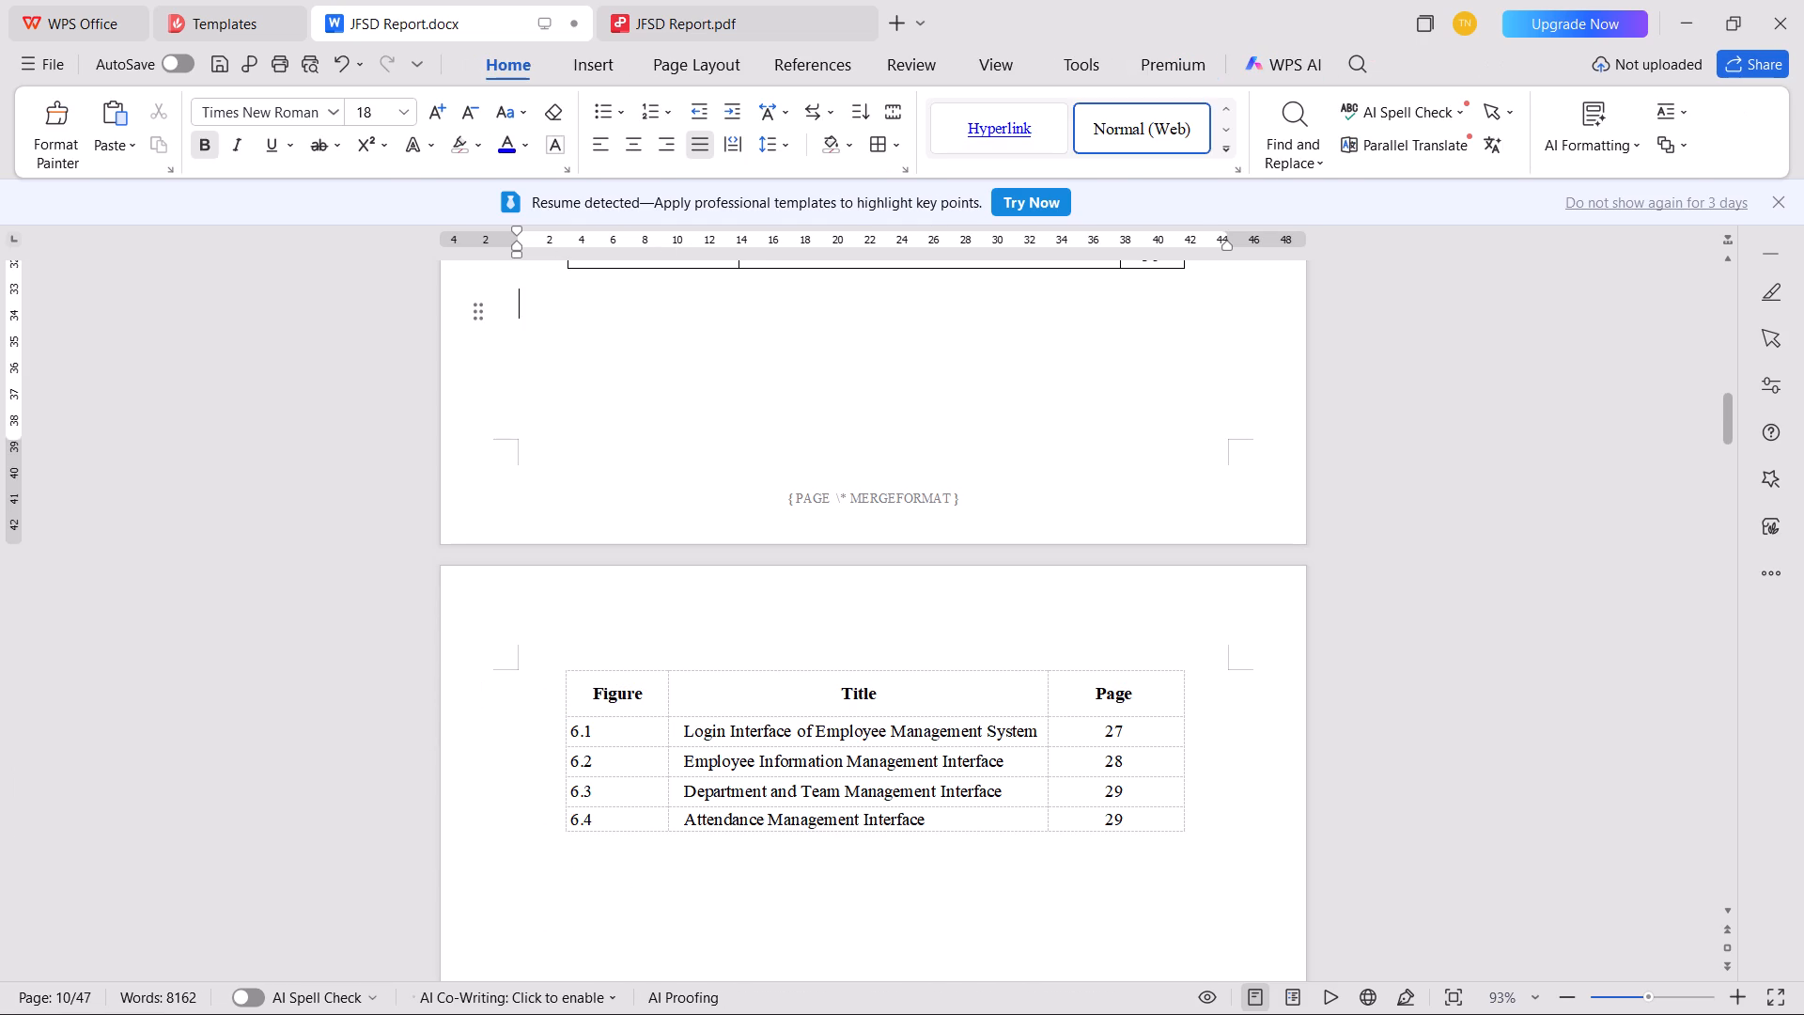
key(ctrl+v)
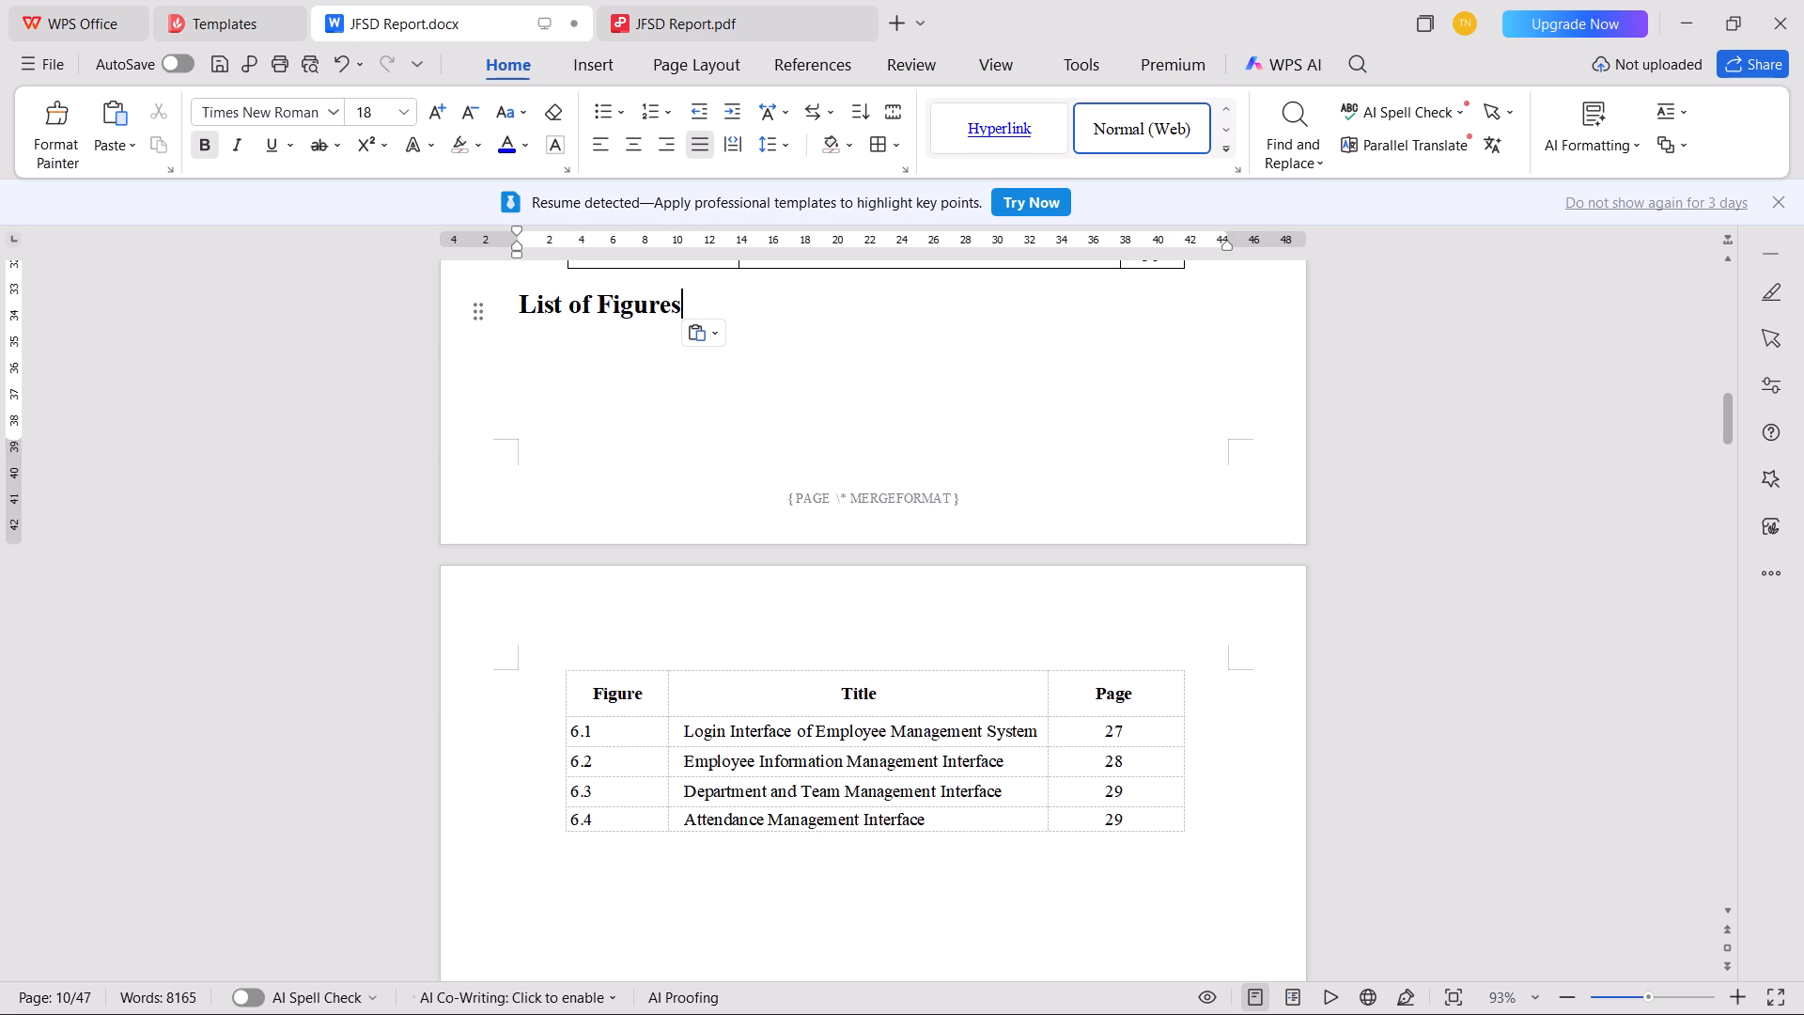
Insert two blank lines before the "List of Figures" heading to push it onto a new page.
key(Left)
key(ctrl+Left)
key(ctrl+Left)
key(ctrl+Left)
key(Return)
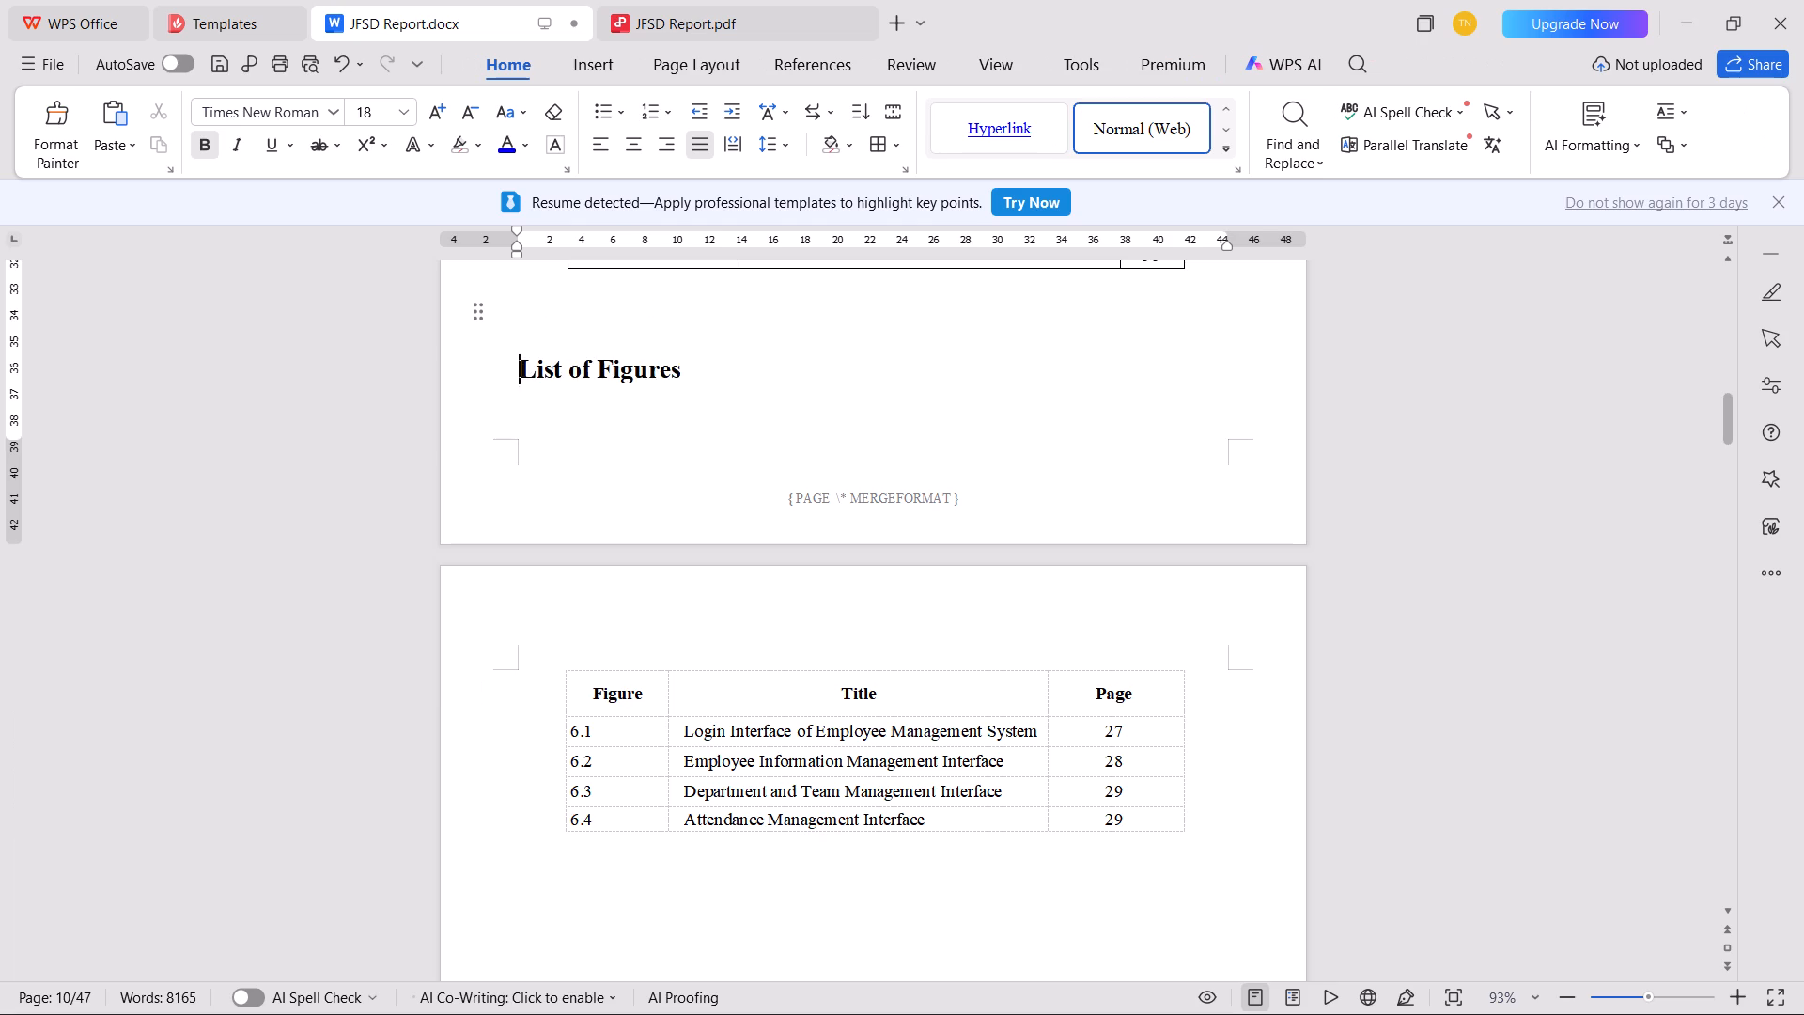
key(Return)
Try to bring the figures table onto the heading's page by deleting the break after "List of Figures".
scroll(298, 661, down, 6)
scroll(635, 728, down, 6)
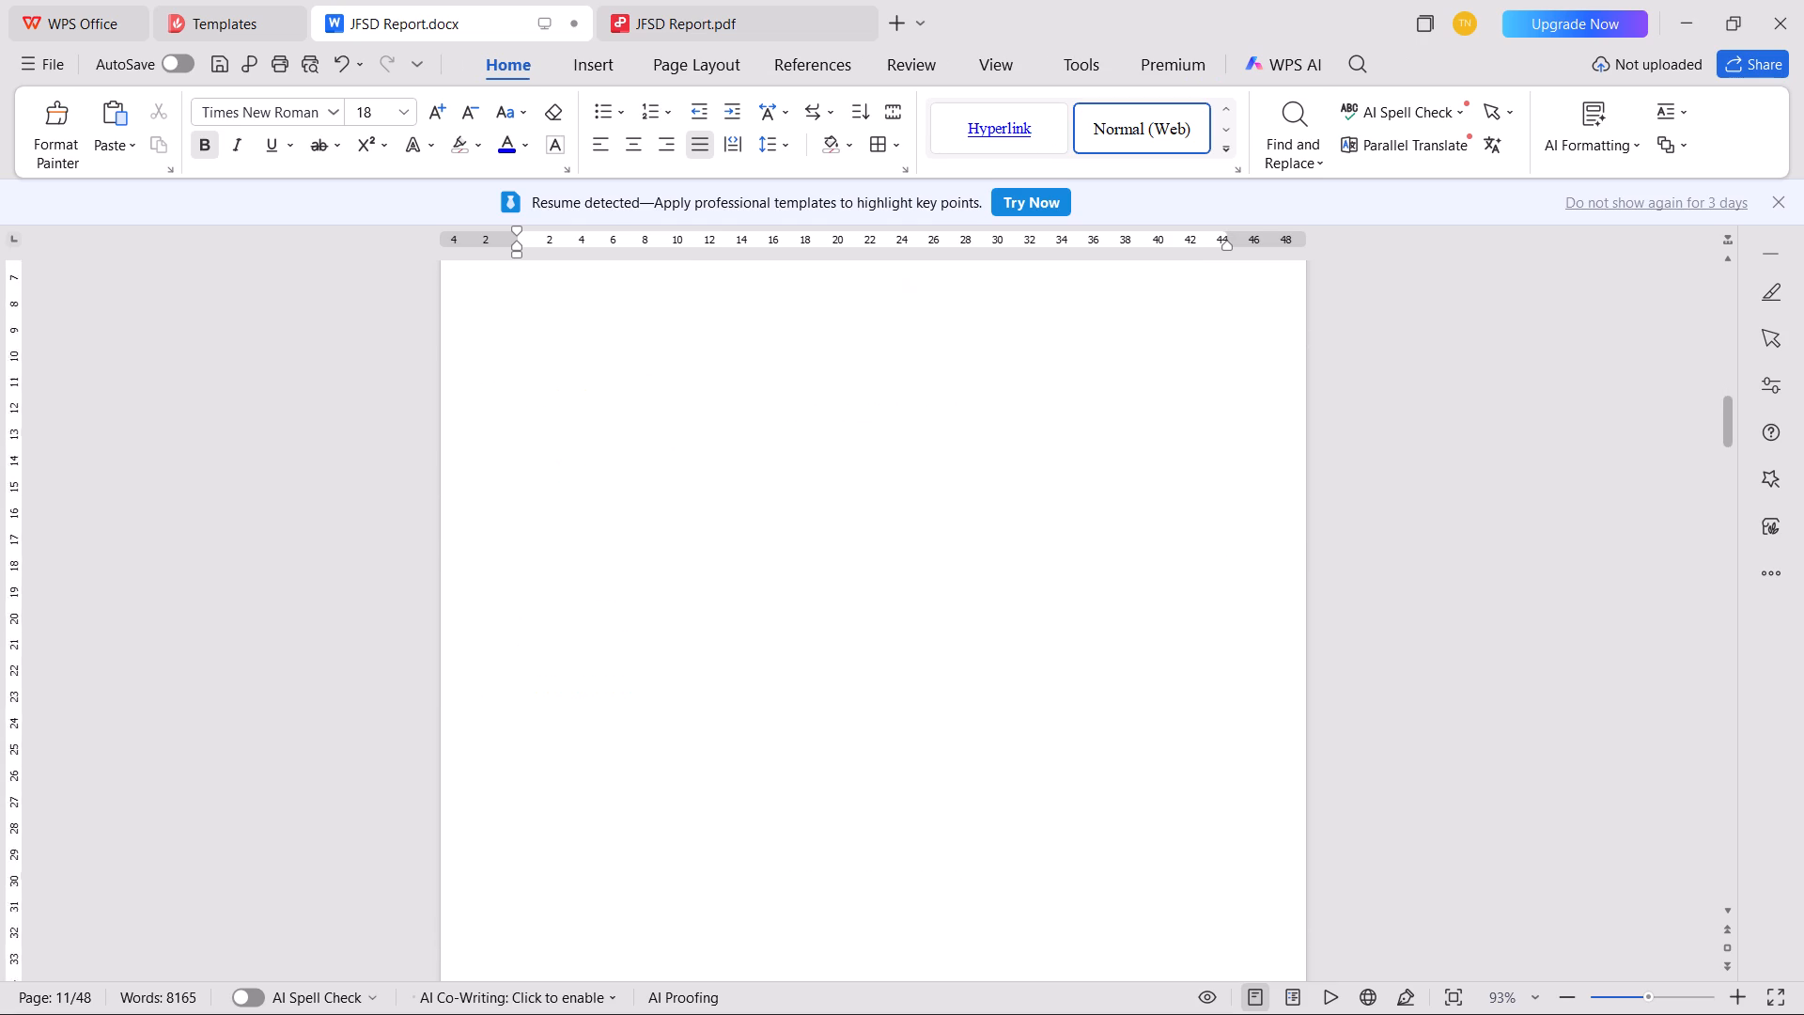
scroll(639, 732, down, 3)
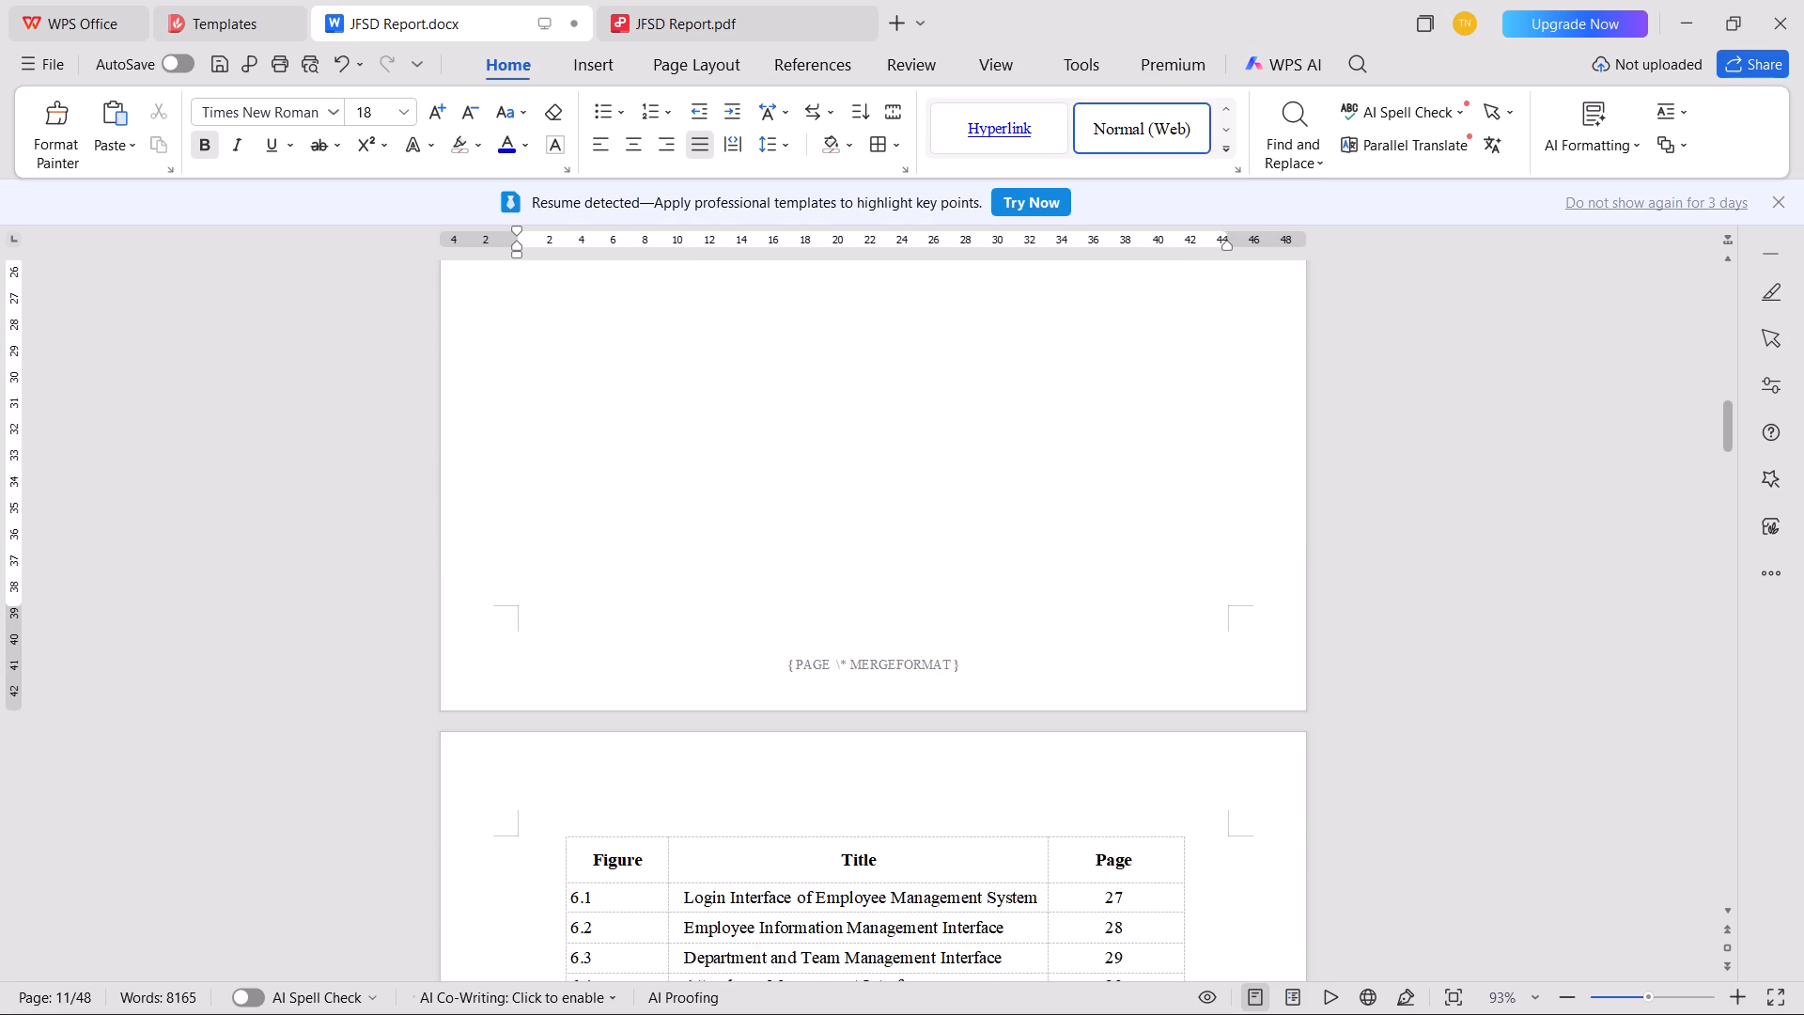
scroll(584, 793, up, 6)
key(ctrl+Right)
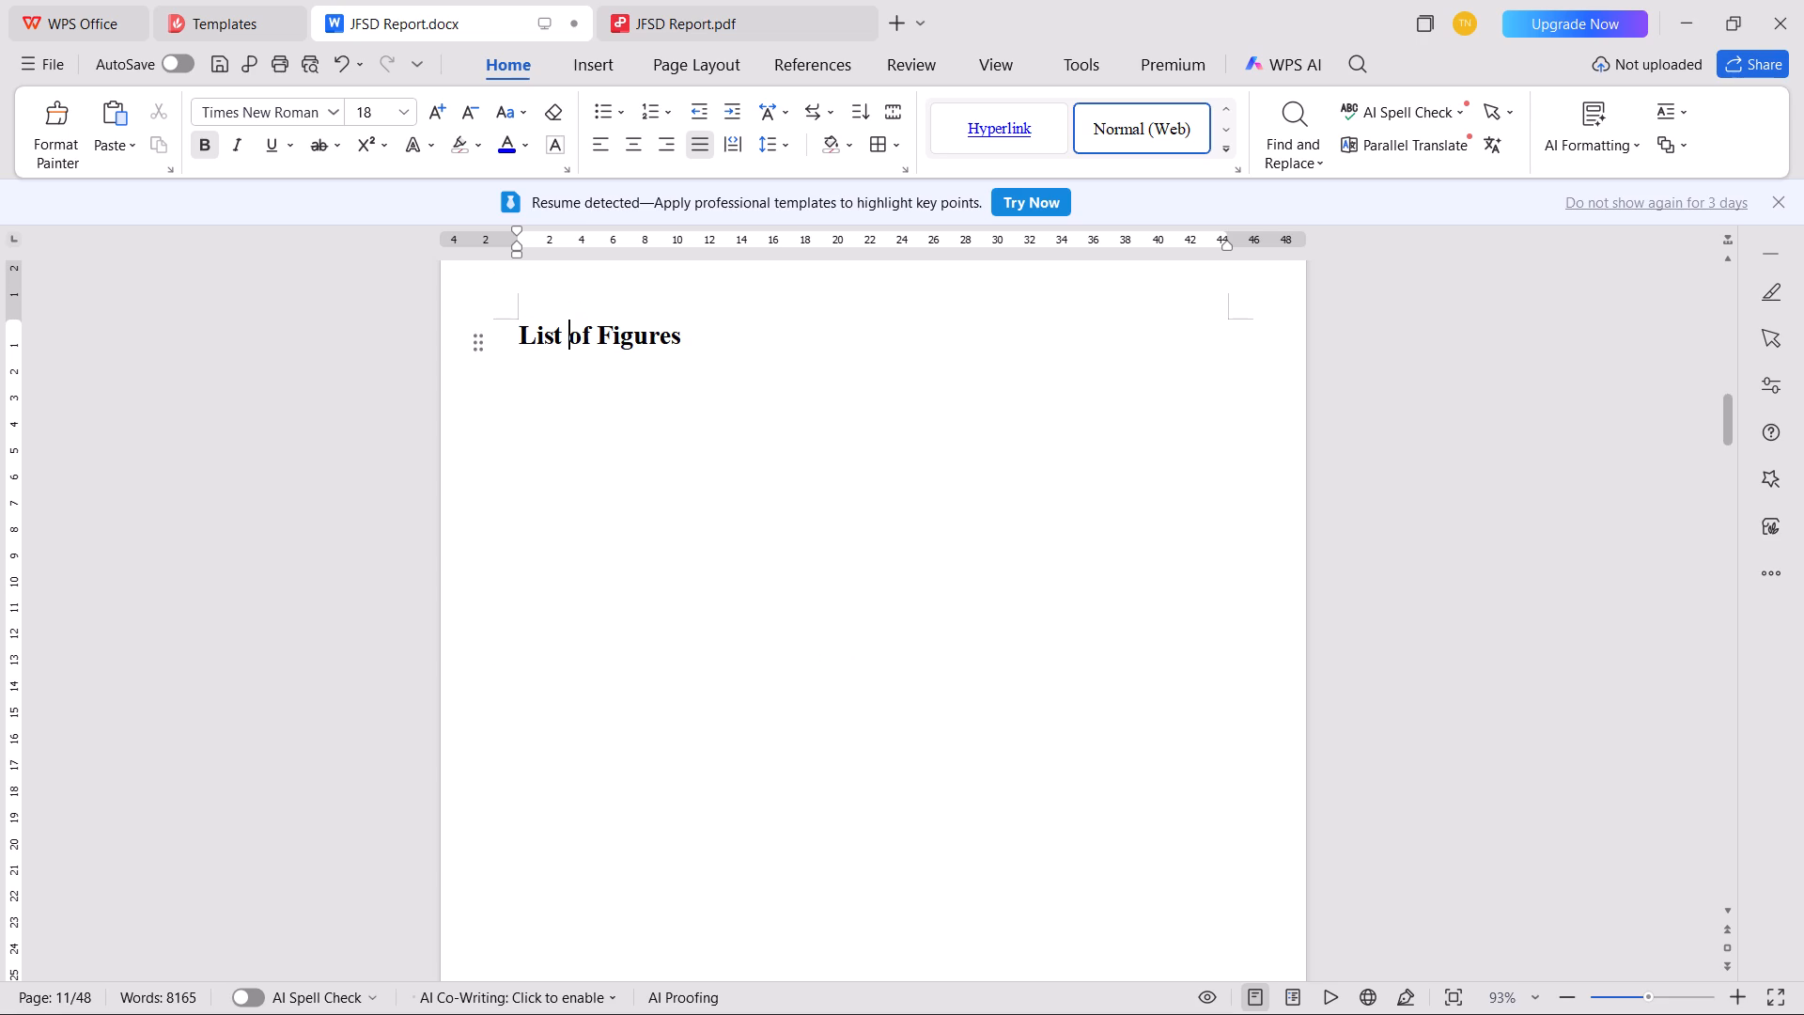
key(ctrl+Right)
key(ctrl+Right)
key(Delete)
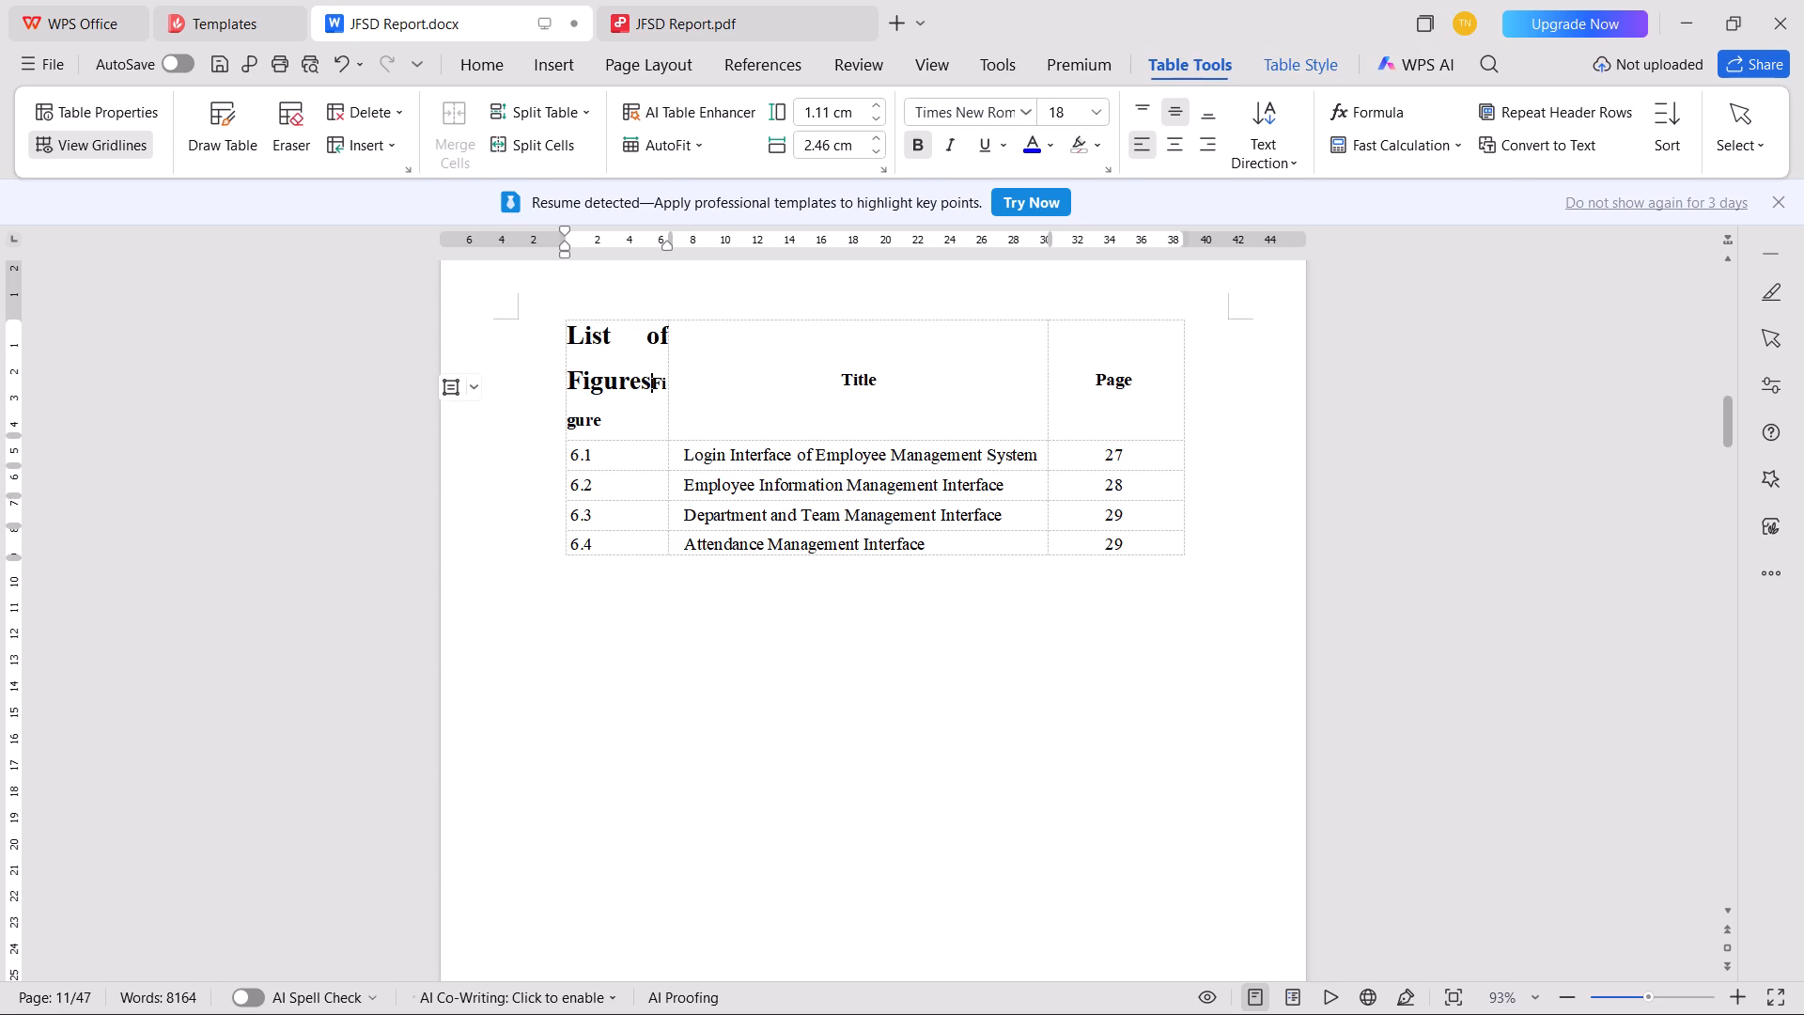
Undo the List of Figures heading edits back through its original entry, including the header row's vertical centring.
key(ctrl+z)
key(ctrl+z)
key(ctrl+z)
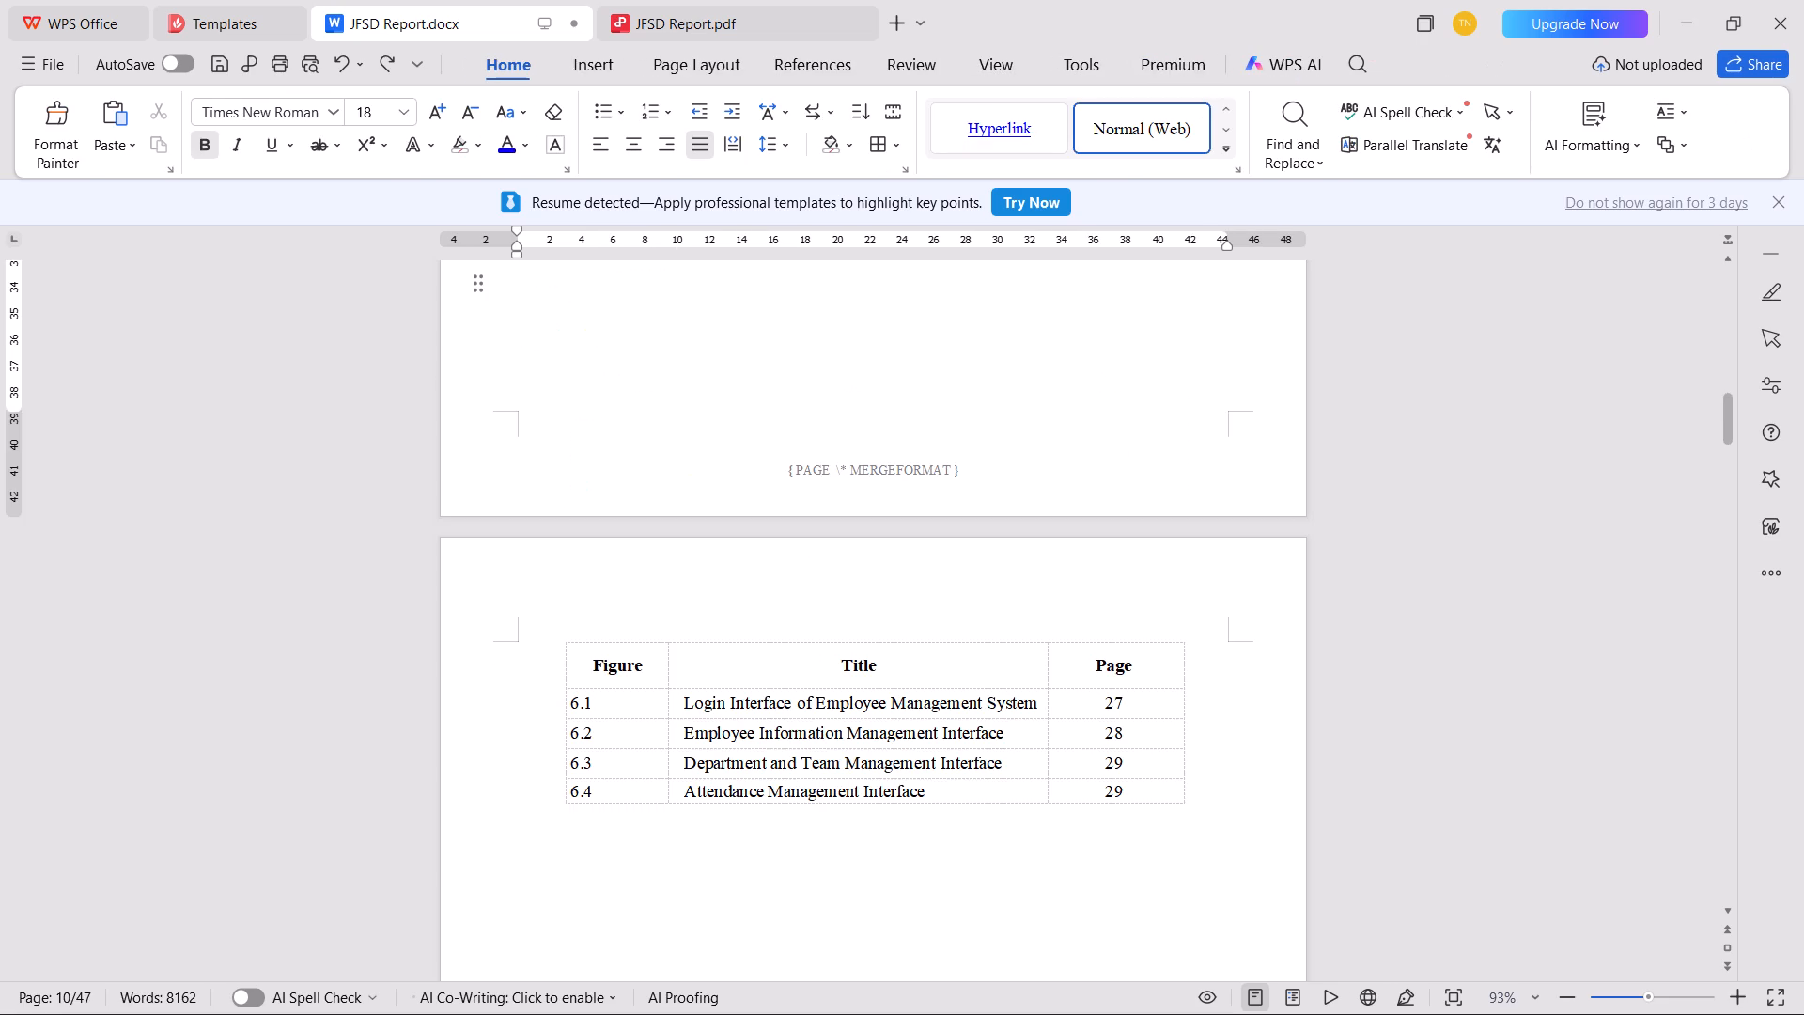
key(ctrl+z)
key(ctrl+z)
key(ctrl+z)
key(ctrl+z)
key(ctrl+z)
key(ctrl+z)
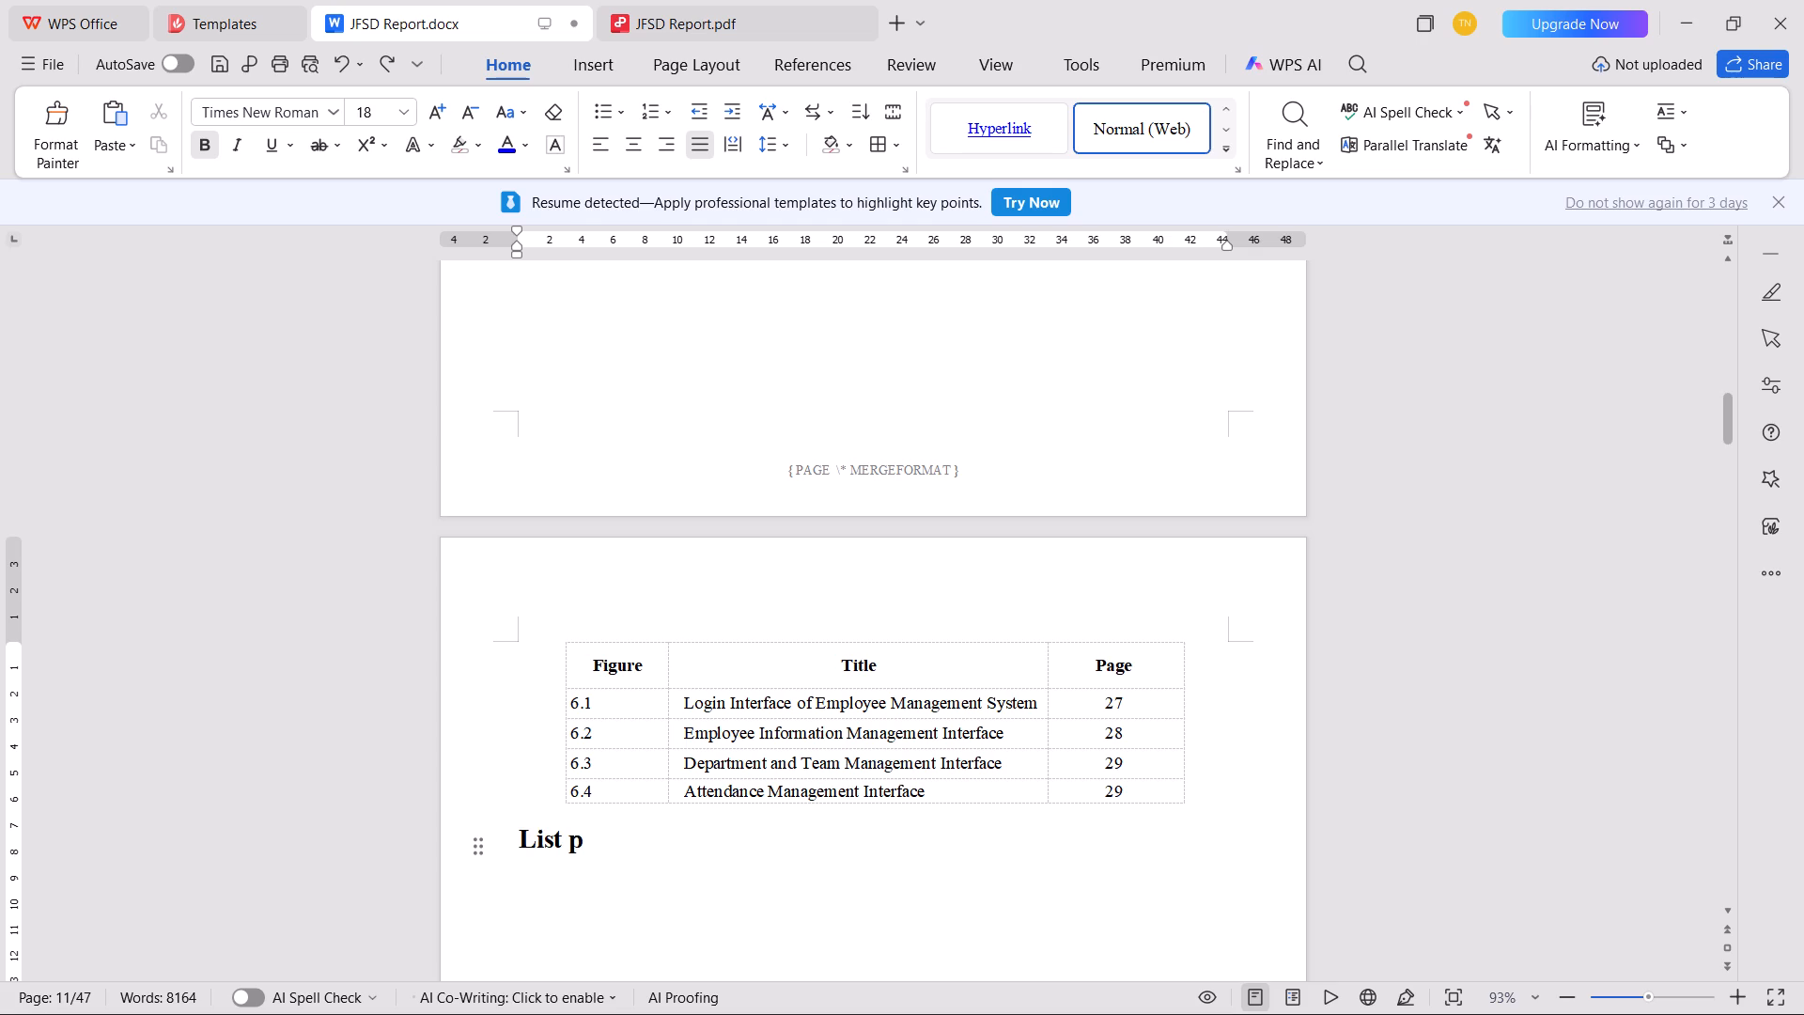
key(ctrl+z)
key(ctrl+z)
Cut the whole figures table, enter the heading "List of Figures" in its place, and paste the table on the line beneath.
click(592, 674)
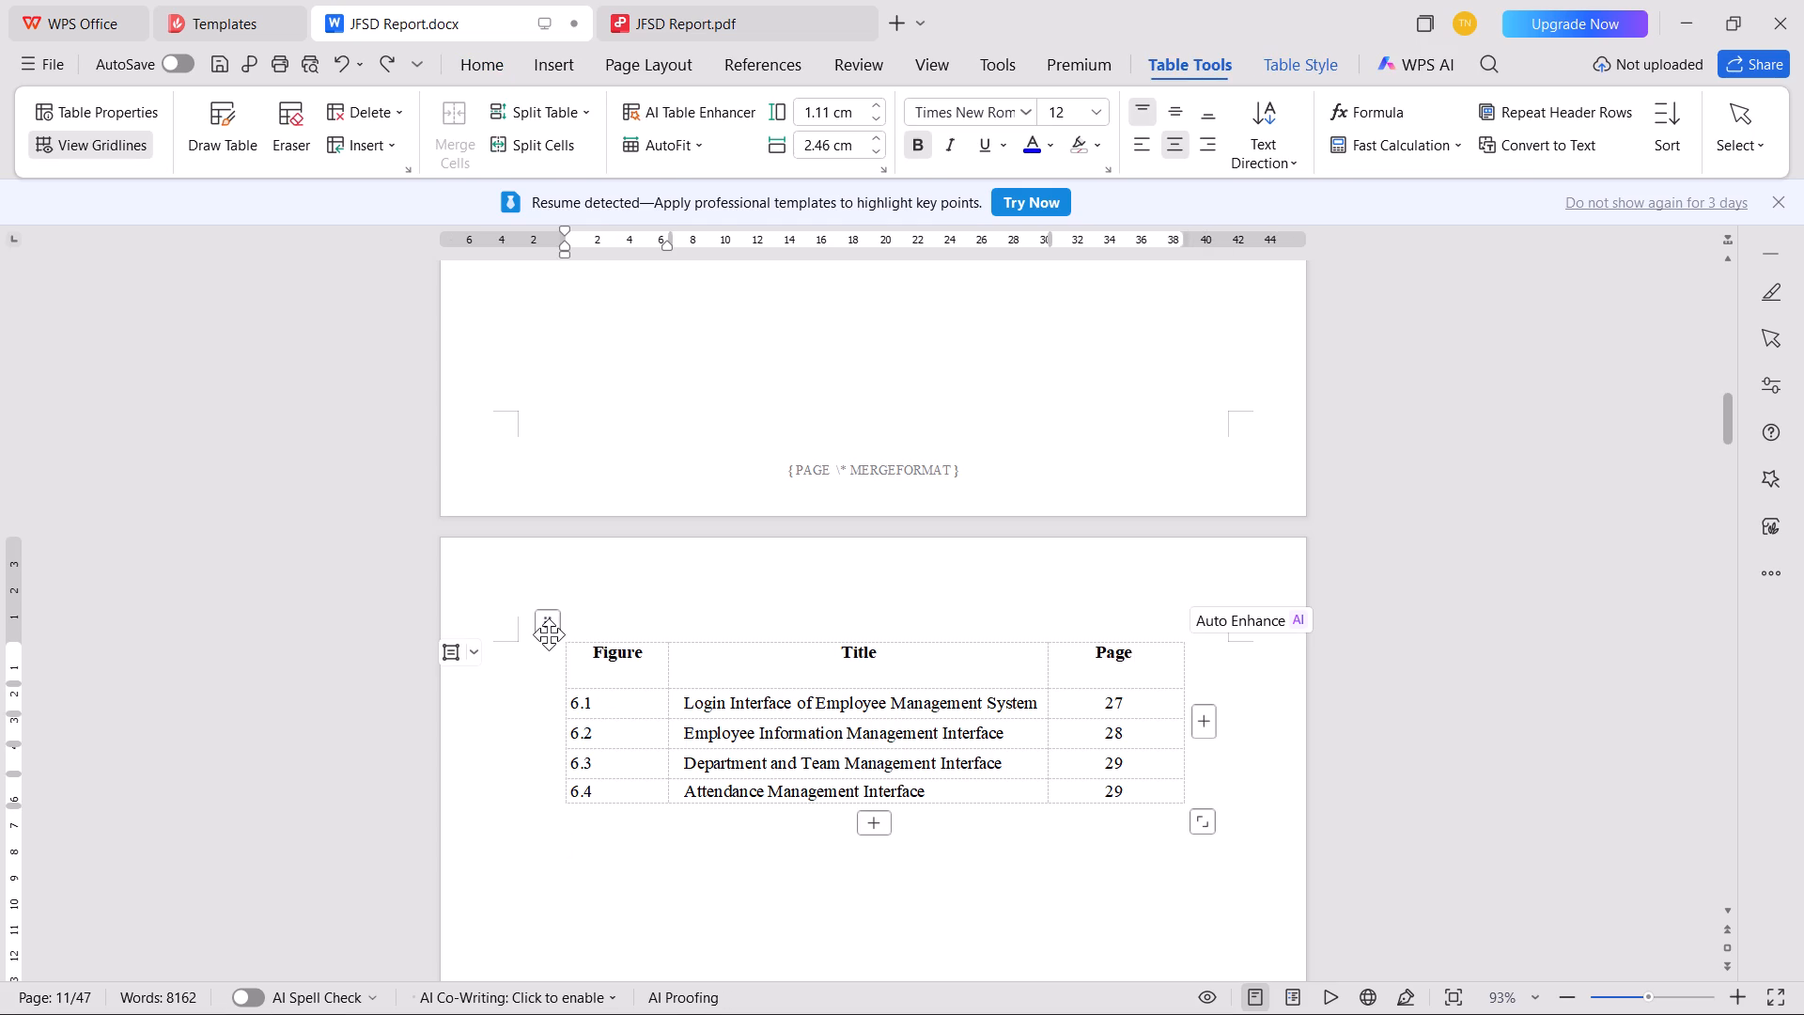
click(547, 630)
key(ctrl+x)
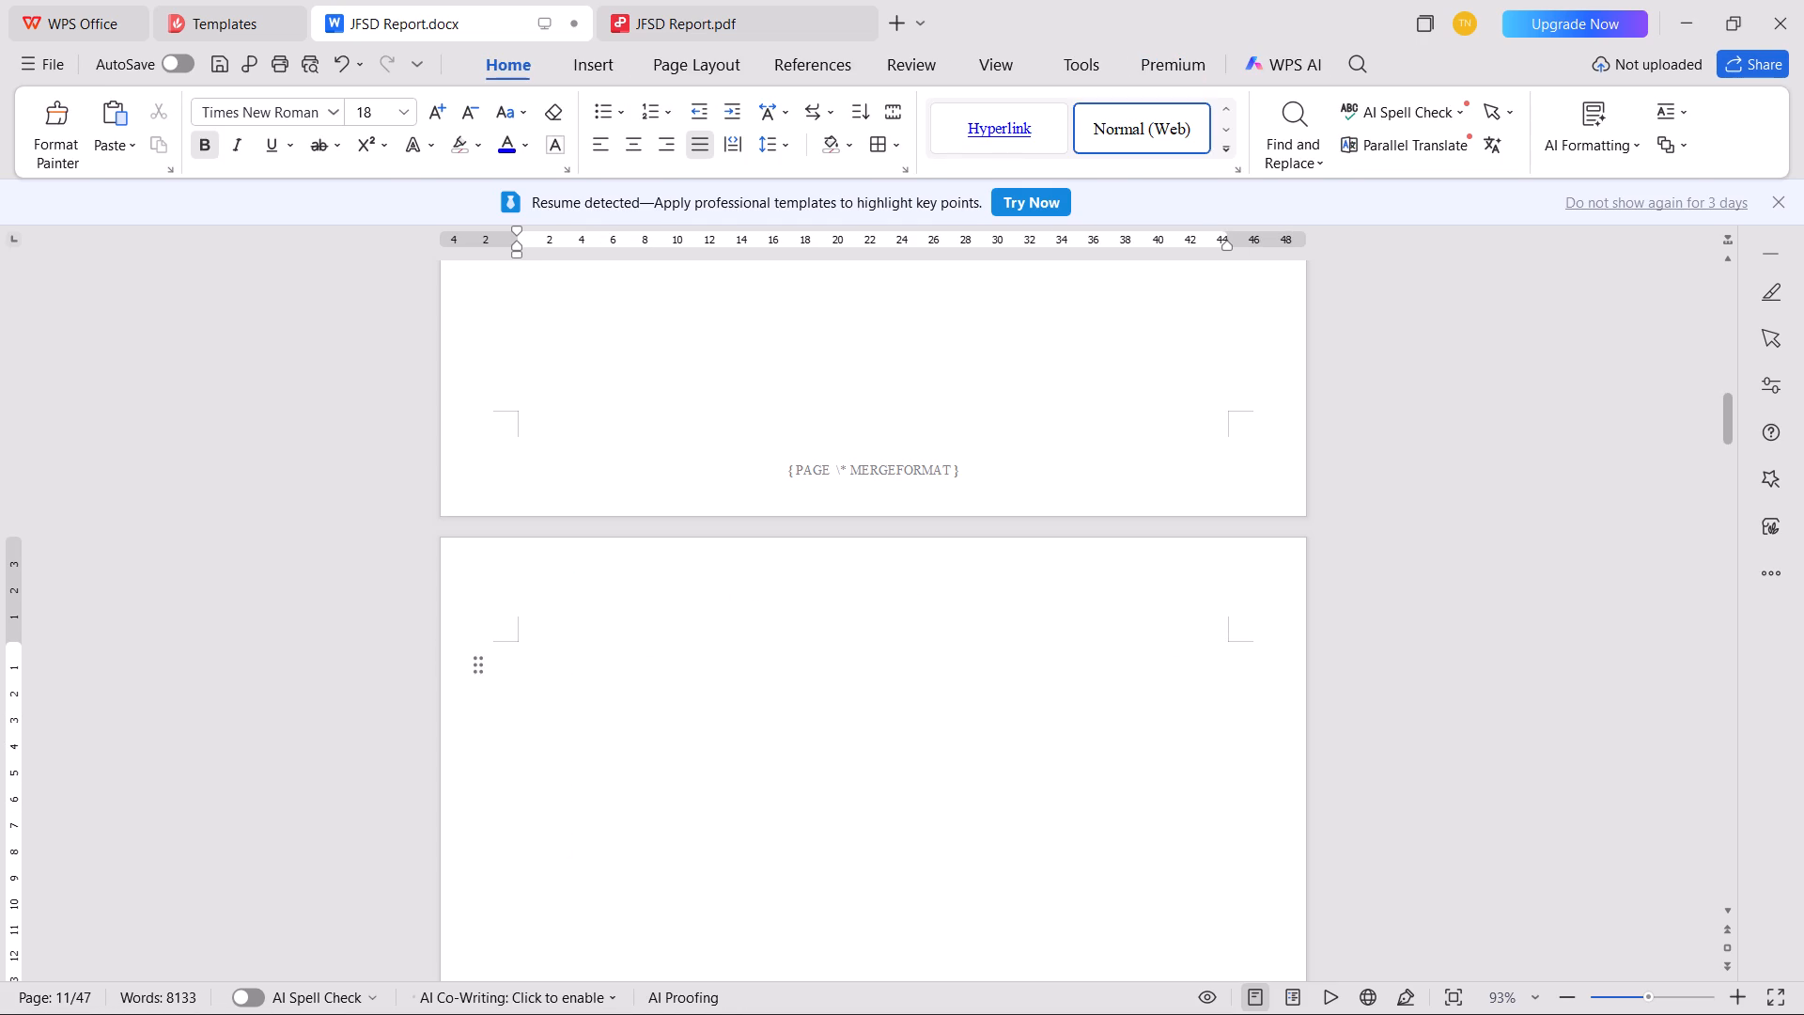
text(LI)
key(BackSpace)
text(ist of Figues)
key(BackSpace)
key(BackSpace)
text(res)
key(Return)
key(ctrl+v)
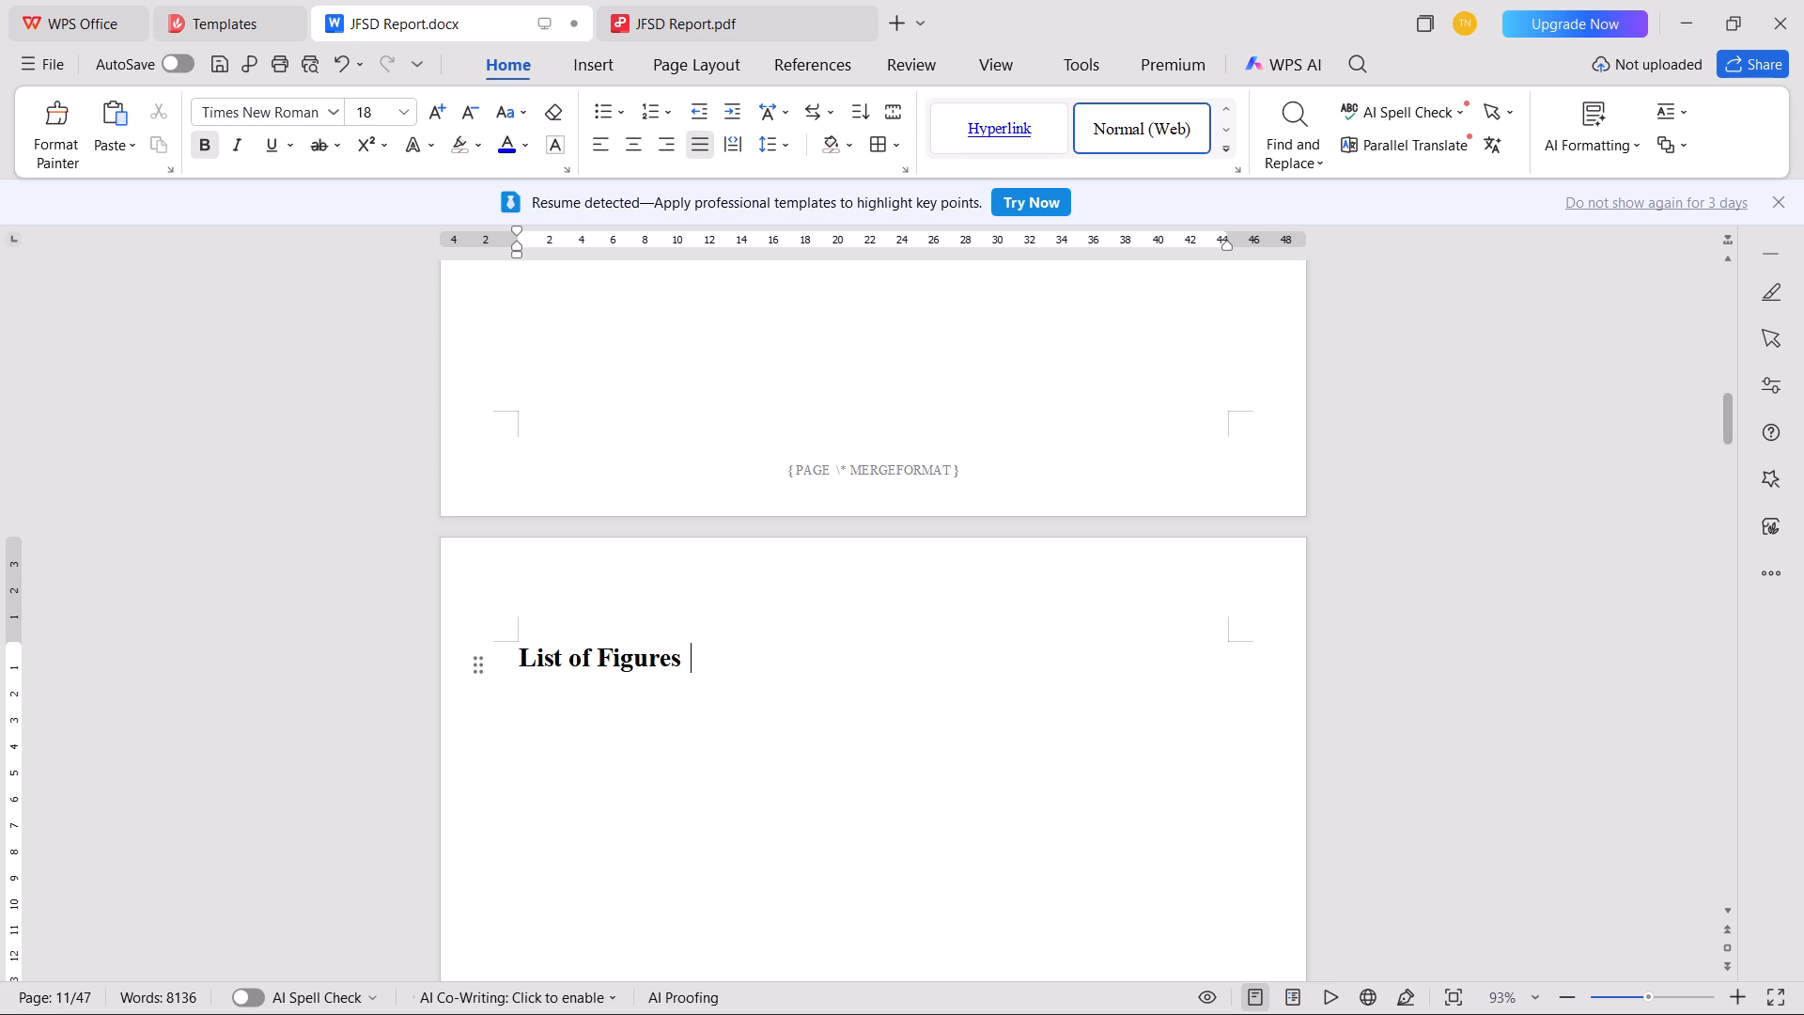
Centre the "List of Figures" heading above the table and save the report.
click(481, 658)
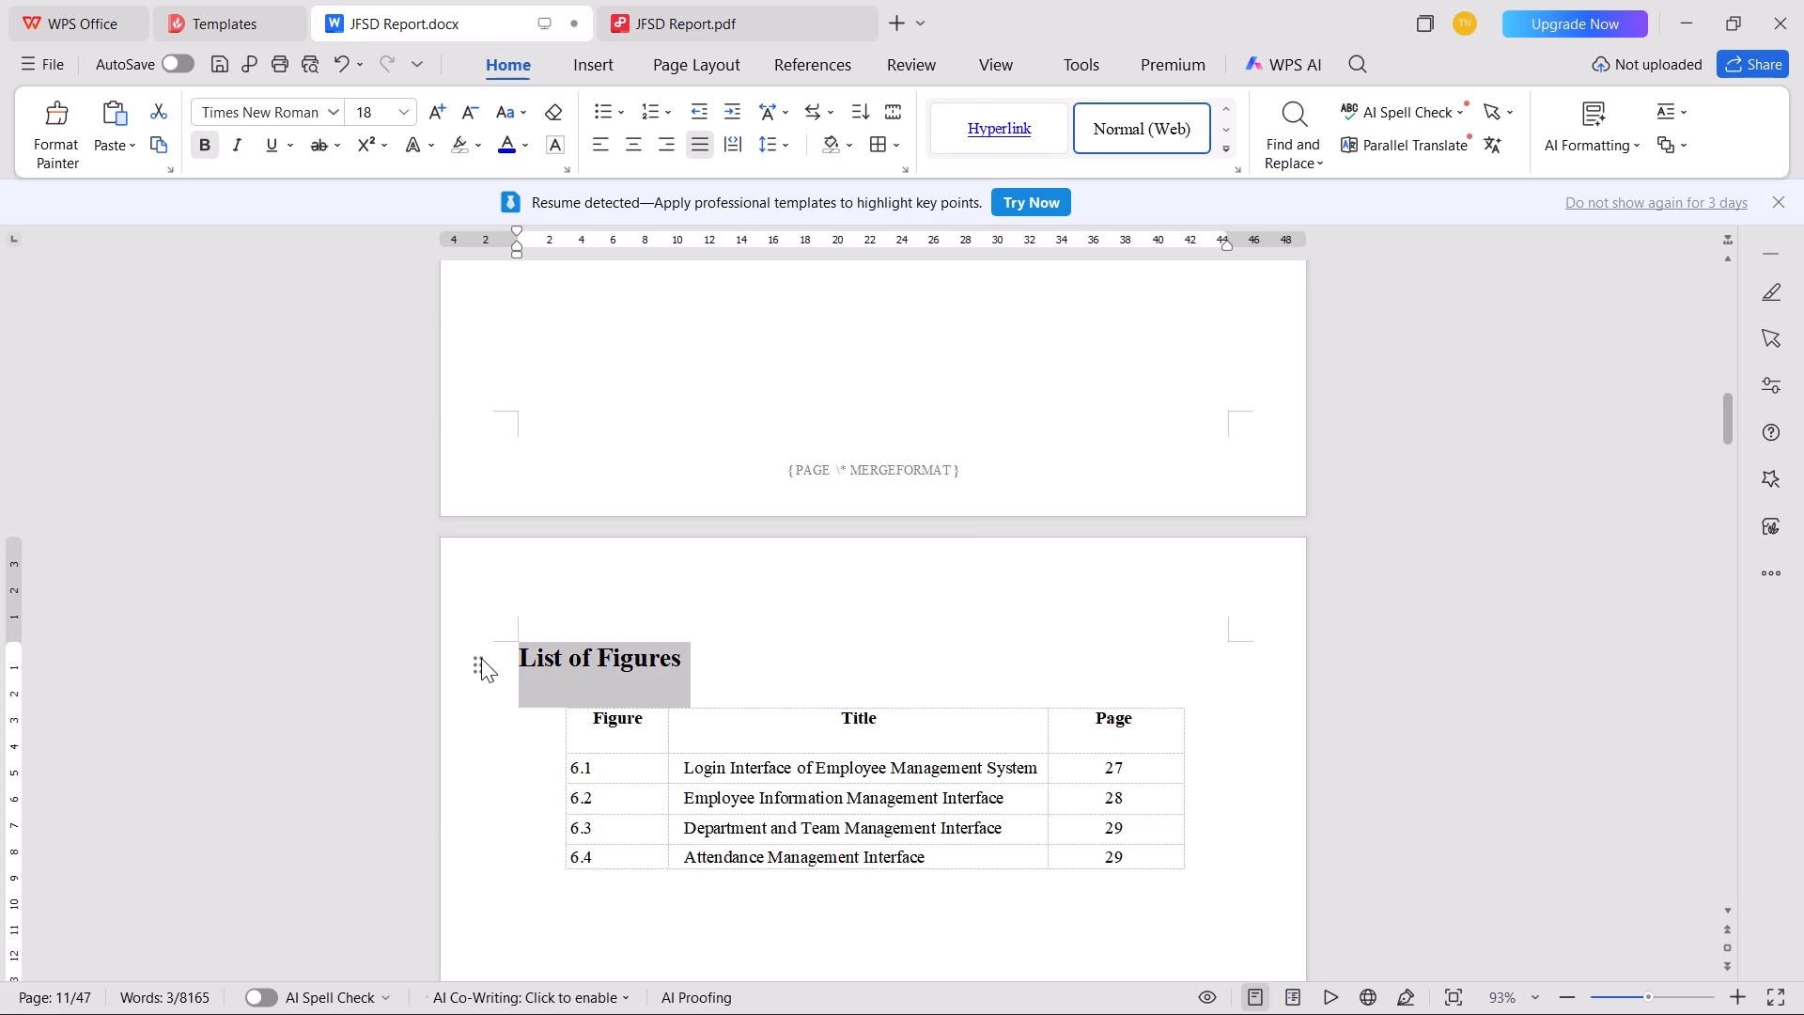
key(ctrl+e)
click(600, 667)
key(ctrl+s)
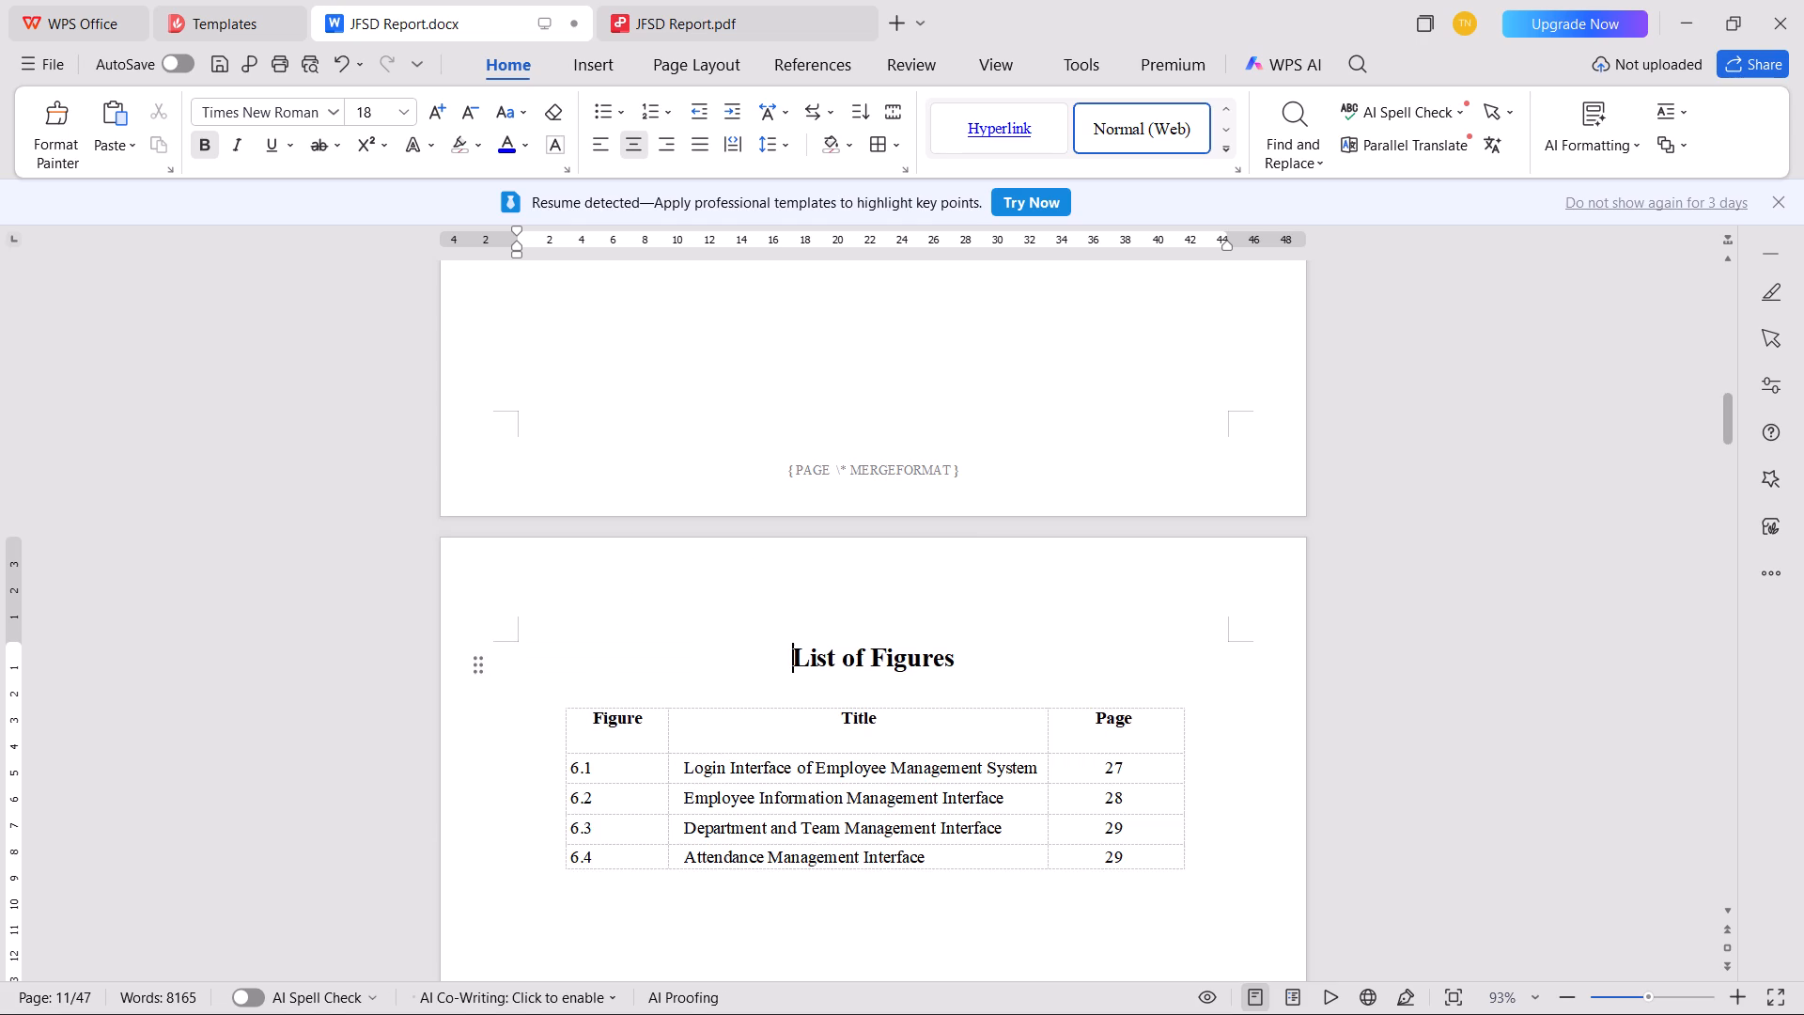
Centre the Figure, Title and Page header row of the figures table horizontally and vertically.
drag(625, 735, 1159, 737)
click(1177, 153)
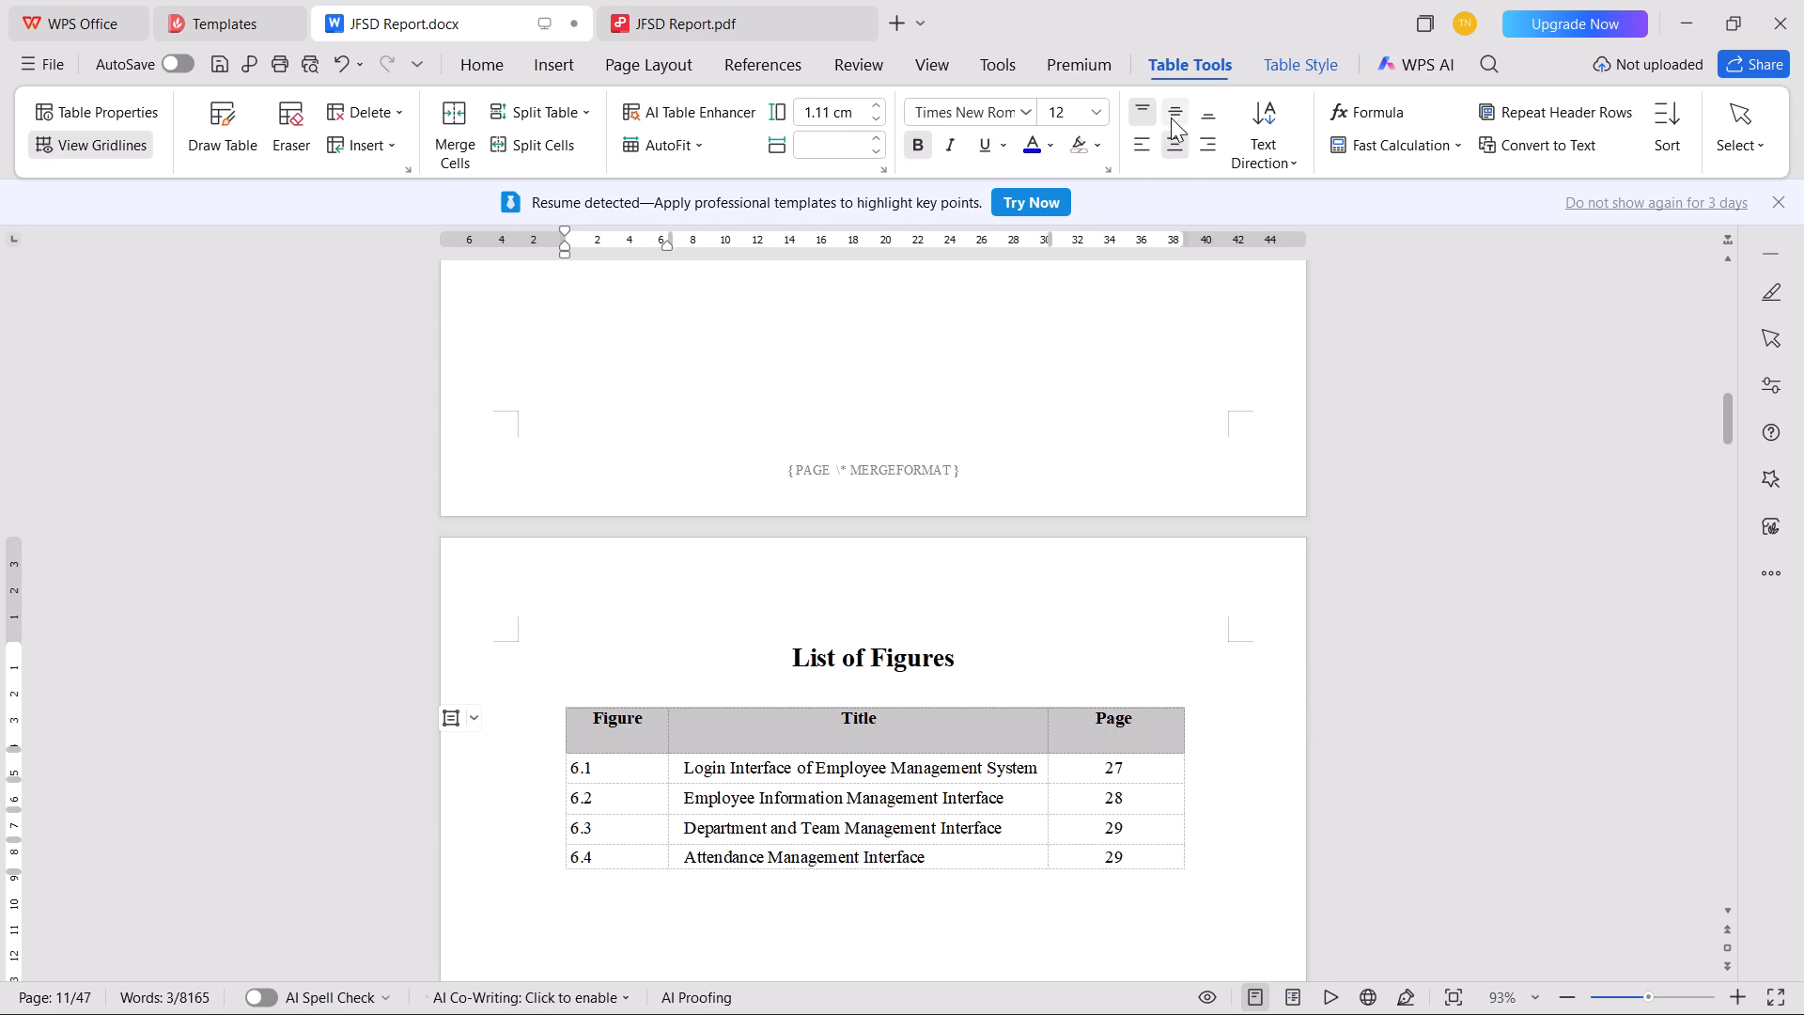
click(1171, 110)
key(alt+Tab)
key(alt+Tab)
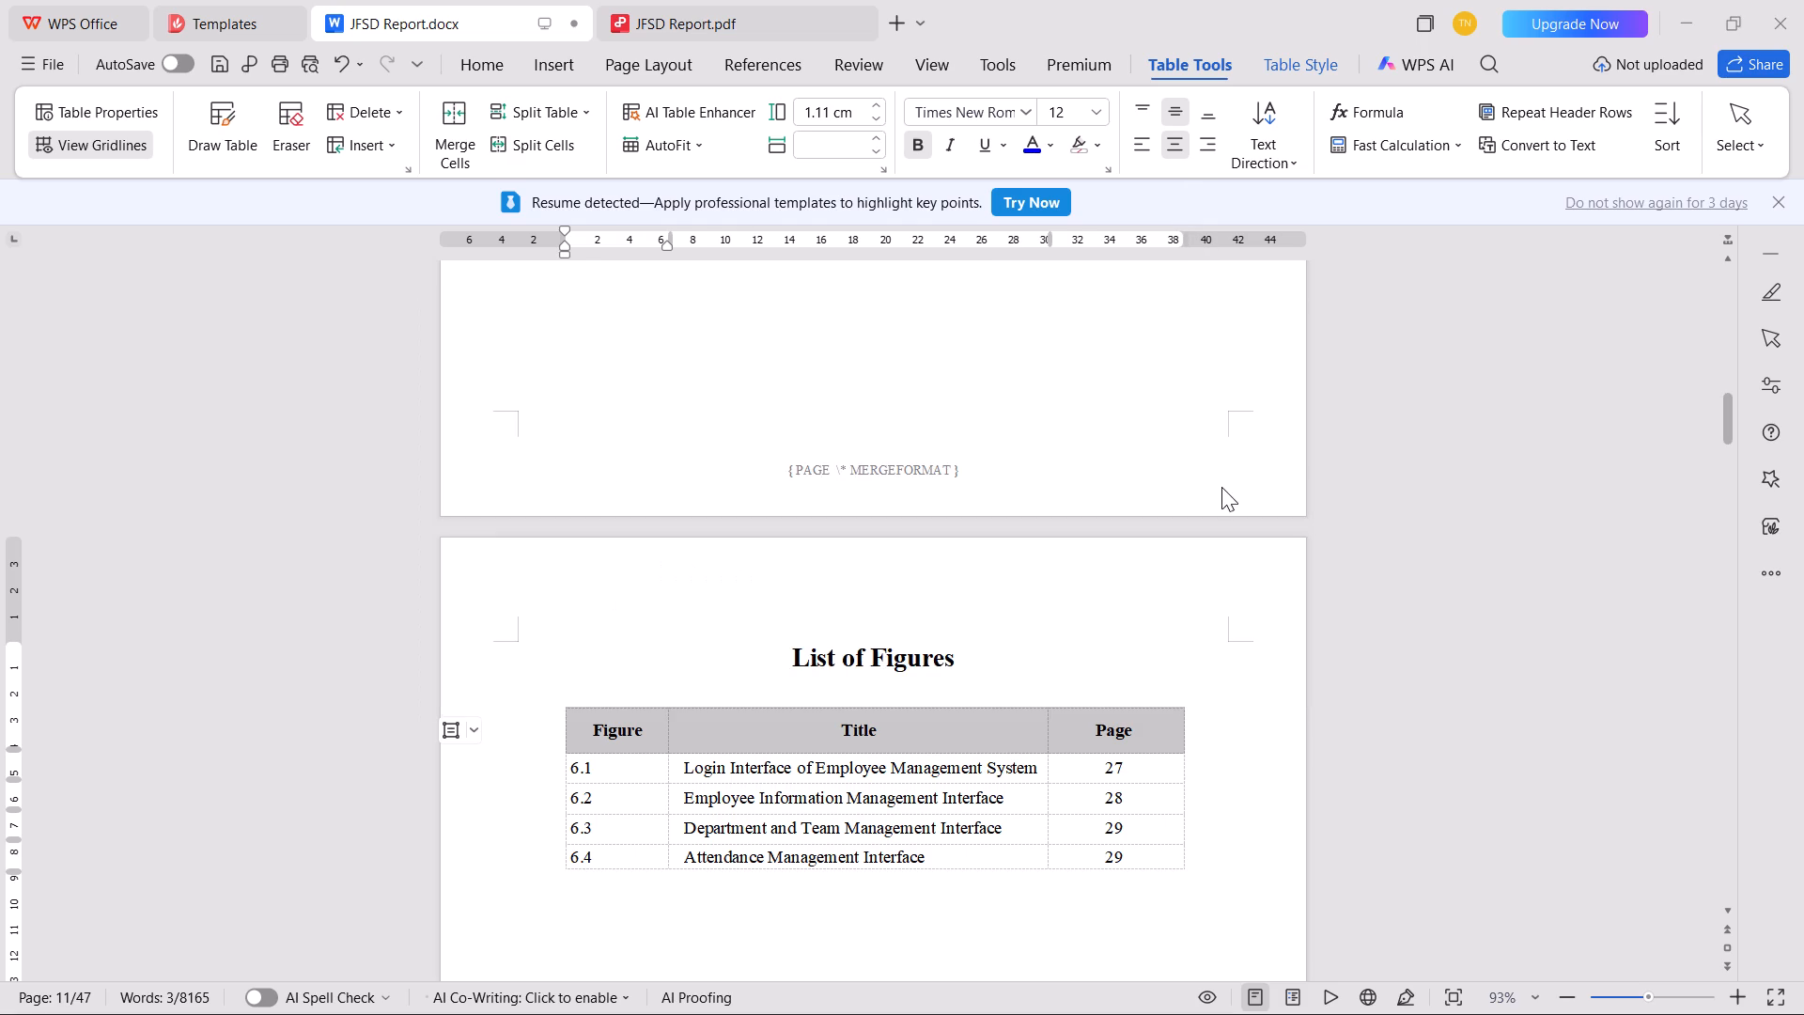
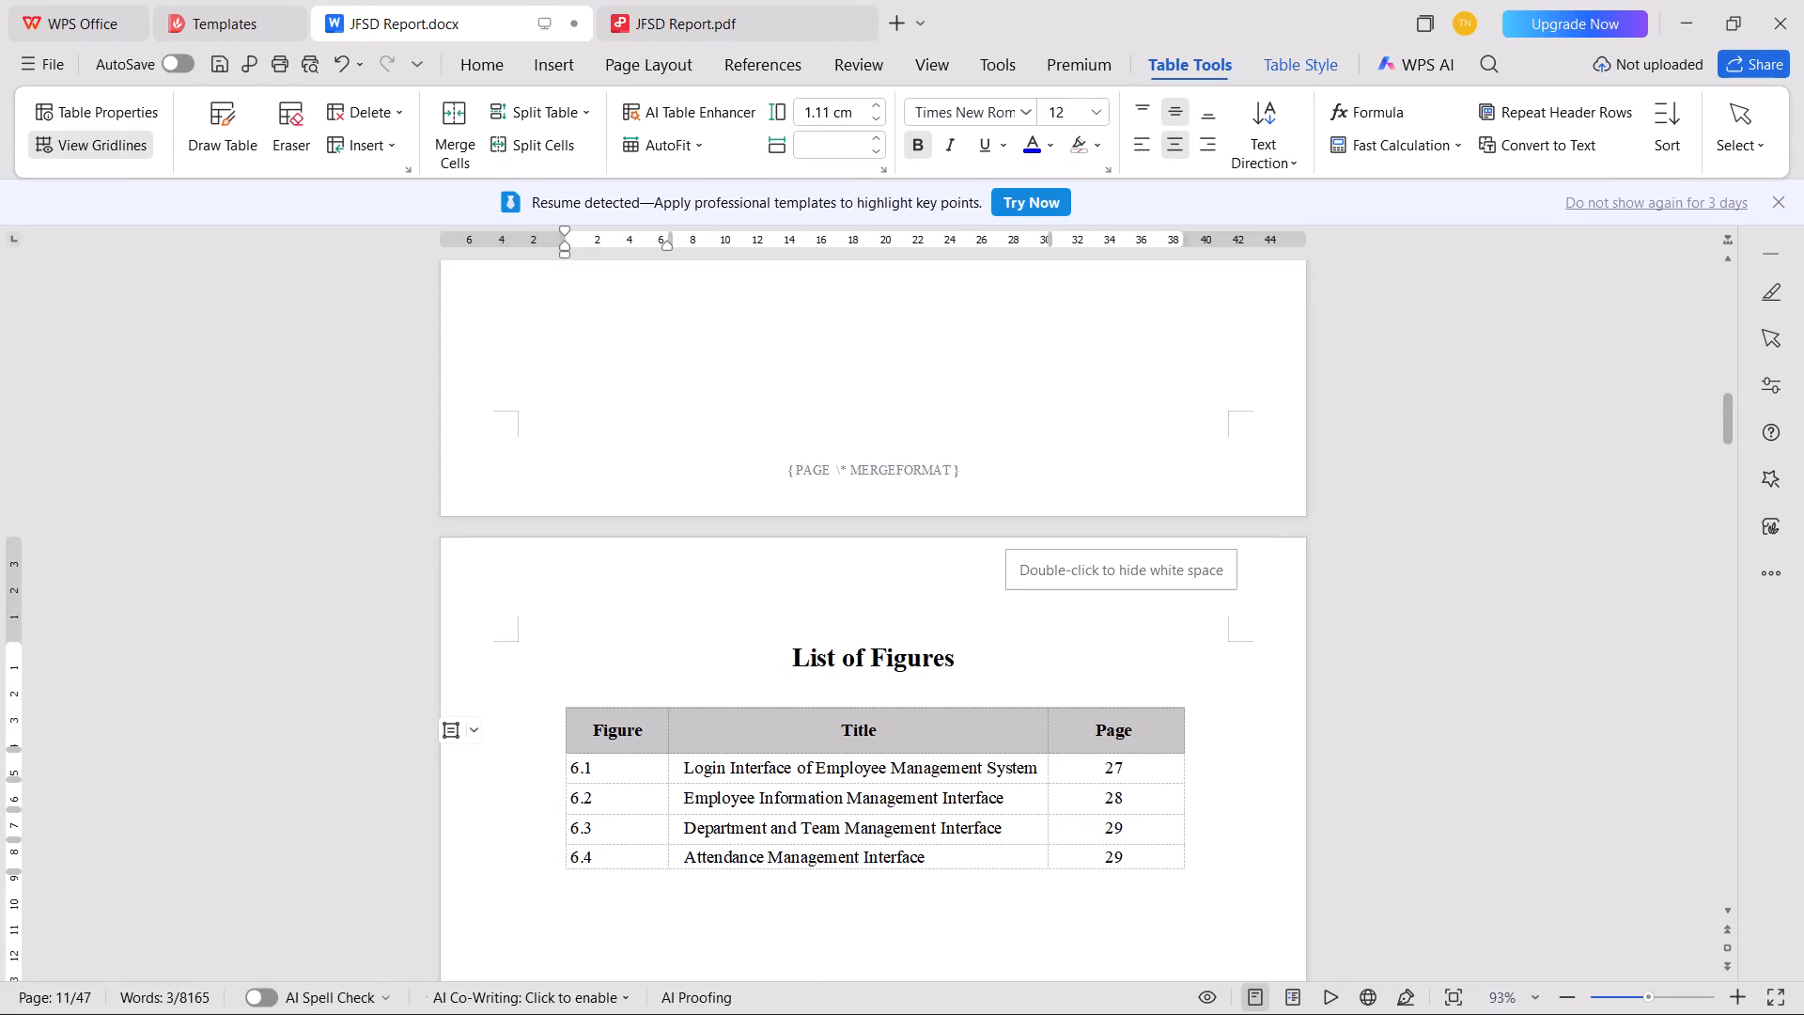
Save the JFSD Report document and close the exported JFSD Report.pdf.
key(ctrl+s)
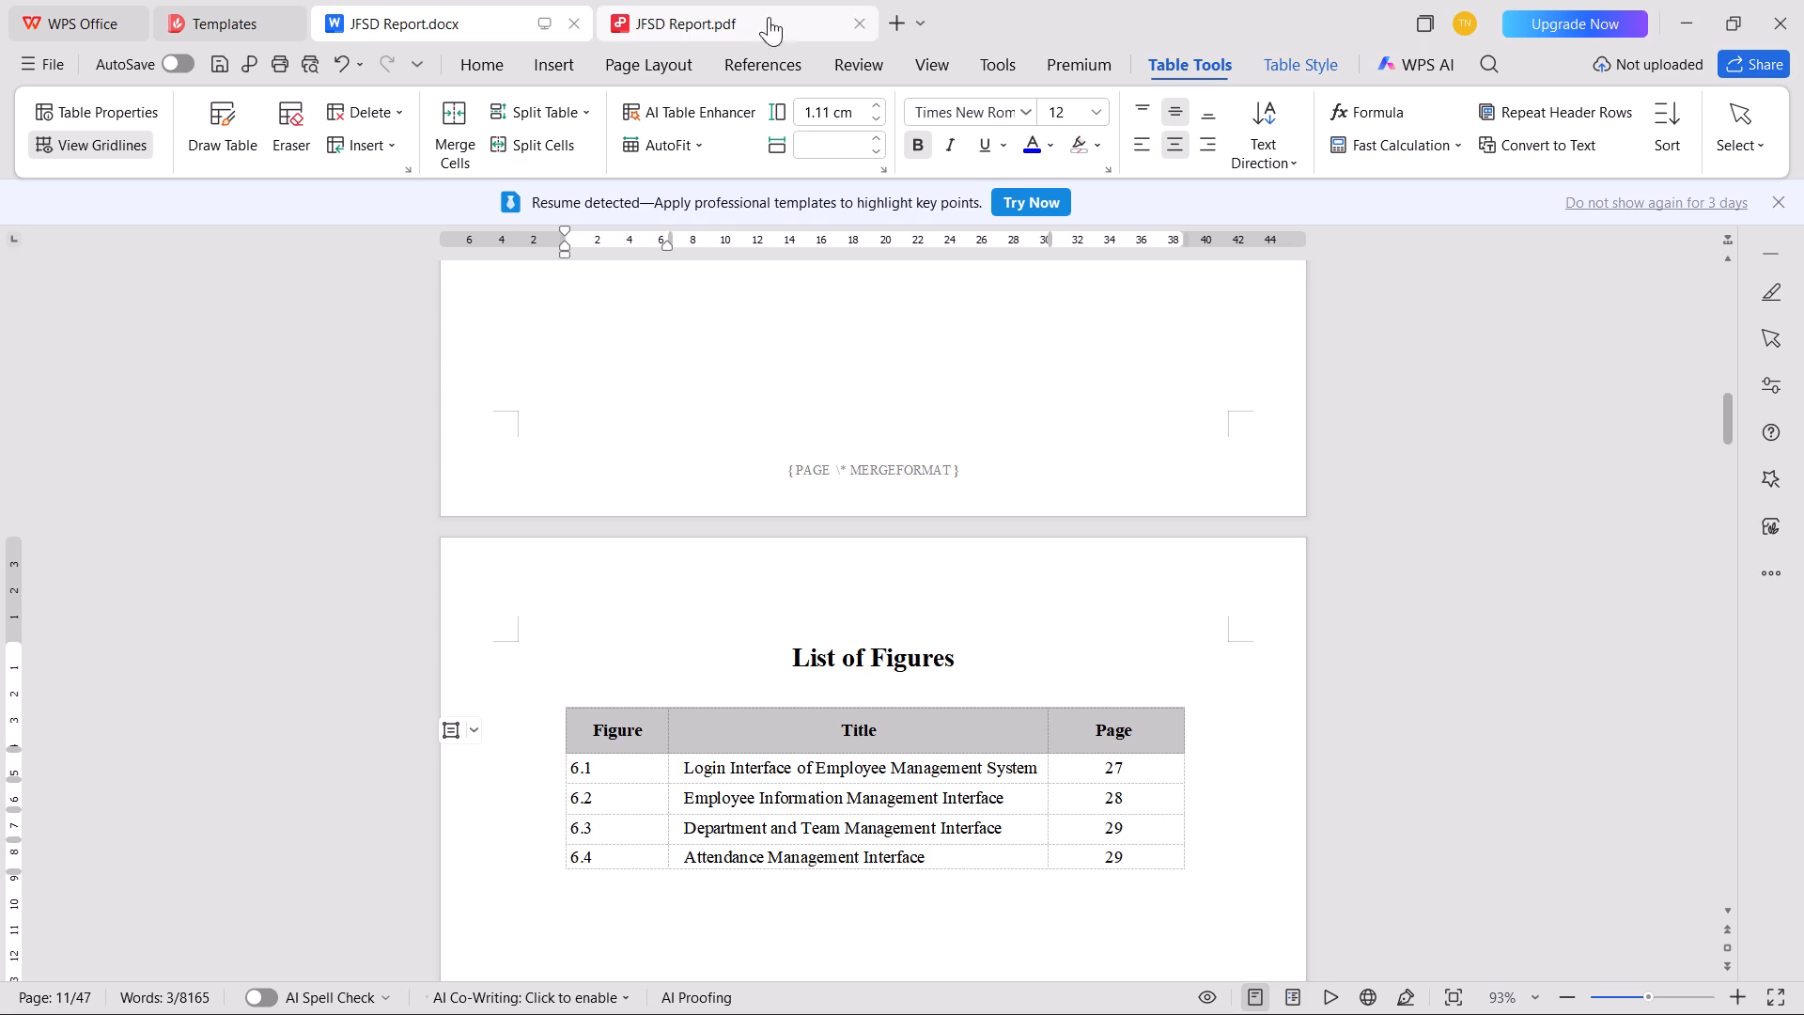
click(863, 19)
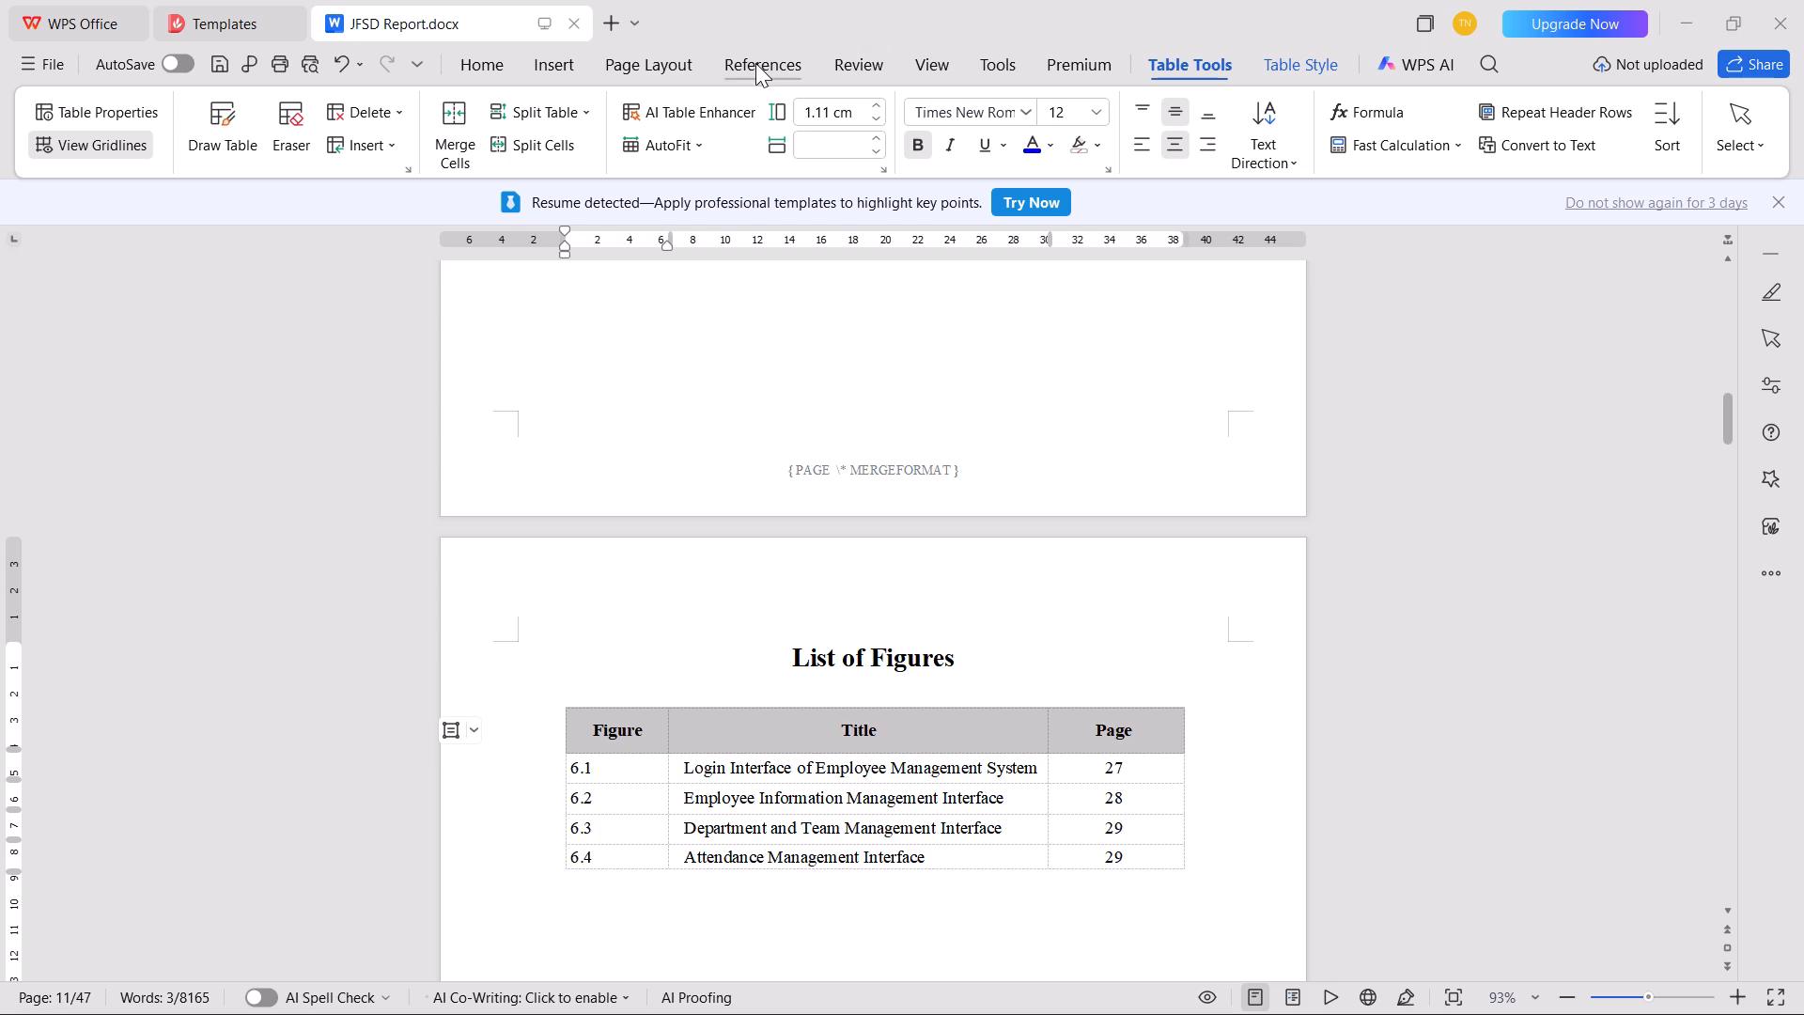